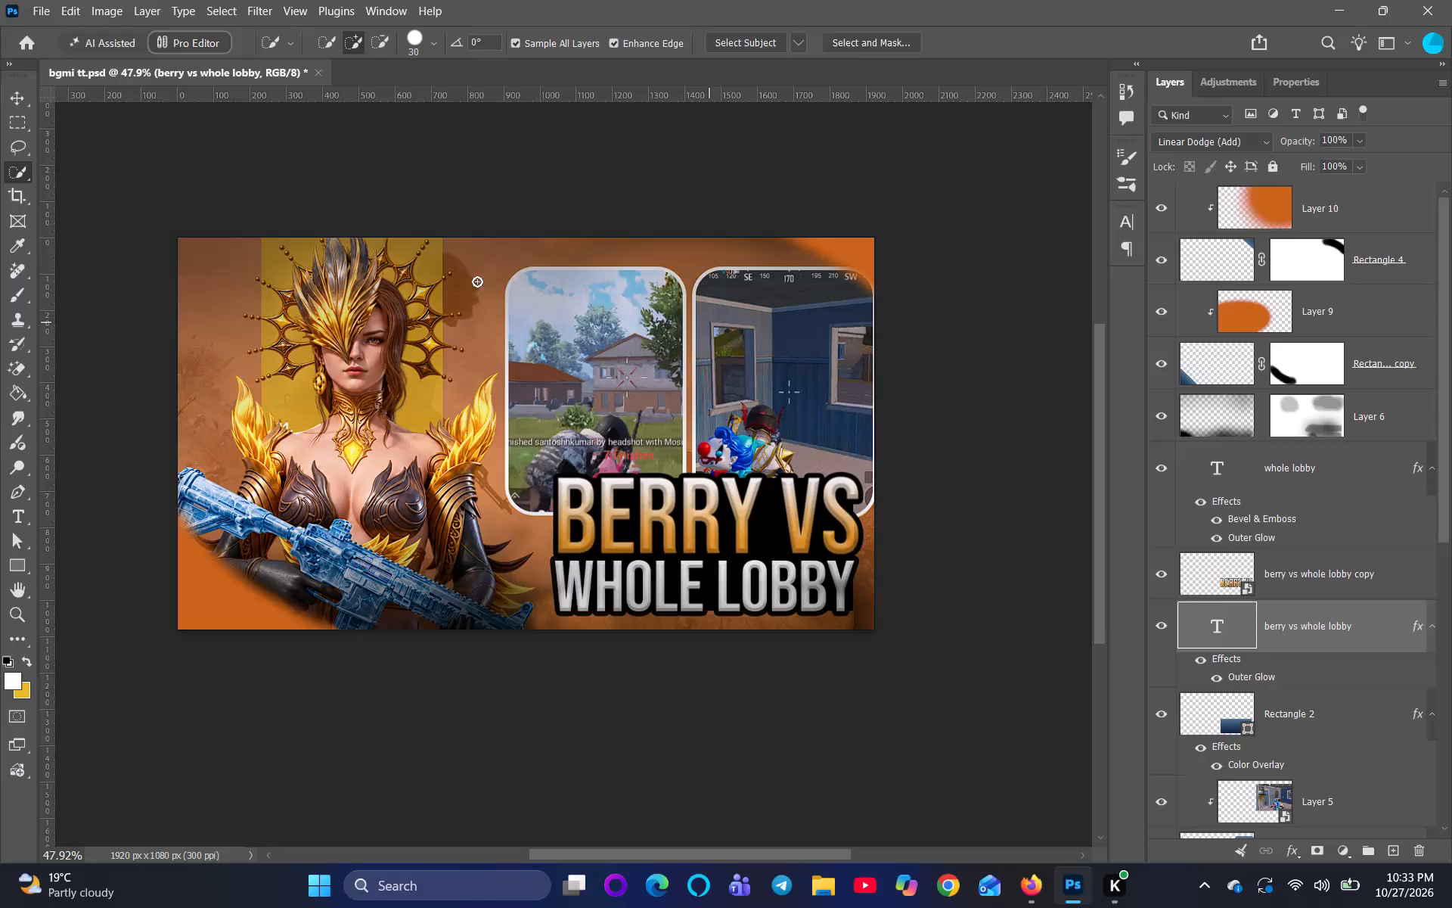
Save the current changes to the bgmi tt.psd thumbnail document.
left_click(51, 5)
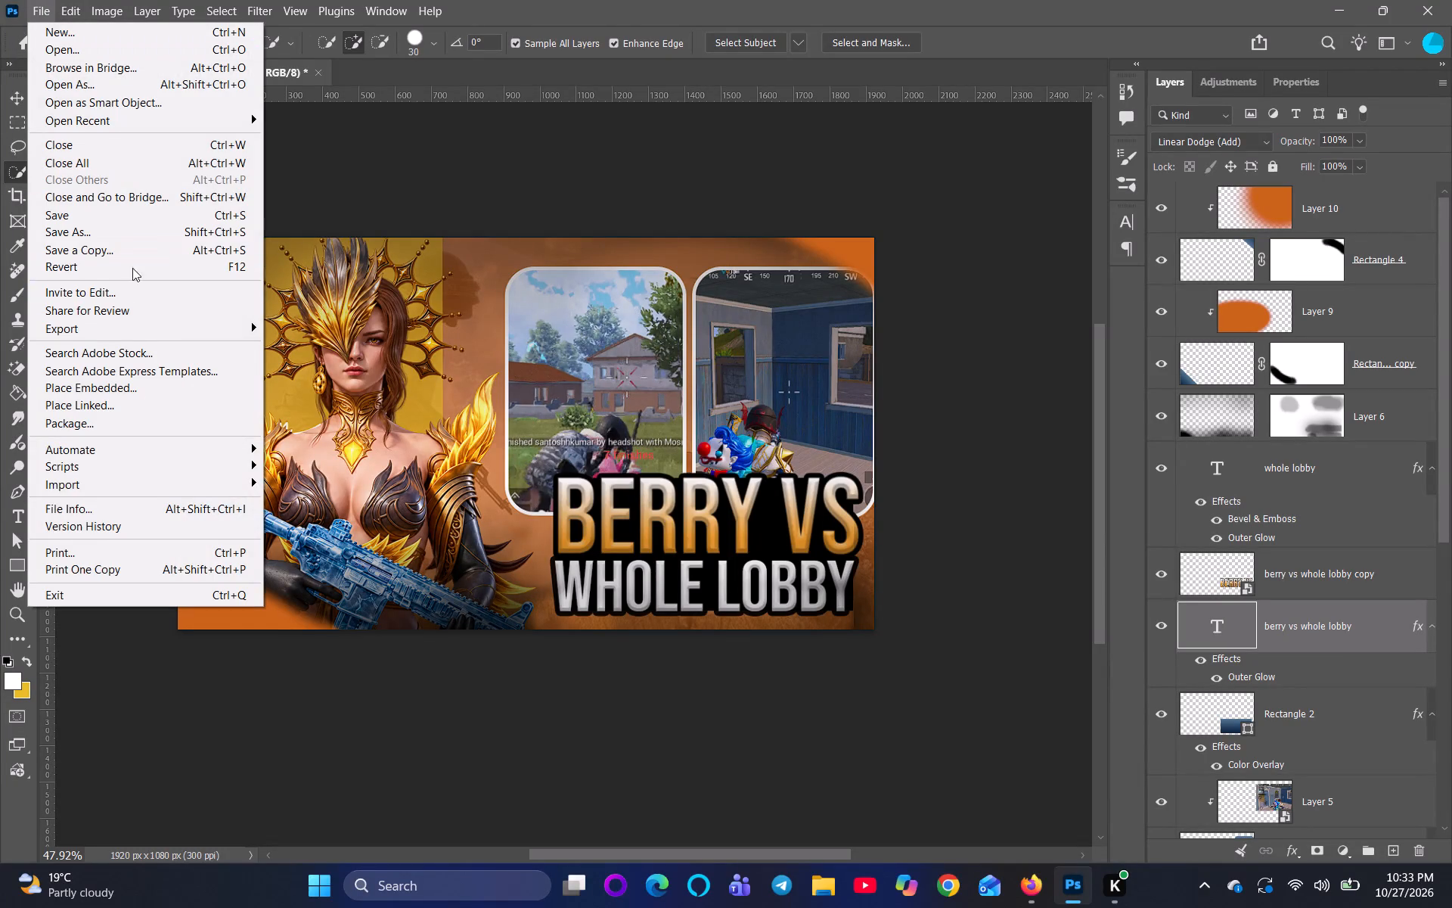
left_click(127, 219)
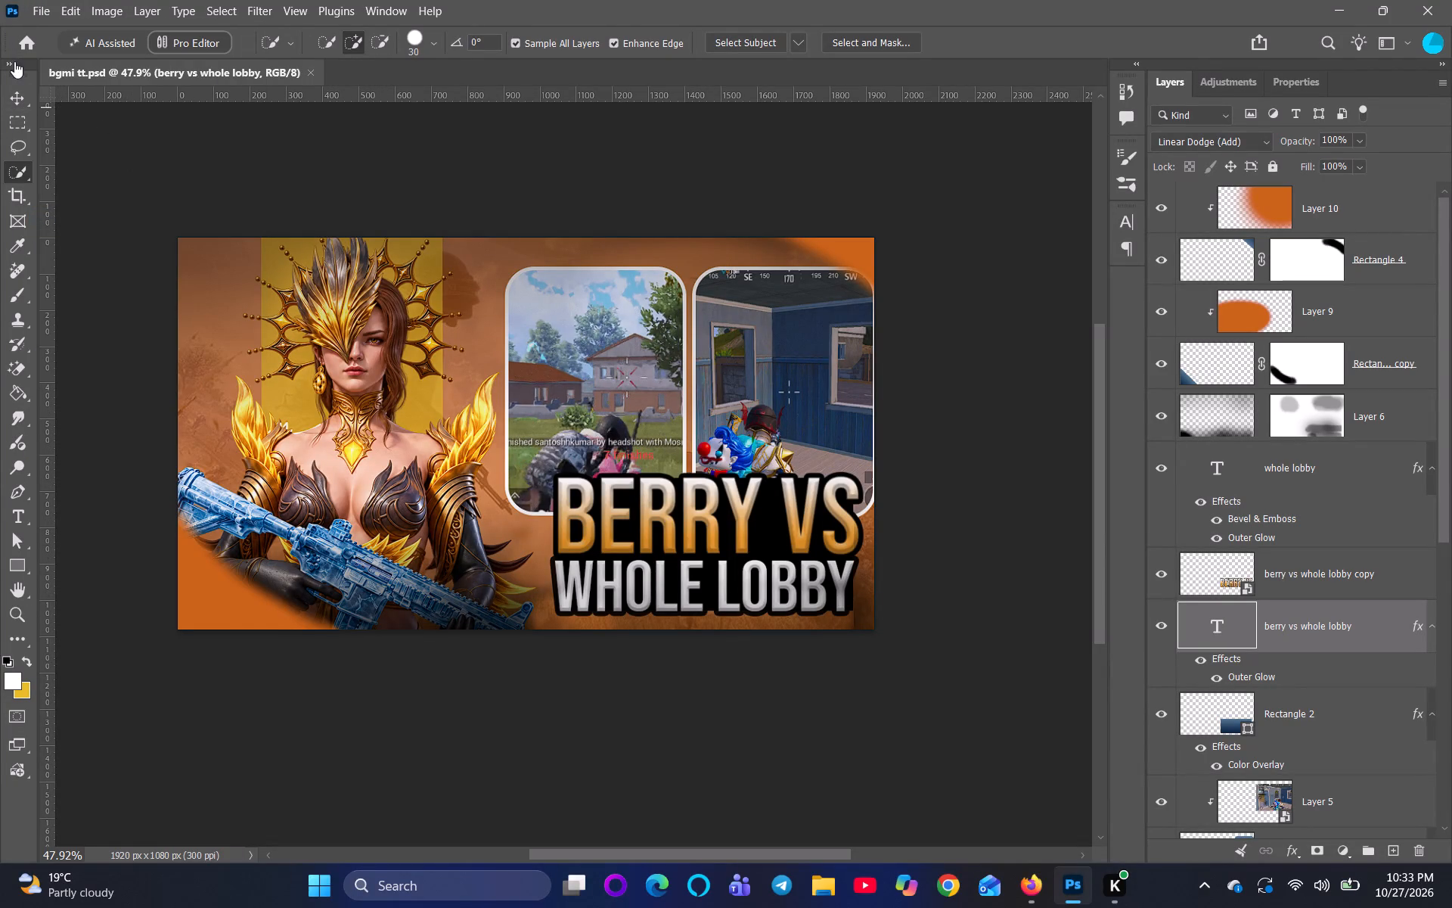
Create a new document from the recent custom 1920 x 1080 px preset at 300 ppi.
left_click(25, 41)
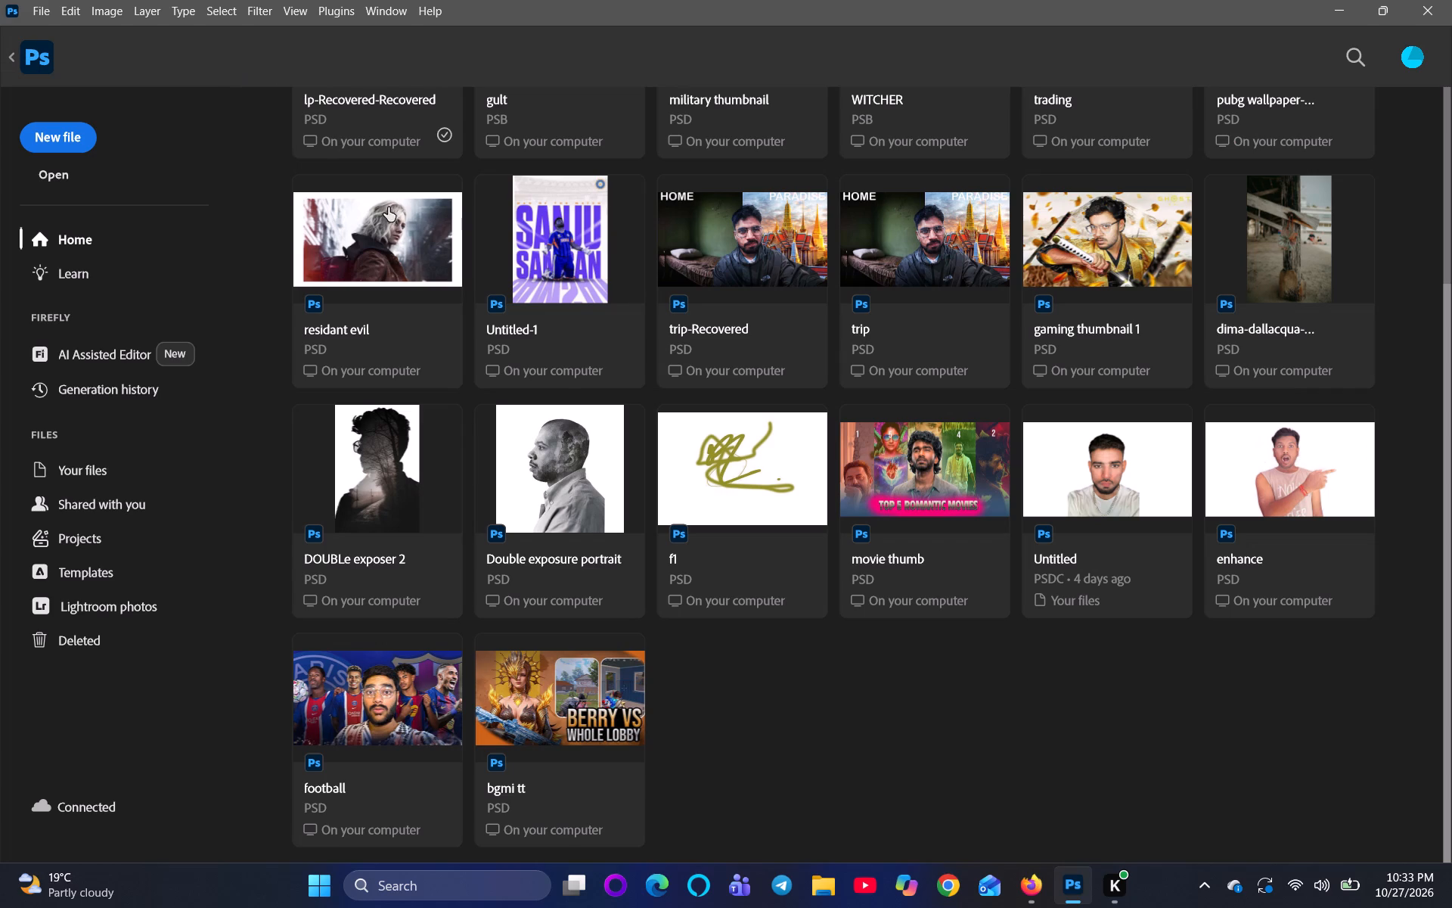
scroll(416, 233, "up", 7)
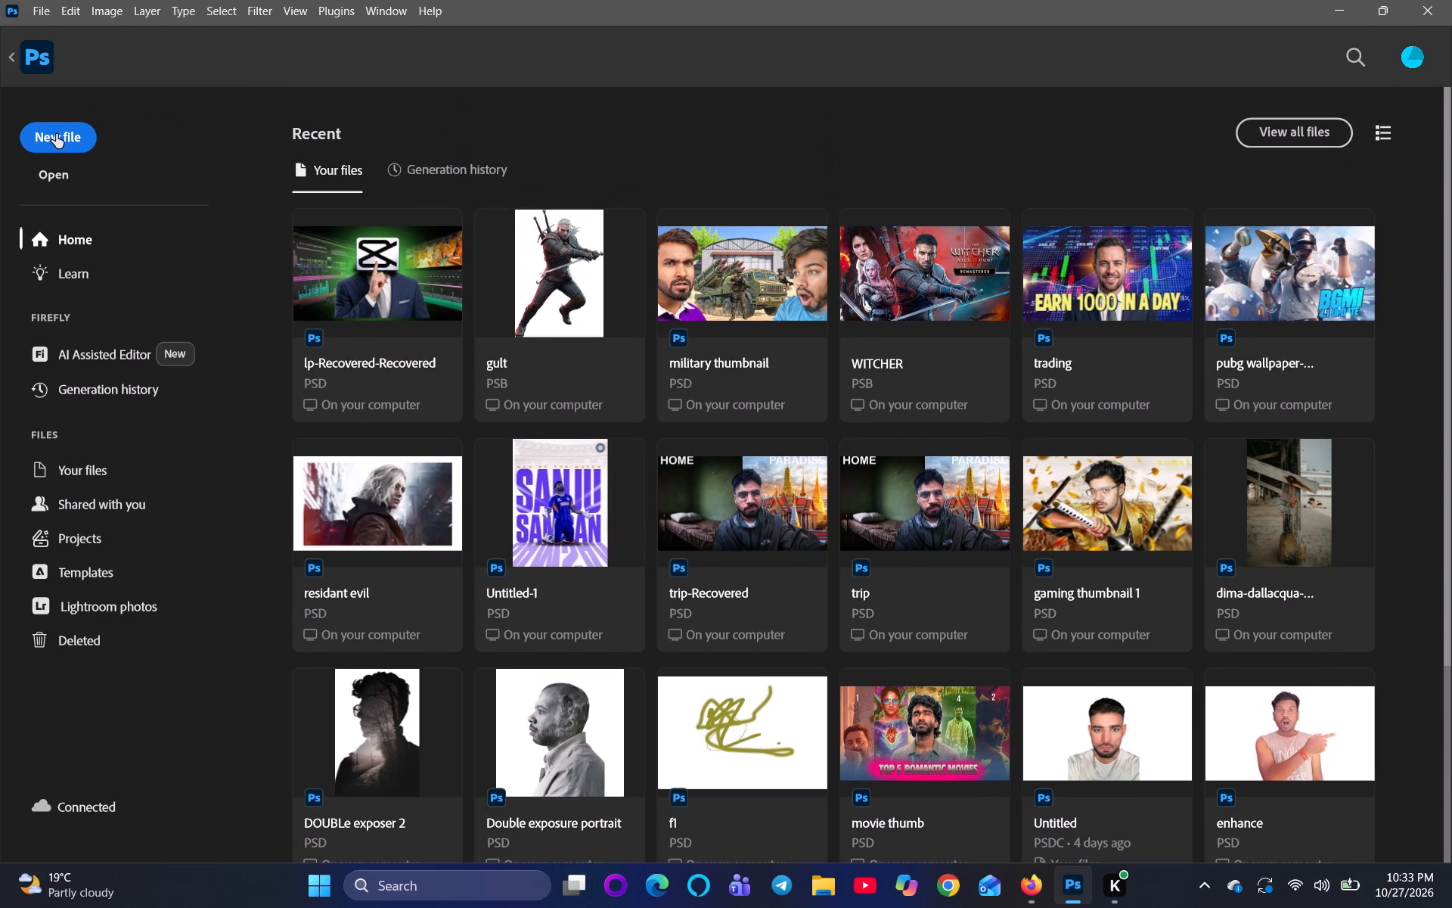
left_click(56, 134)
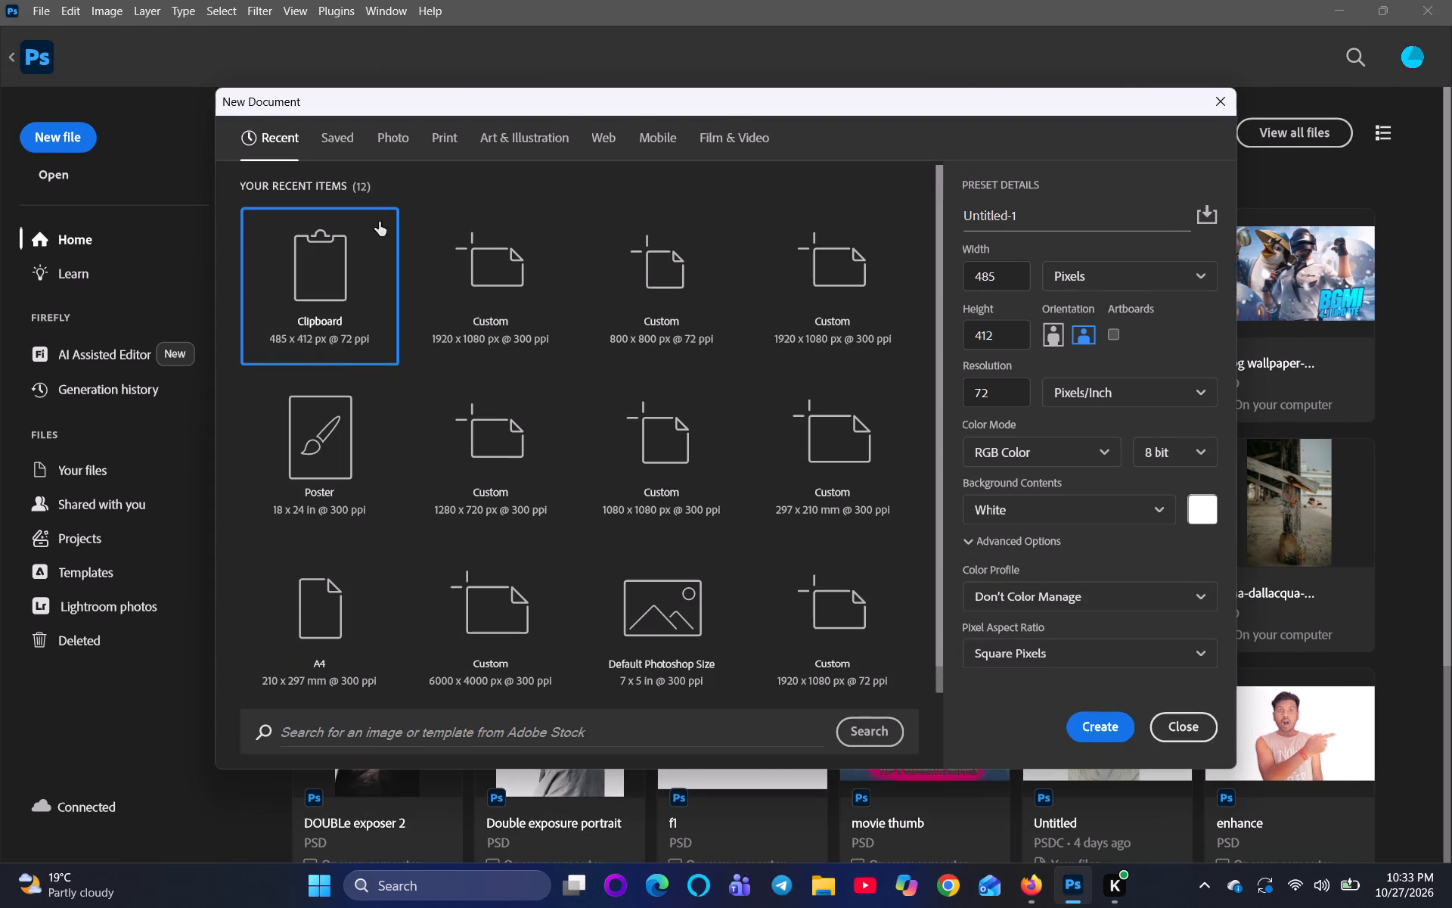
left_click(490, 276)
left_click(1111, 723)
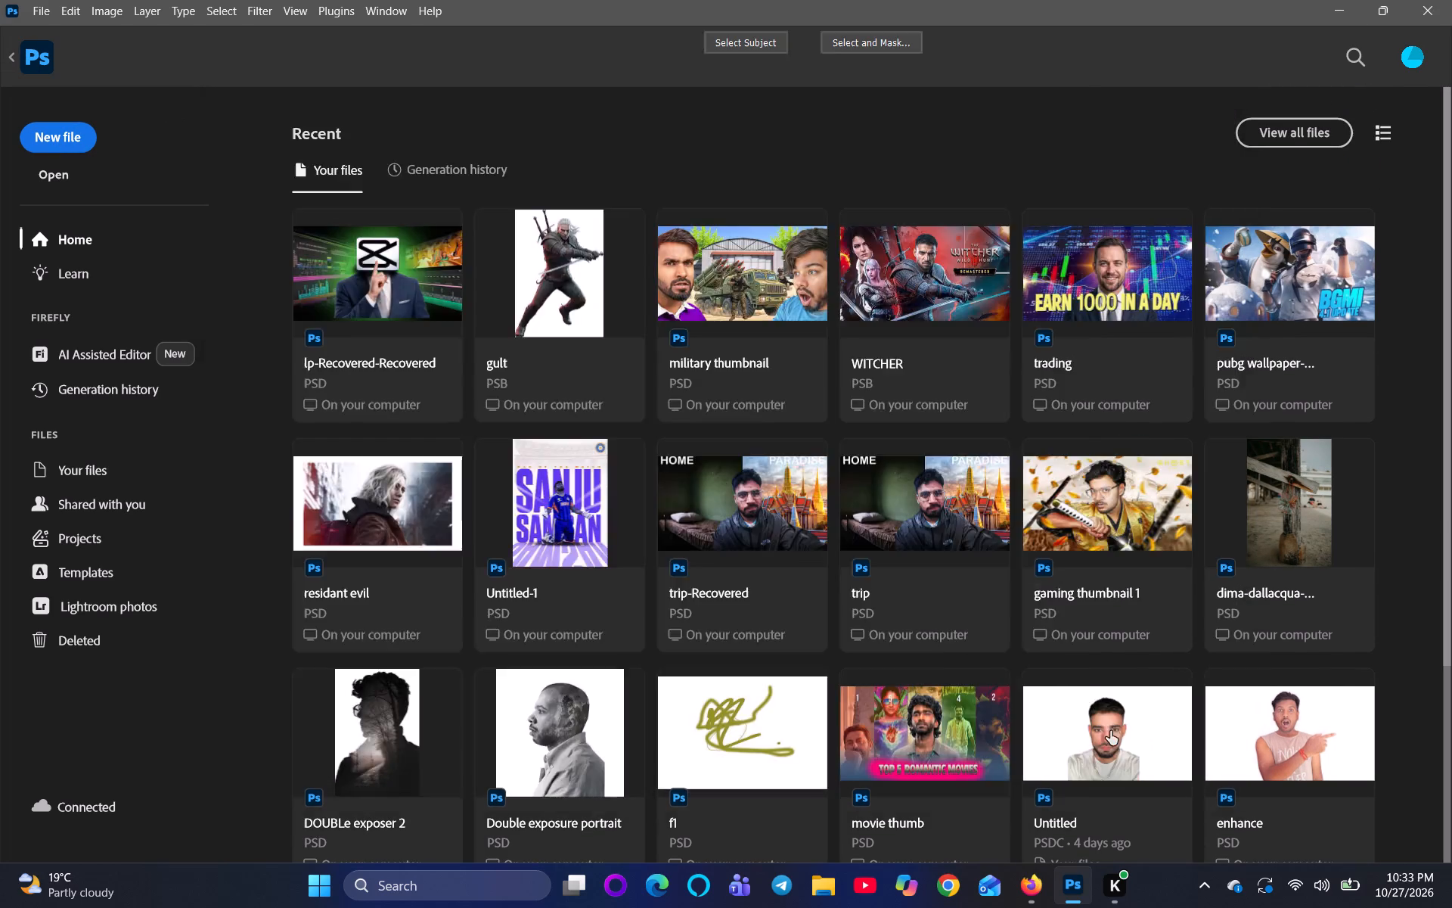
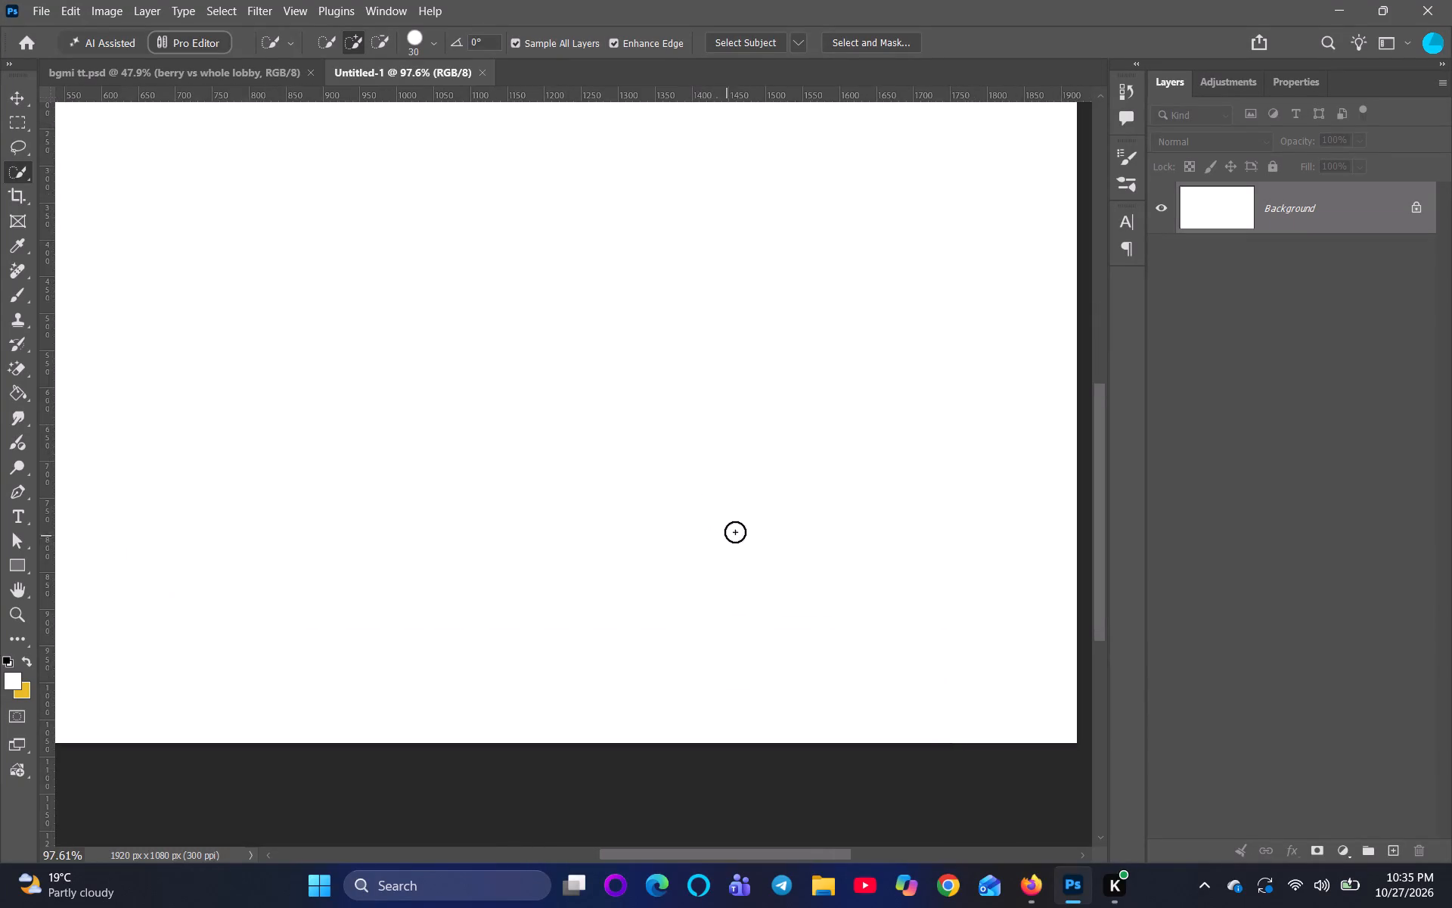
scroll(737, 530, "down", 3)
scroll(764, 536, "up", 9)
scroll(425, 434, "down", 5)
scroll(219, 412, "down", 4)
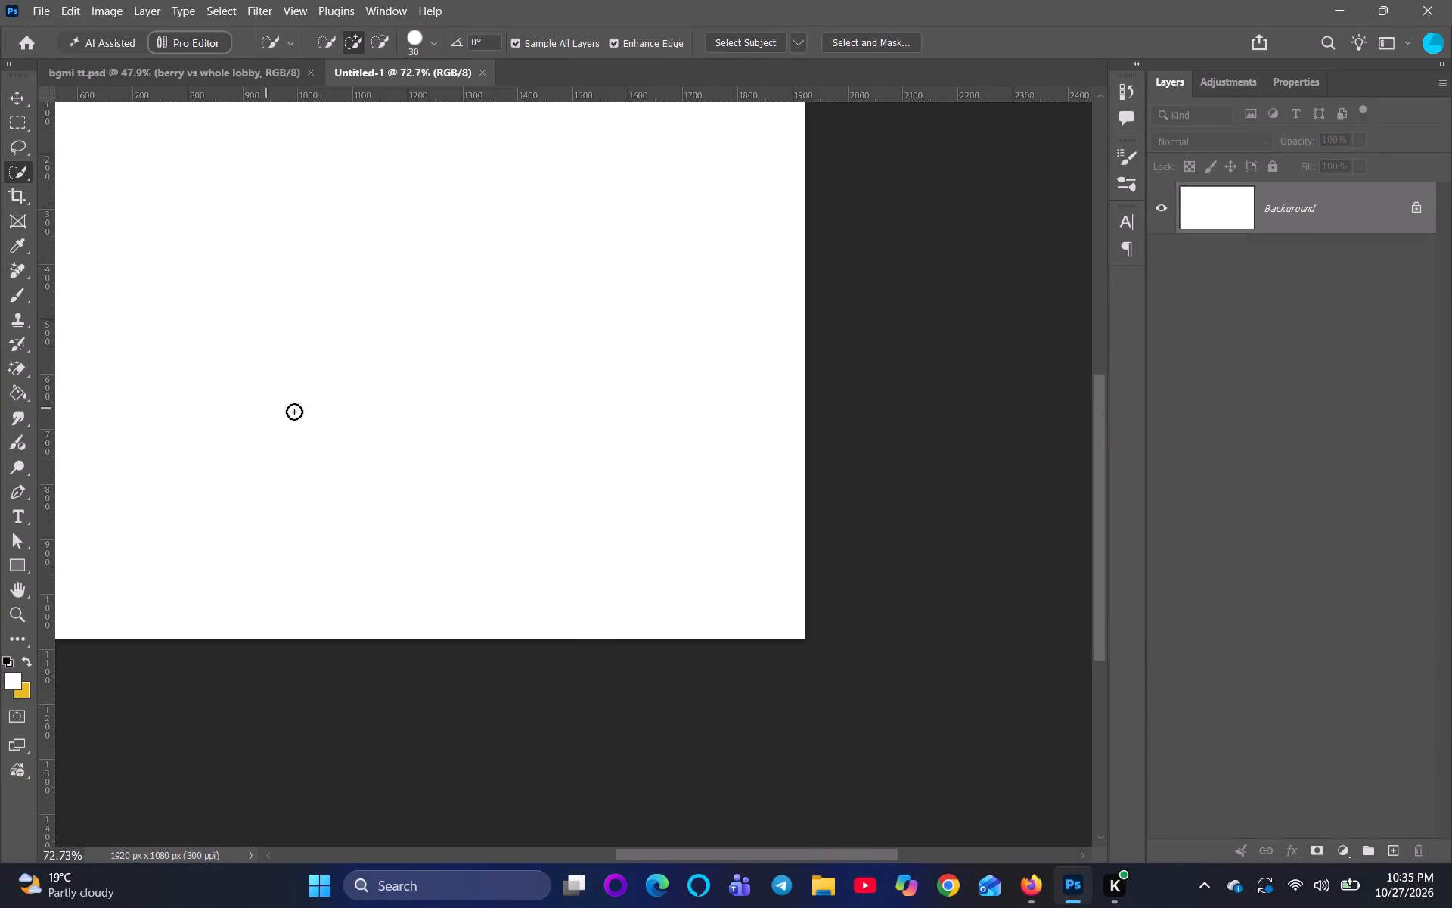
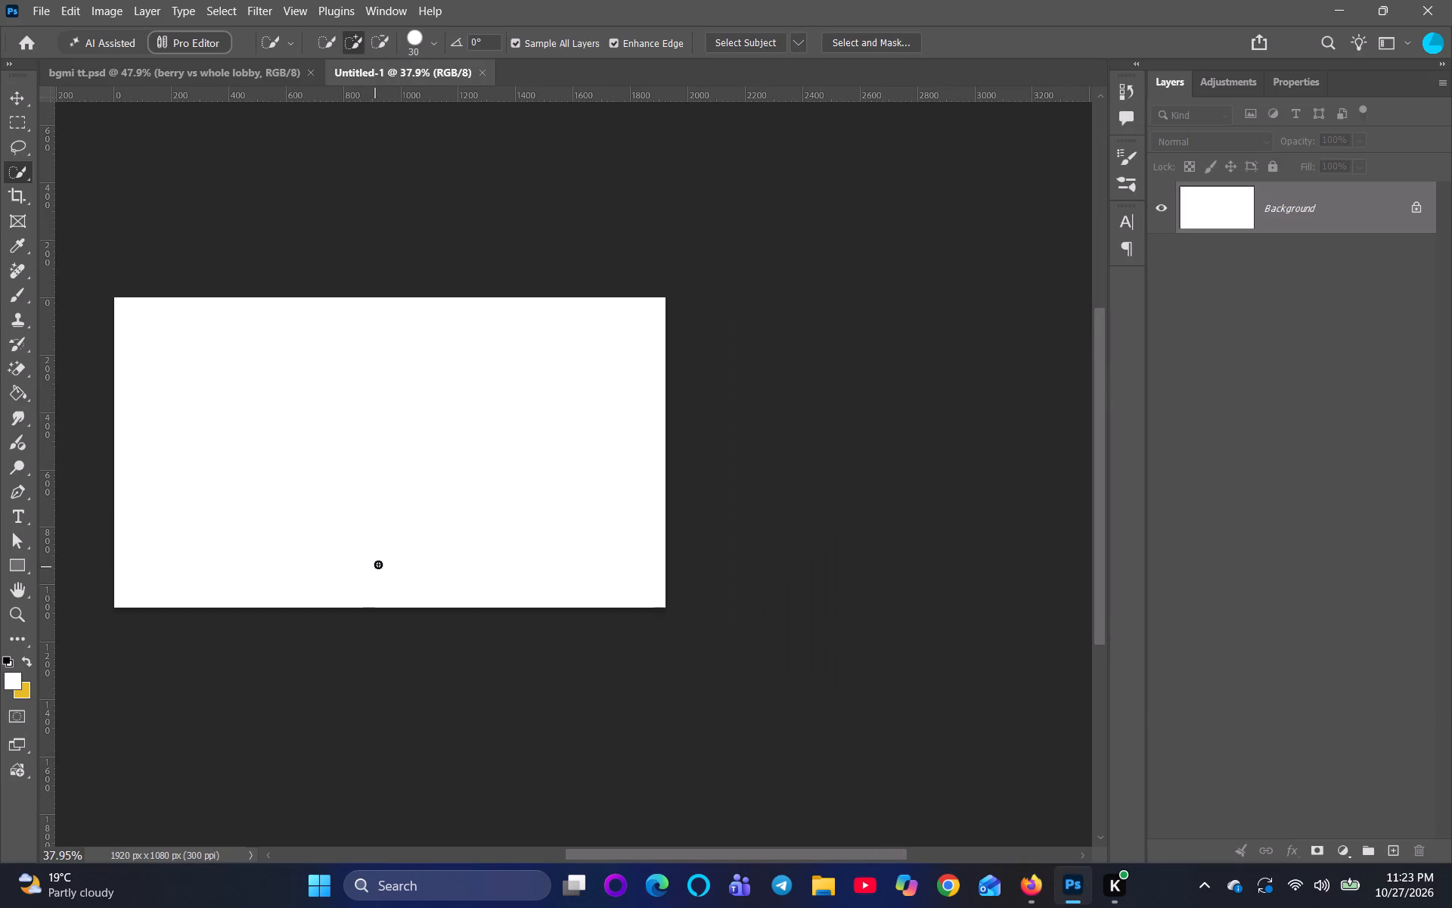
key("ctrl+v")
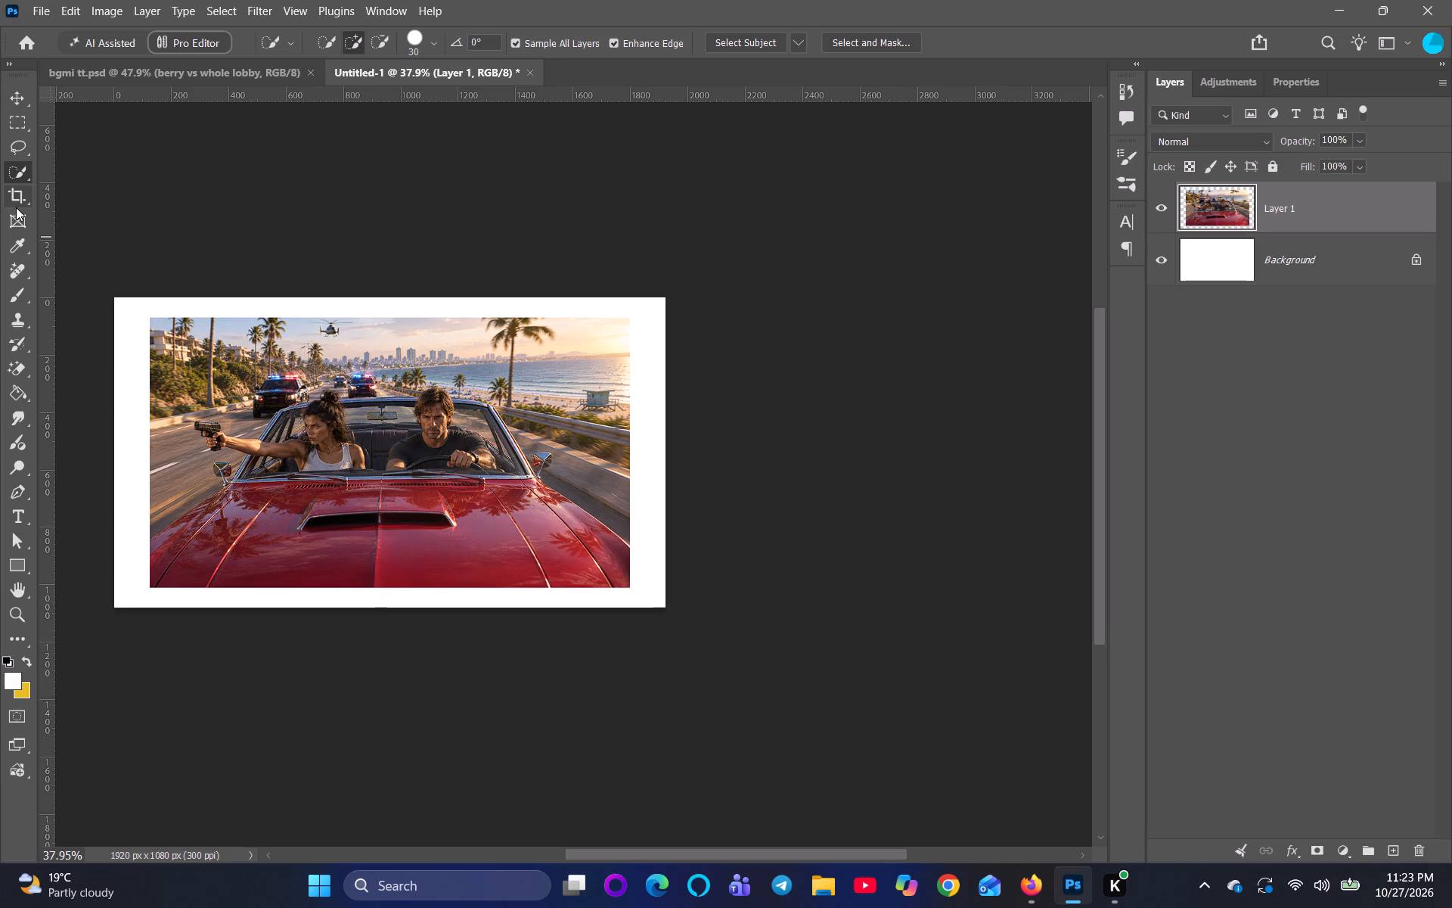
Scale the pasted chase image up proportionally to about 116% and position it to cover the whole canvas.
key("ctrl+0")
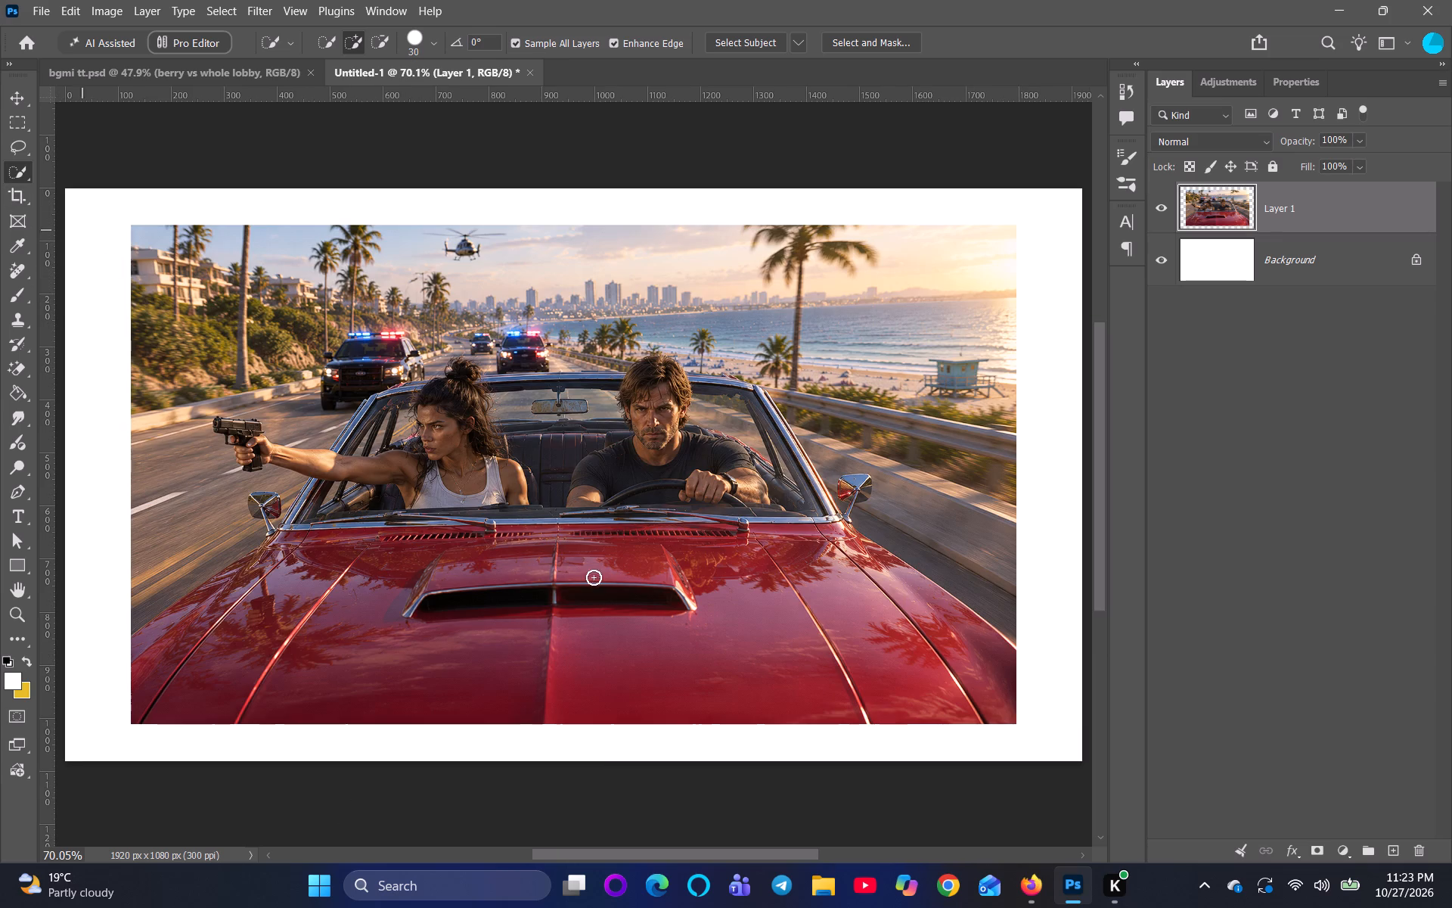
left_click(21, 86)
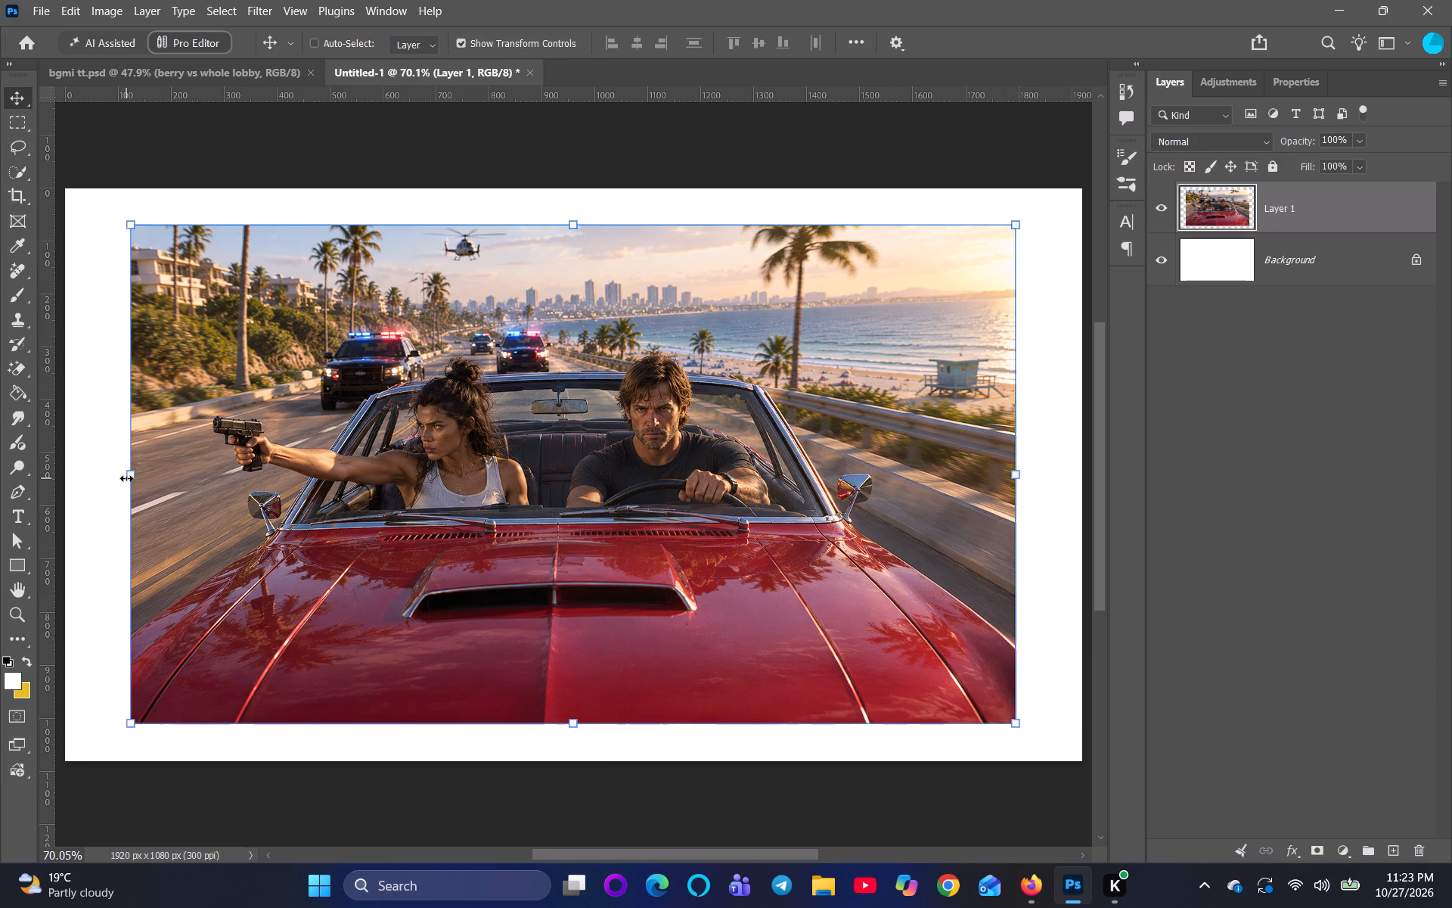
left_click_drag(133, 470, 96, 481)
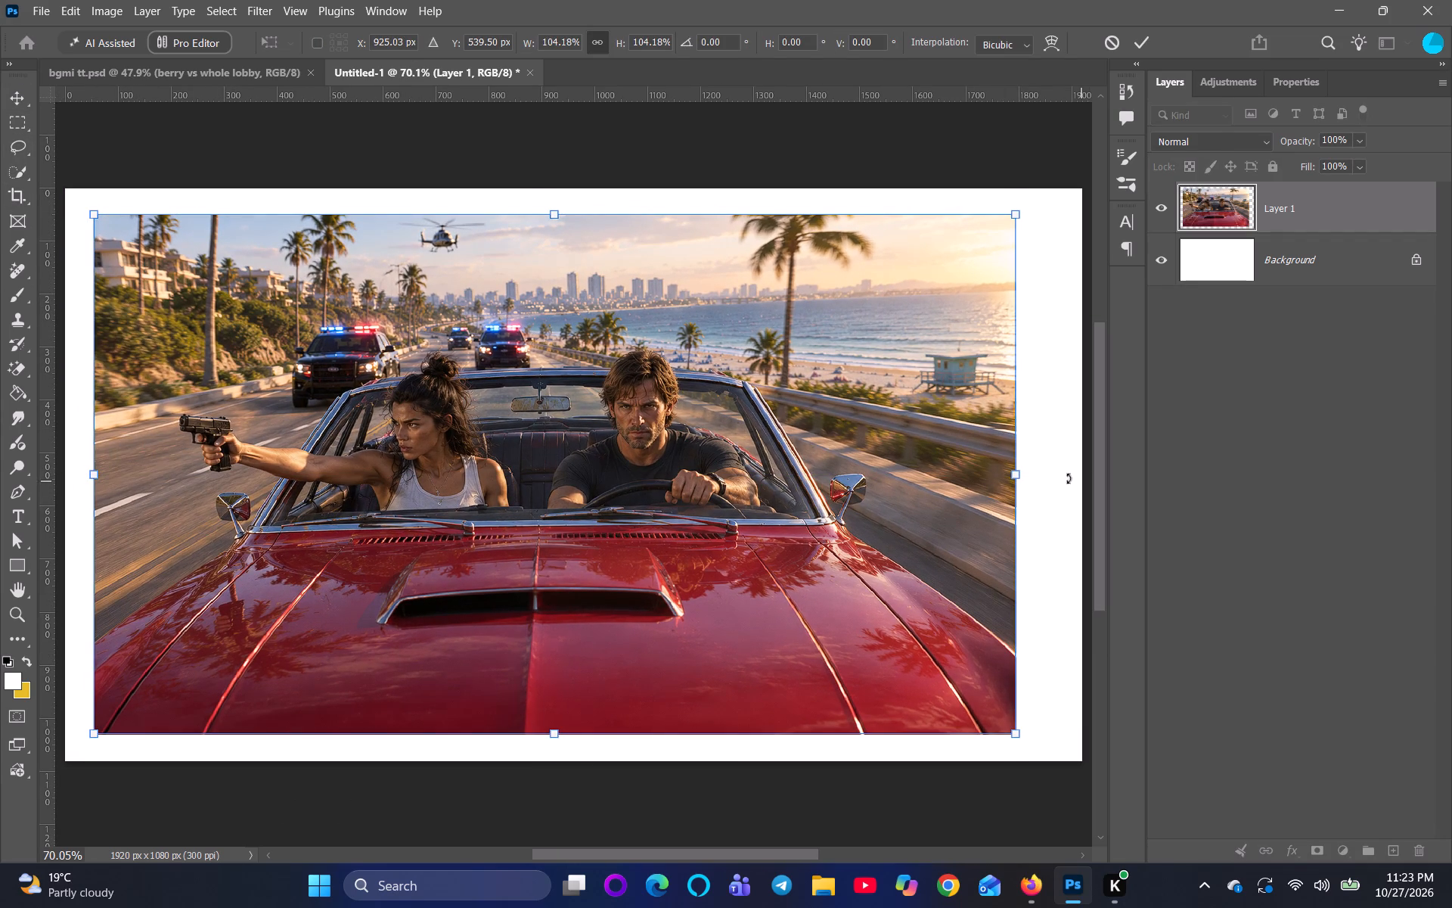
left_click_drag(1015, 476, 1090, 478)
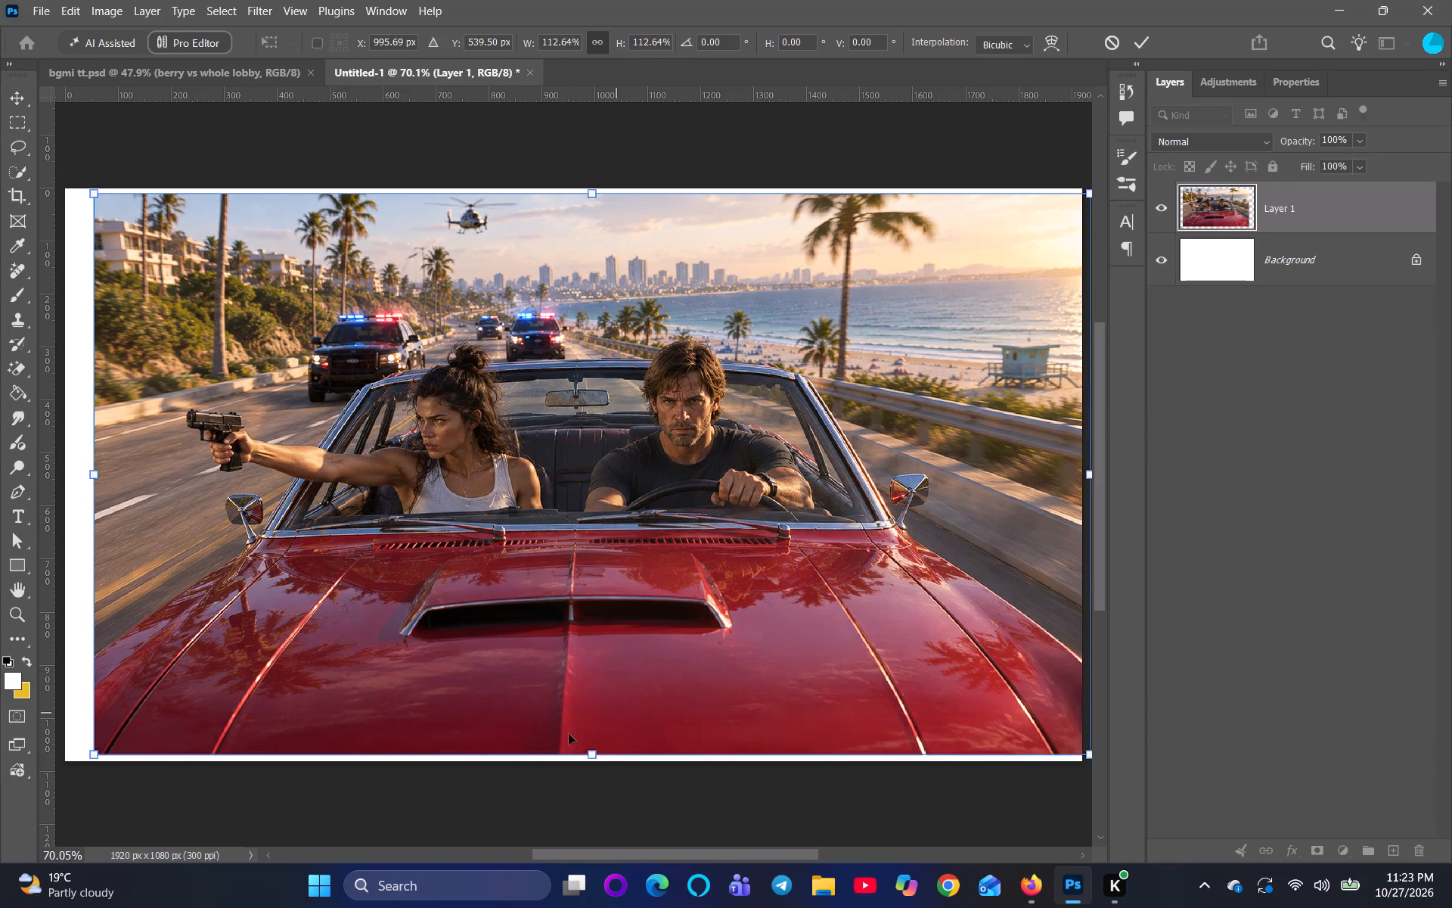
left_click(593, 753)
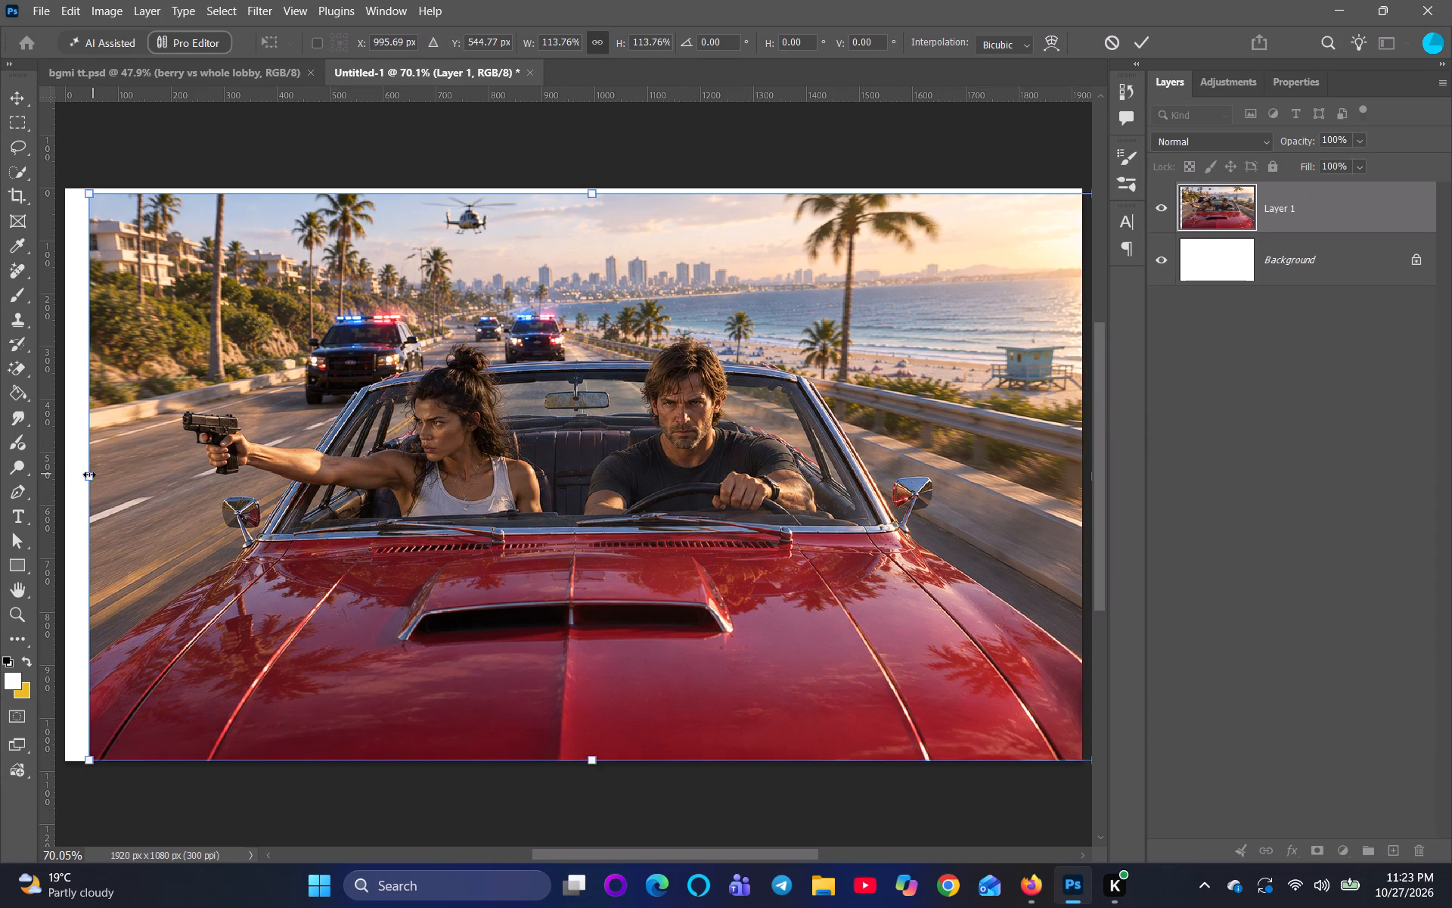
left_click_drag(89, 474, 64, 469)
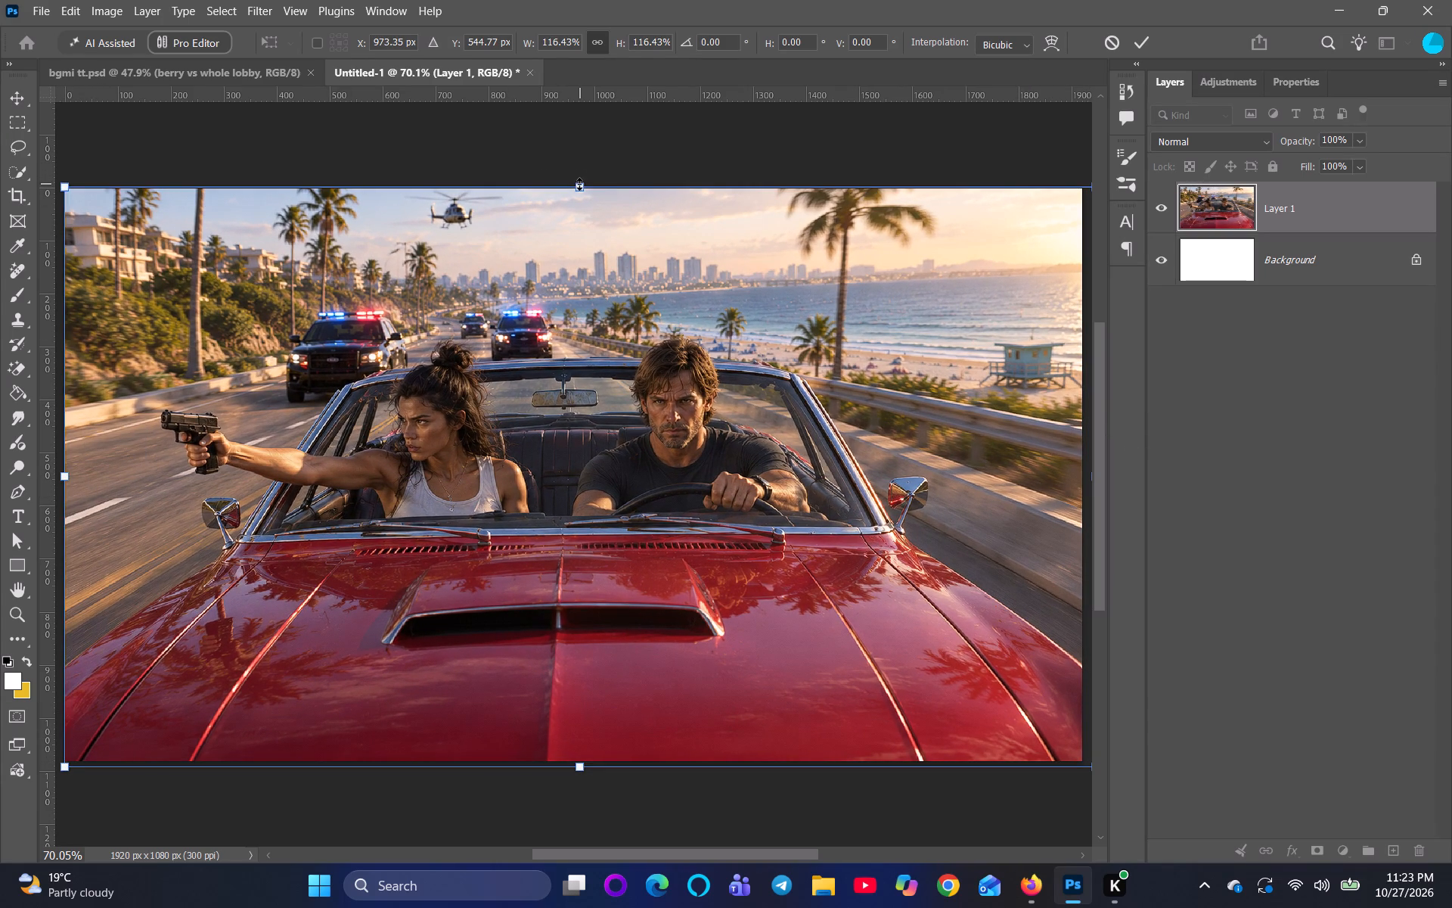
left_click(579, 184)
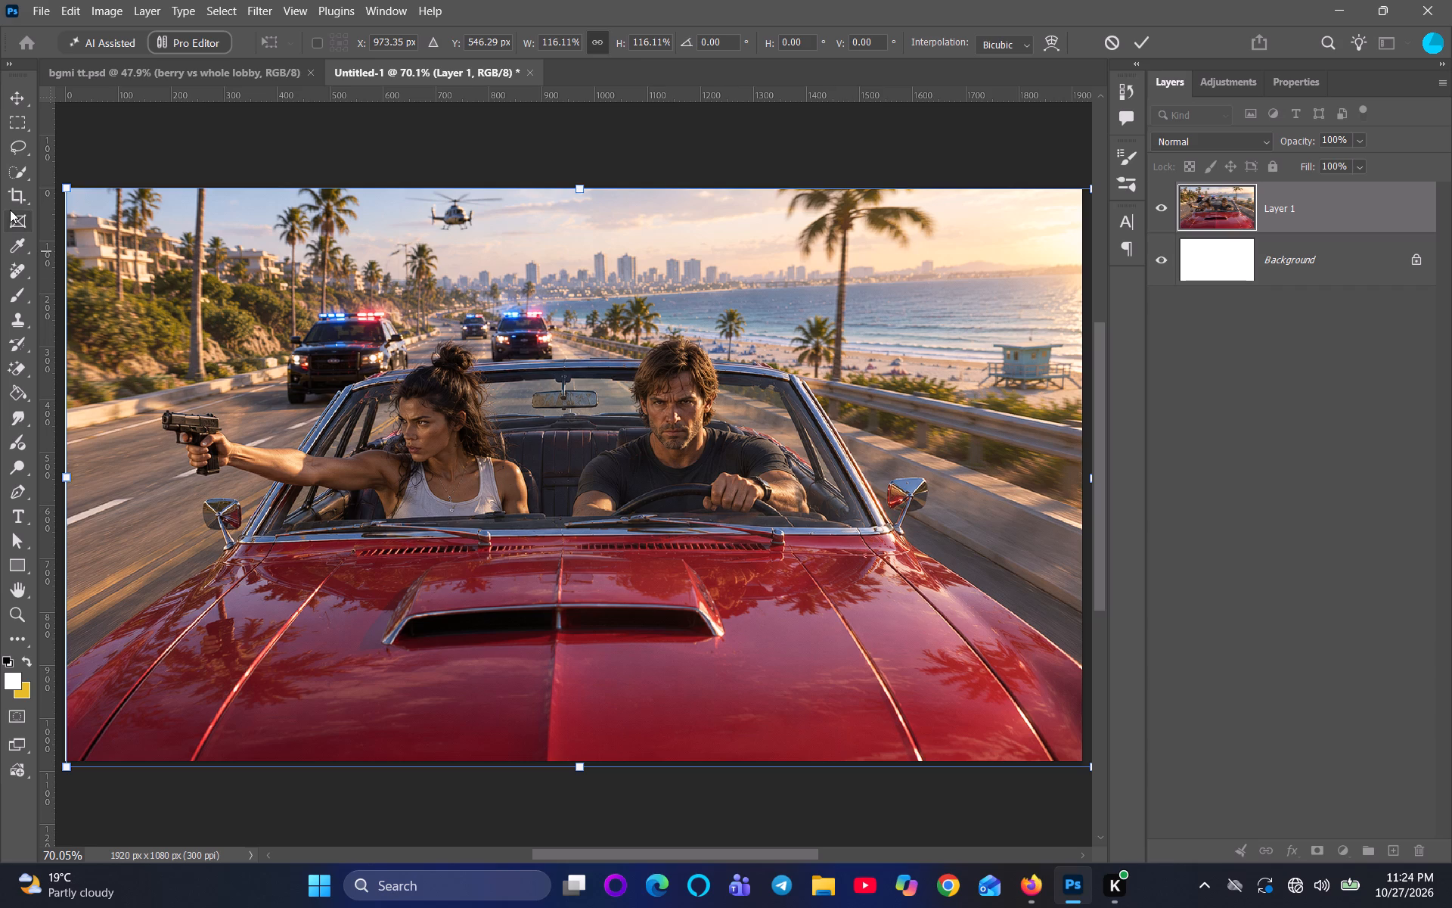
scroll(132, 232, "up", 2)
scroll(677, 300, "up", 1)
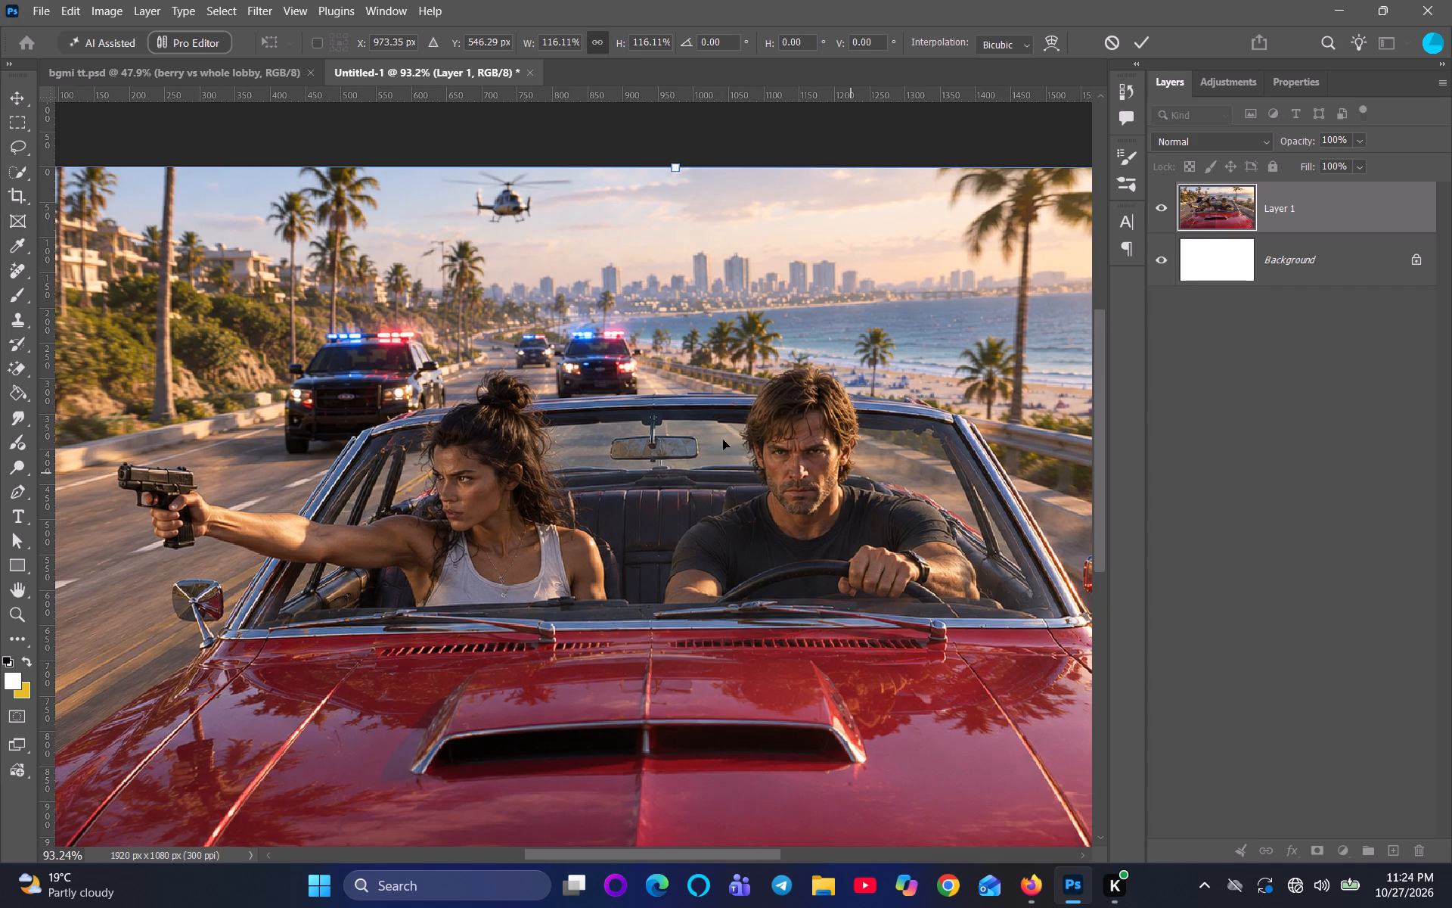
scroll(950, 428, "up", 3)
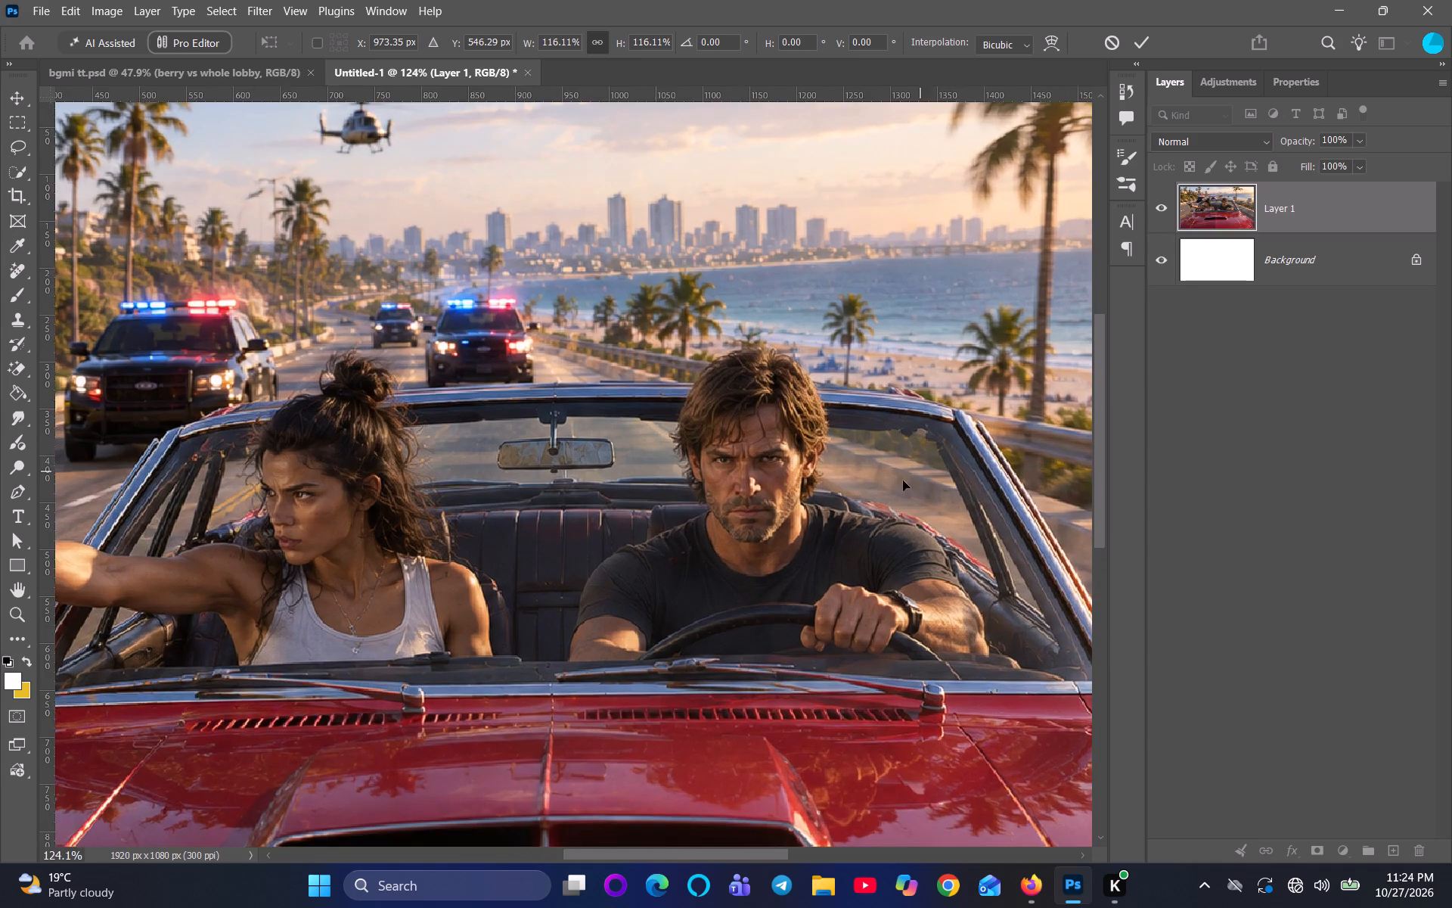
scroll(898, 486, "up", 2)
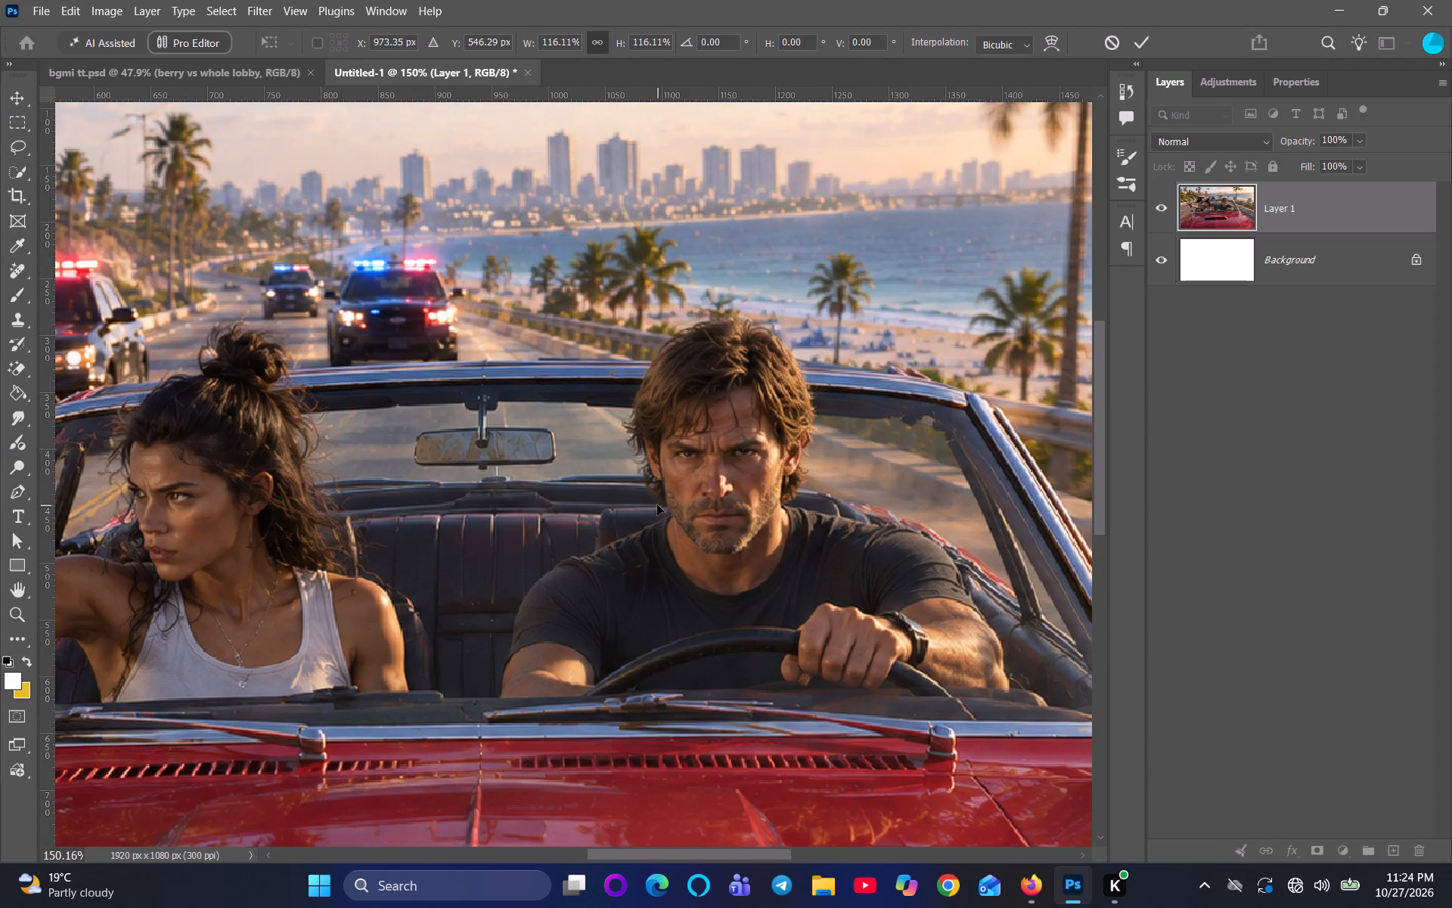
left_click_drag(651, 493, 658, 502)
left_click(10, 147)
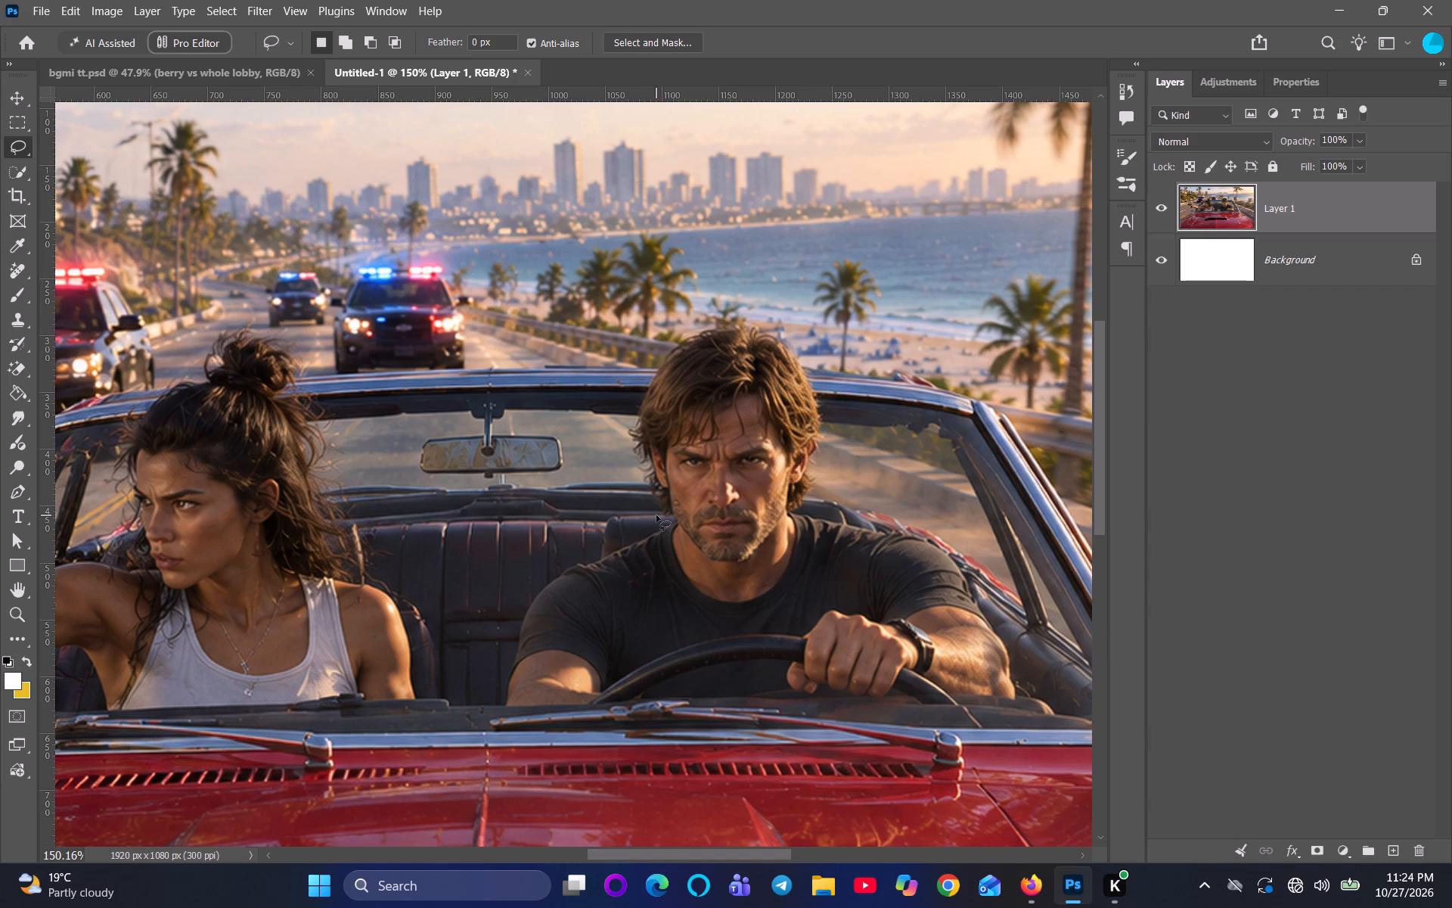
Select the male driver's hair, face and neck on Layer 1 with the Quick Selection tool.
scroll(665, 530, "up", 4)
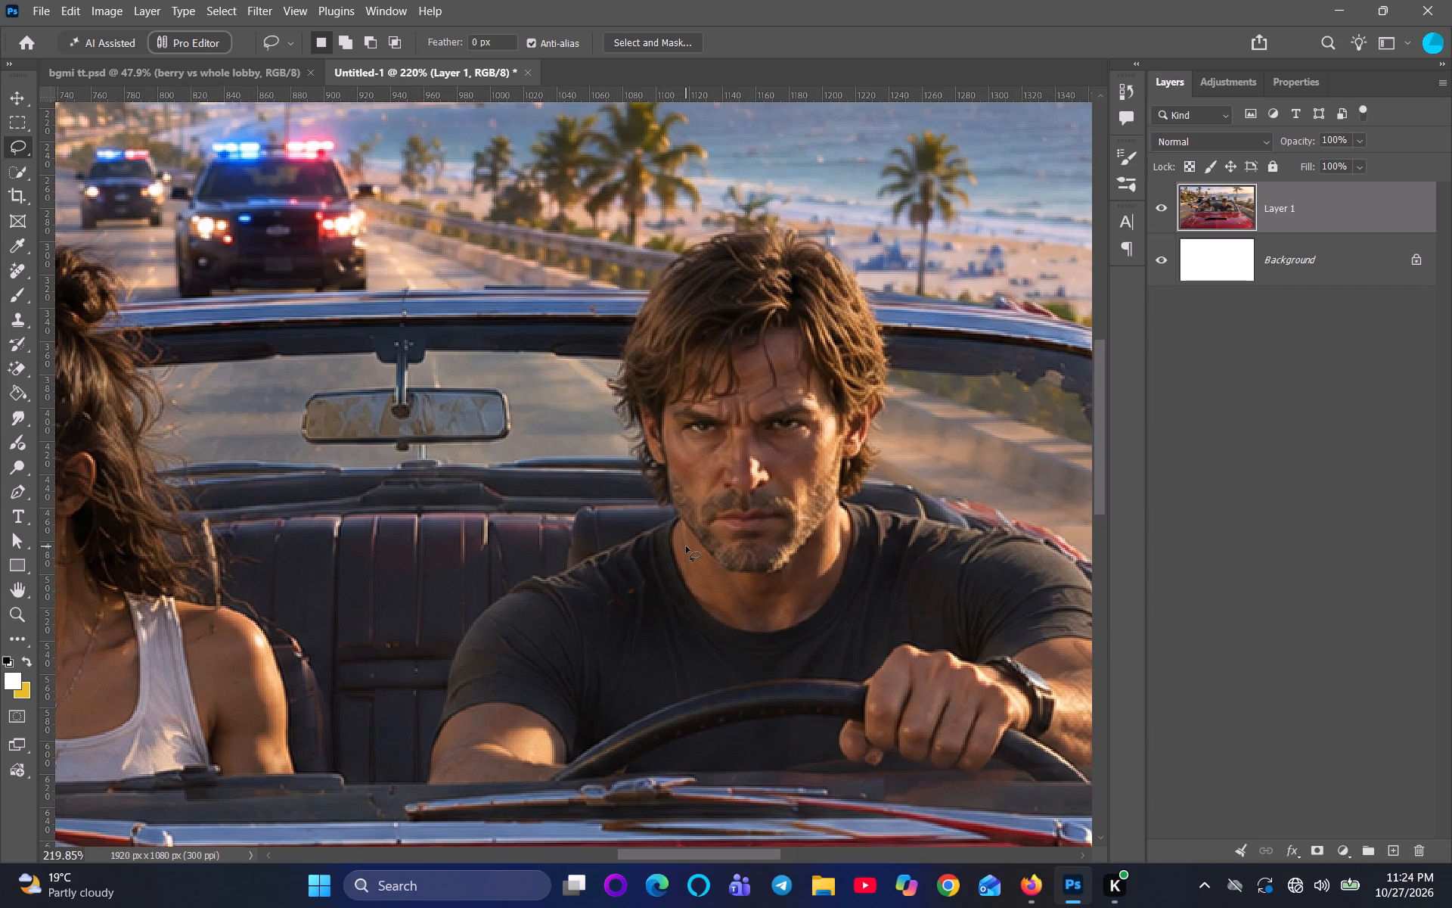
scroll(686, 546, "up", 1)
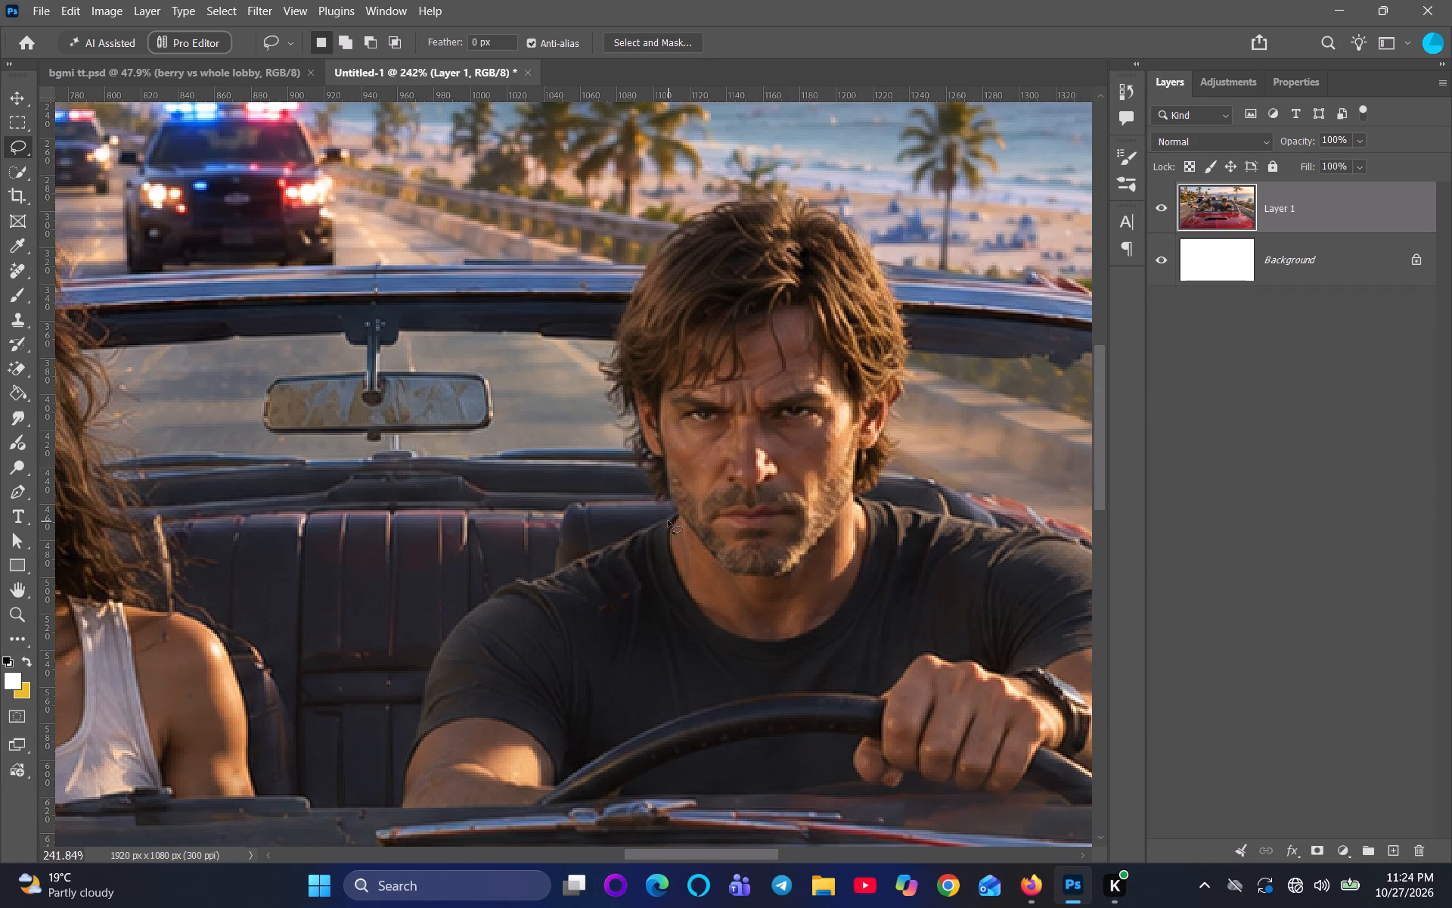
scroll(689, 539, "up", 1)
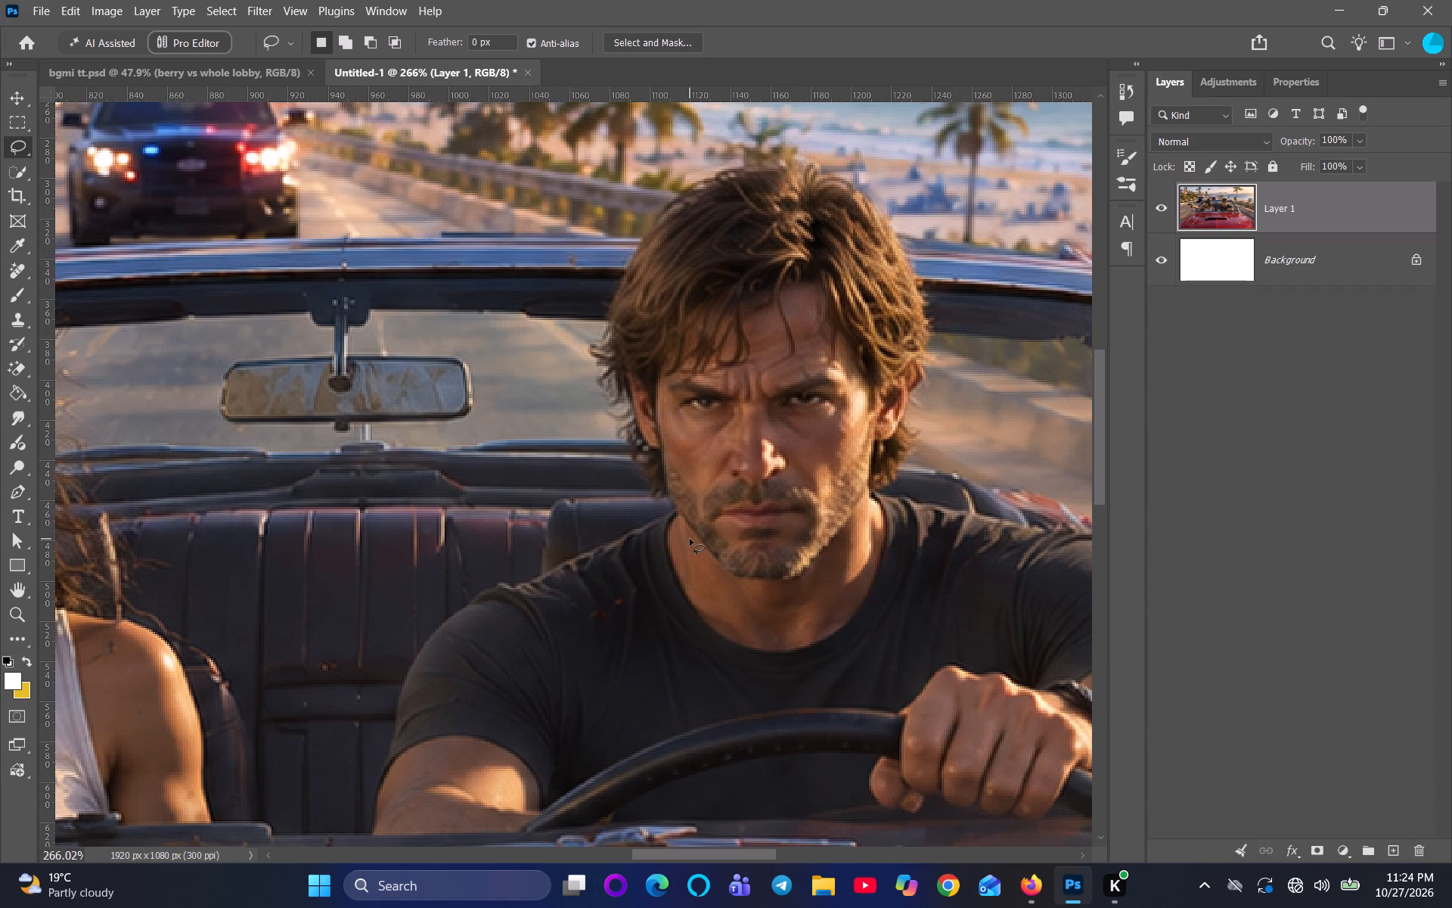
right_click(4, 174)
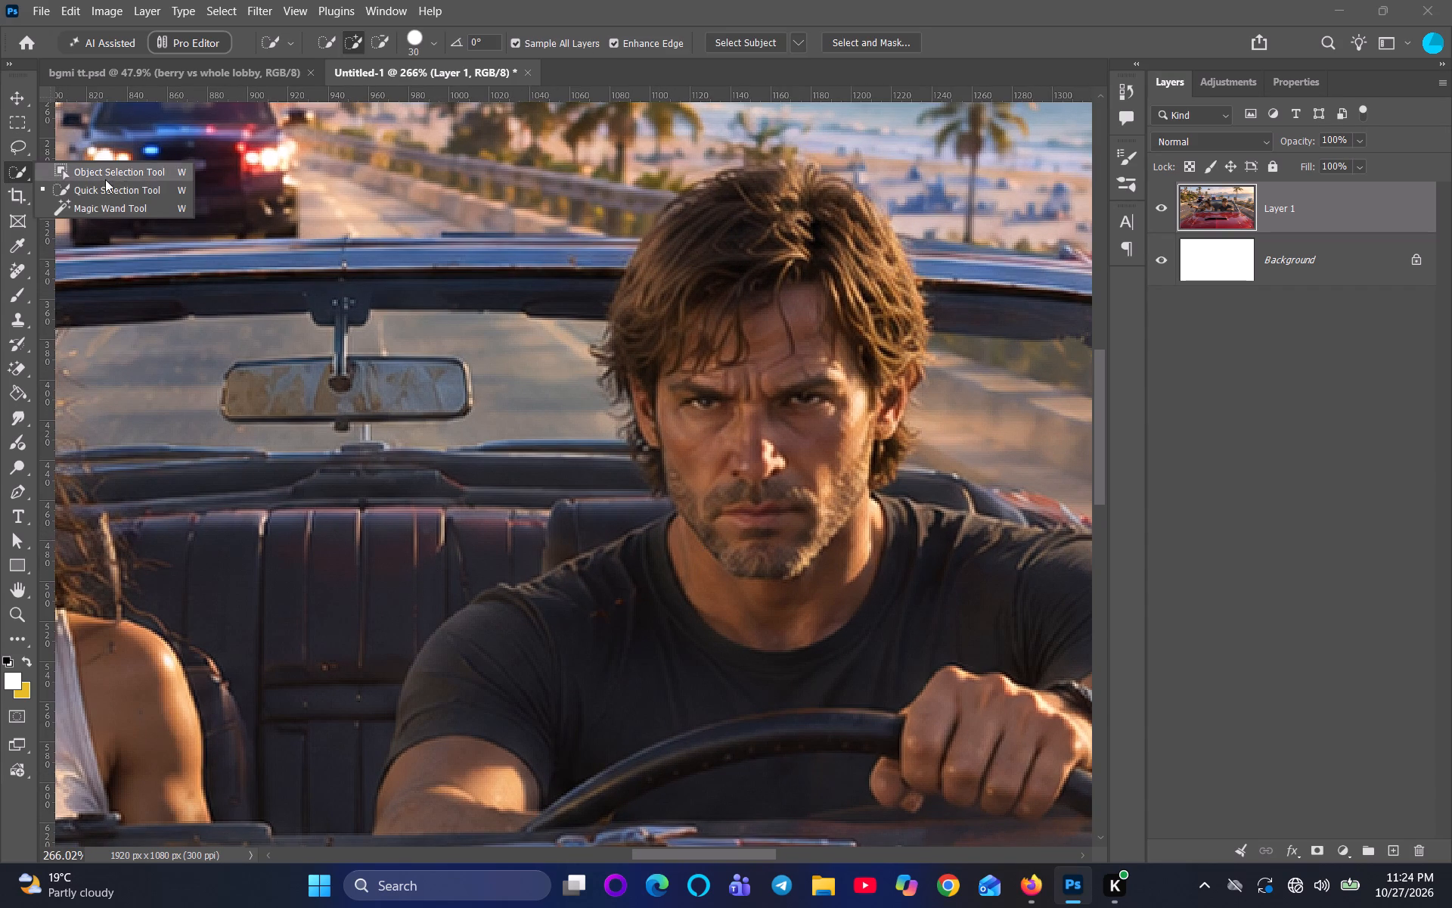
left_click(125, 191)
left_click_drag(697, 265, 732, 301)
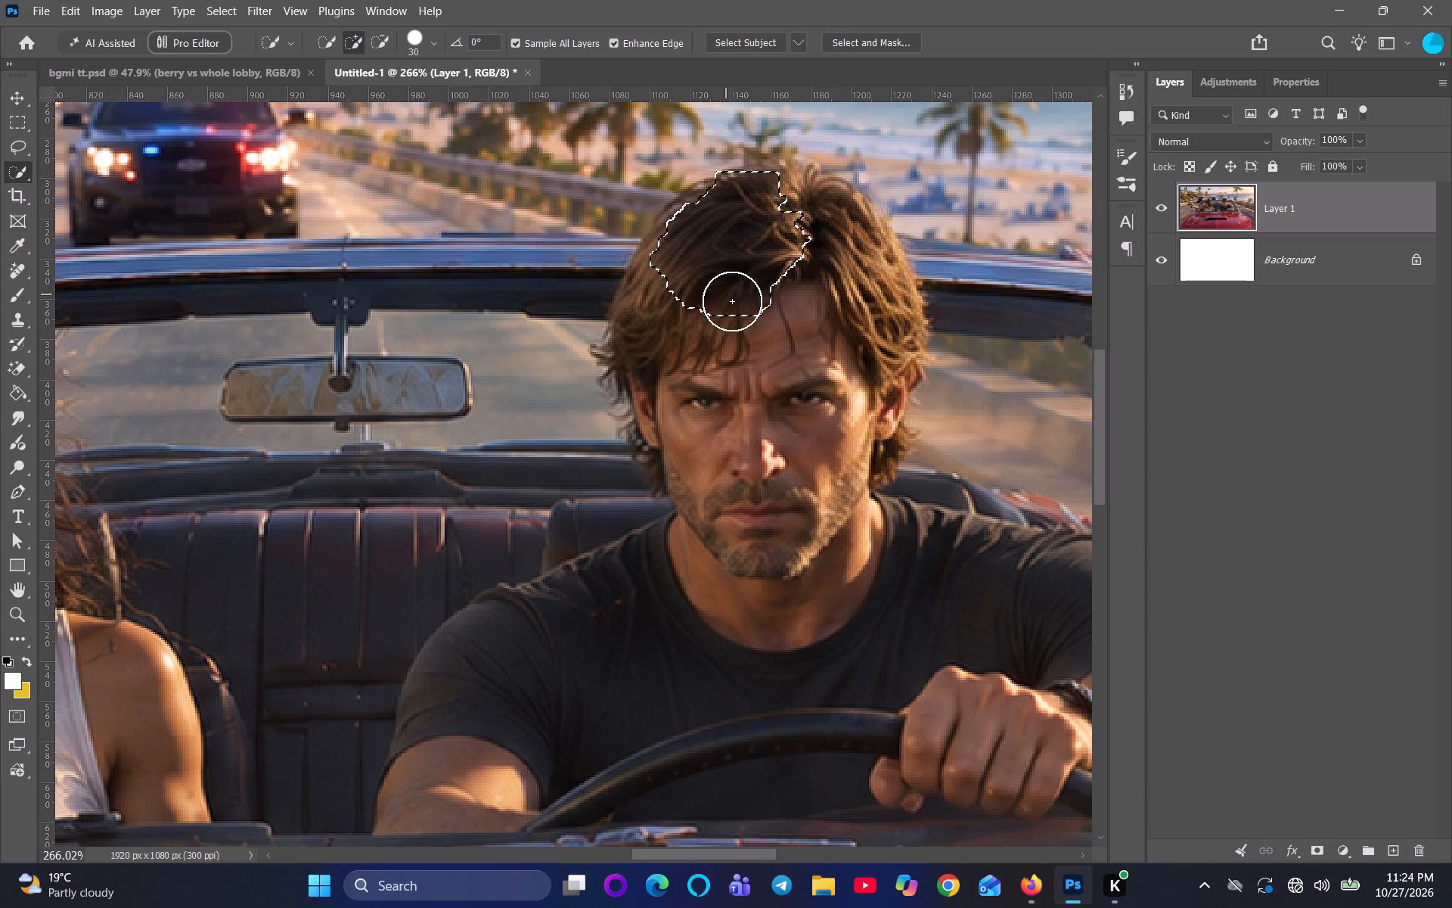
left_click_drag(732, 301, 839, 446)
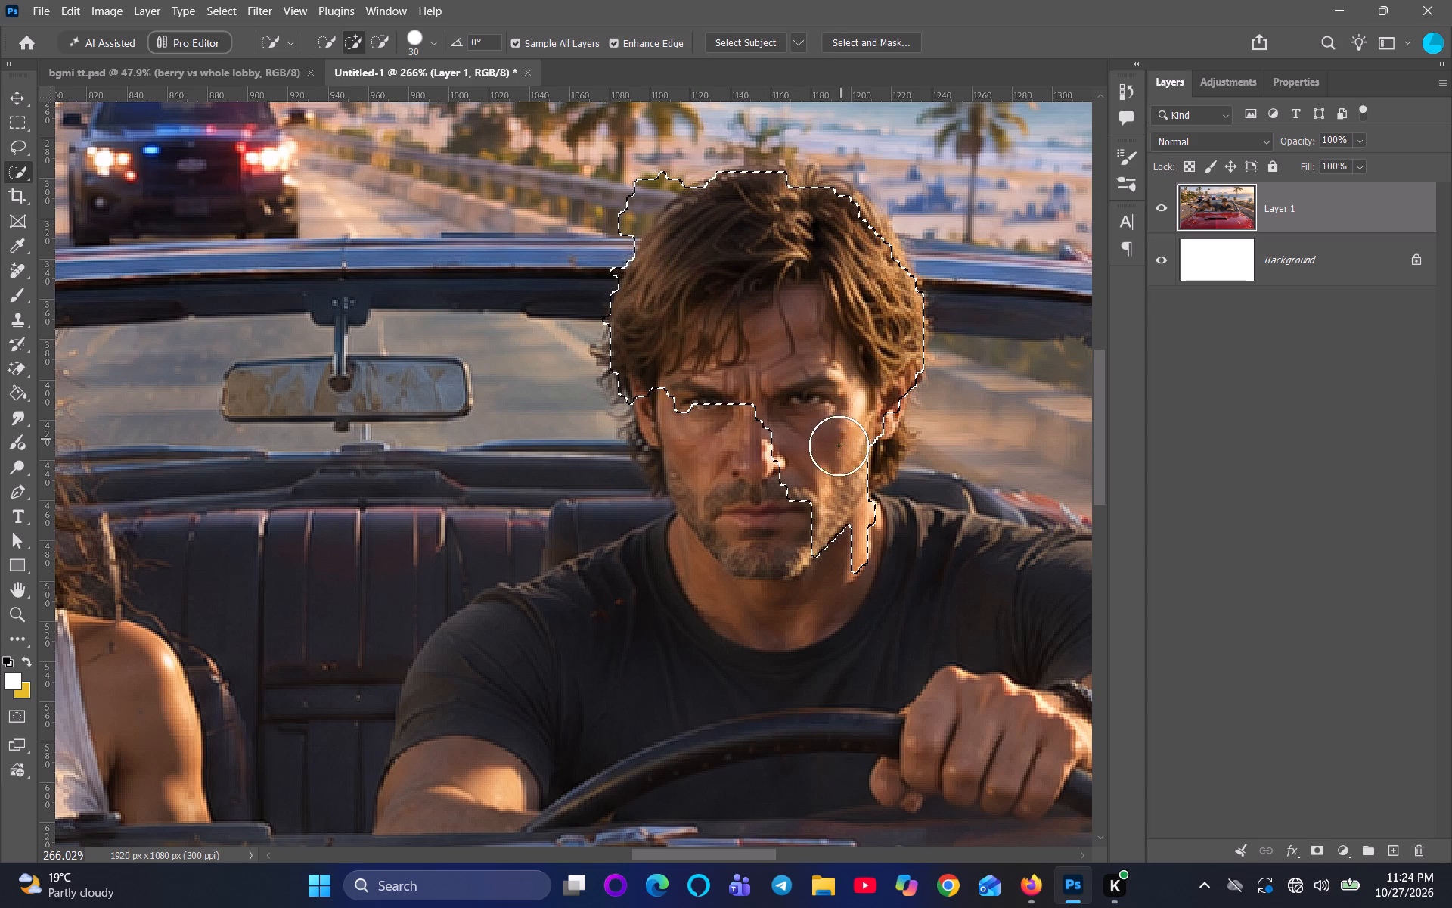
left_click_drag(839, 446, 771, 529)
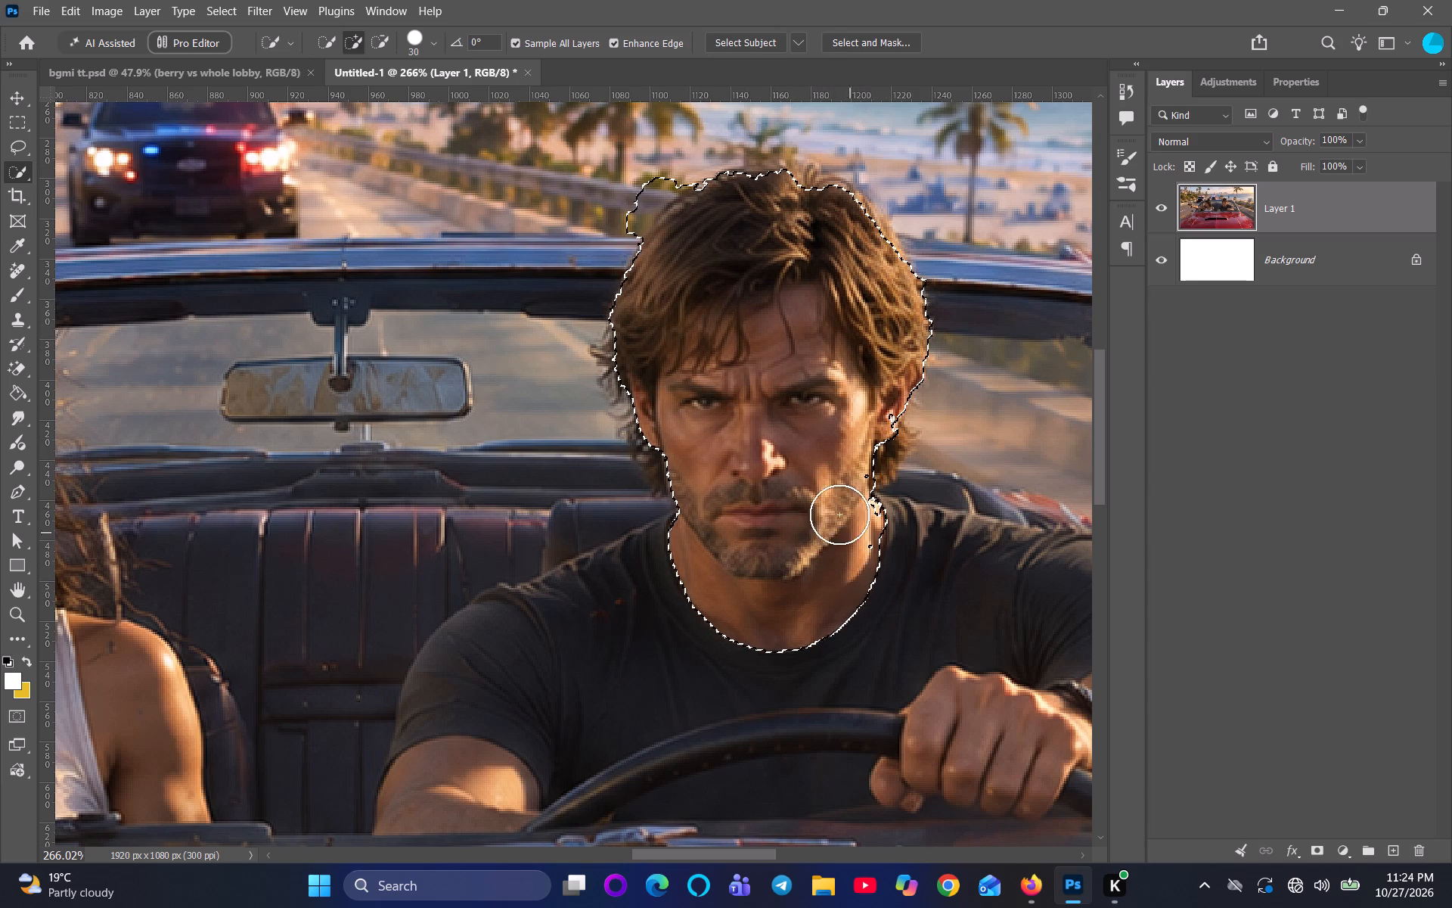
Add the missed hair strands beside the driver's ear and jaw on the rear-view-mirror side to the selection with the Lasso tool.
scroll(881, 509, "up", 2)
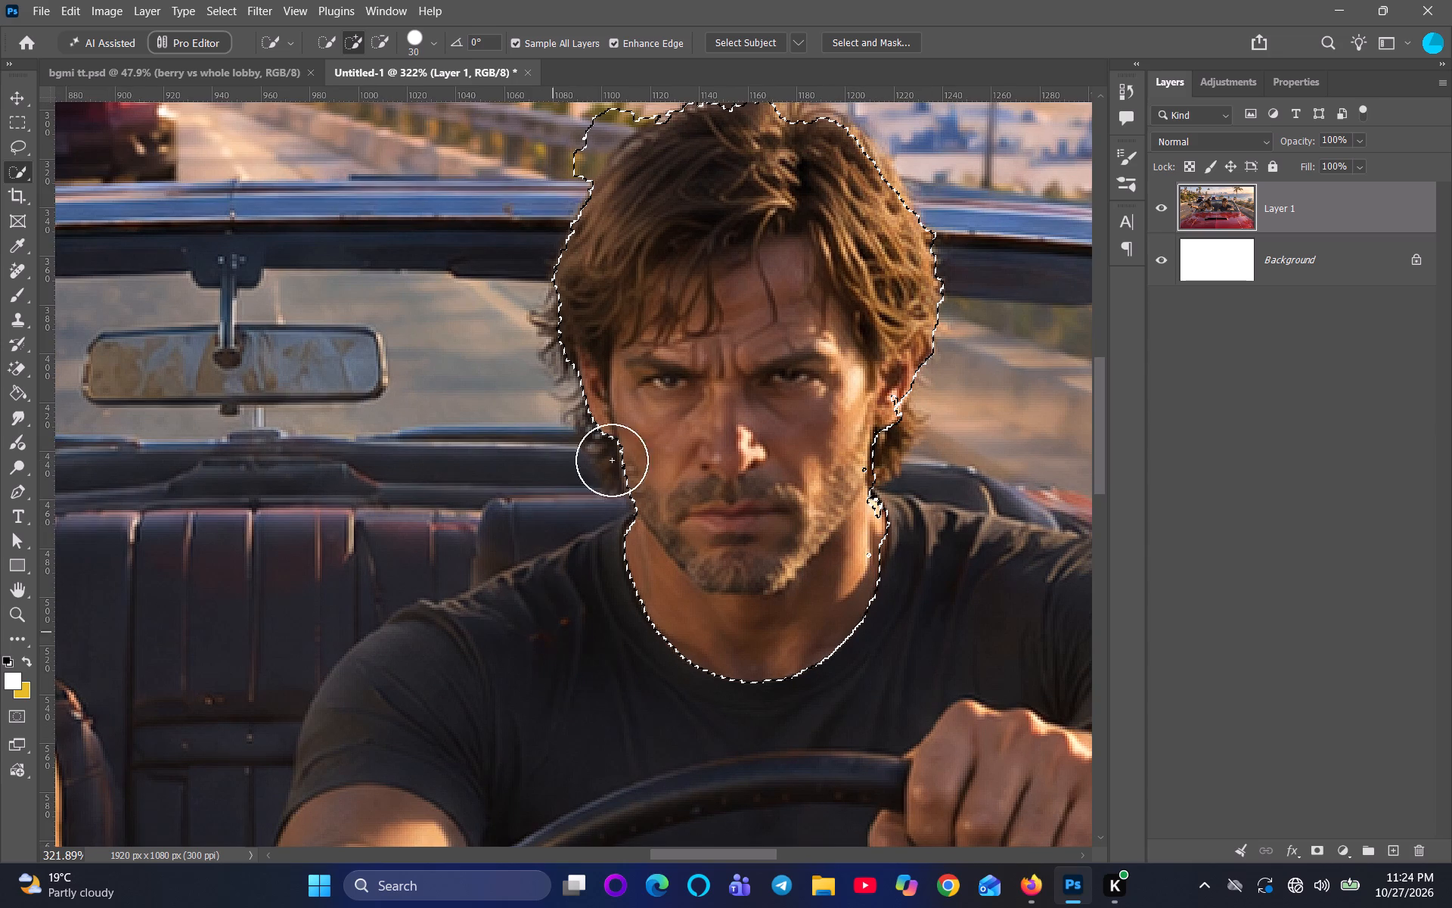
scroll(811, 390, "up", 2)
scroll(819, 379, "down", 3)
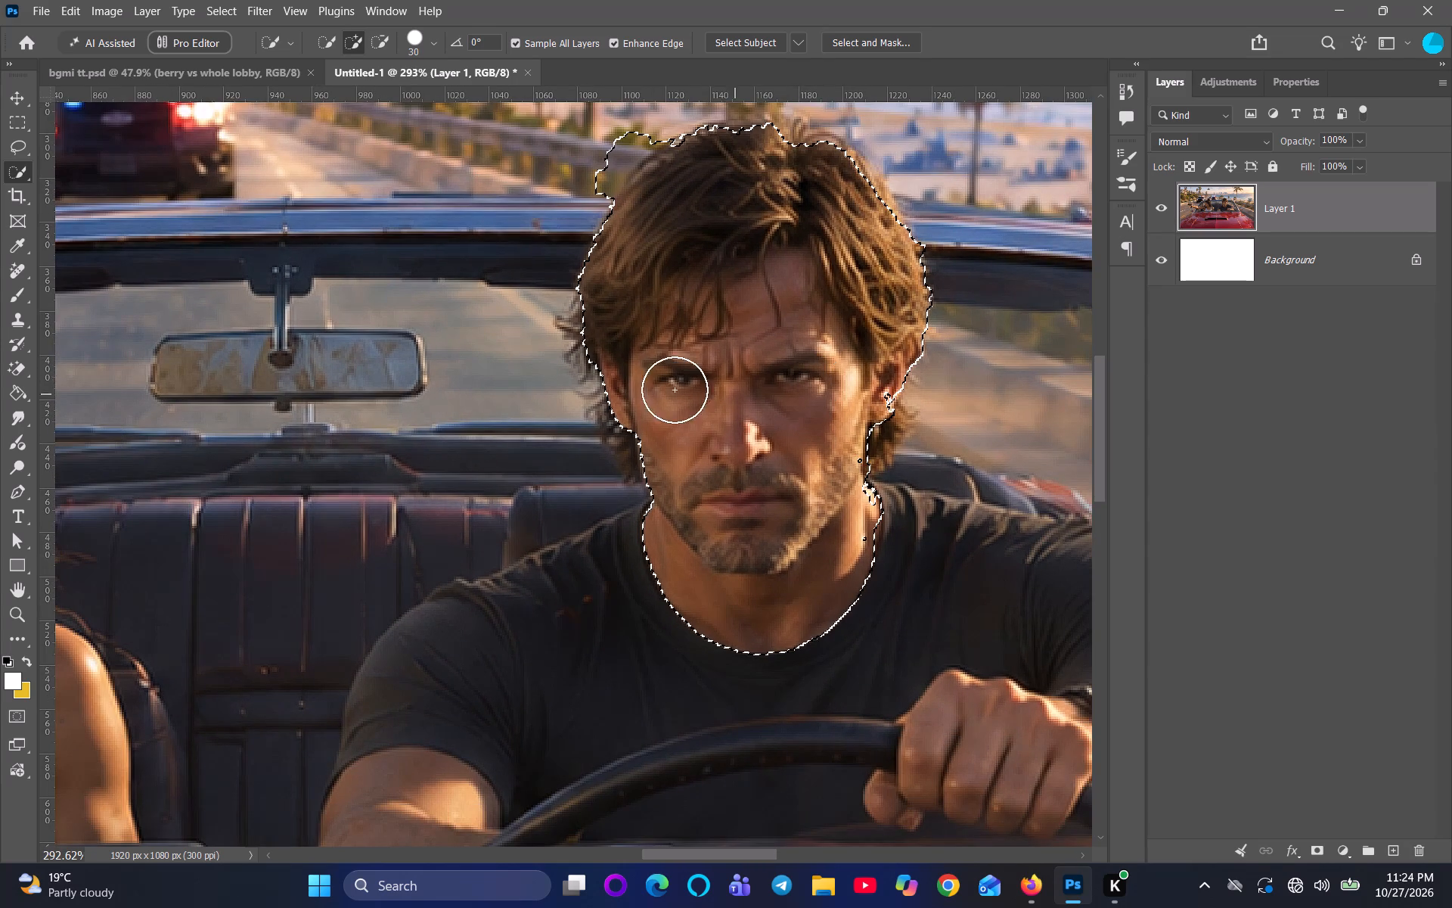
left_click(18, 139)
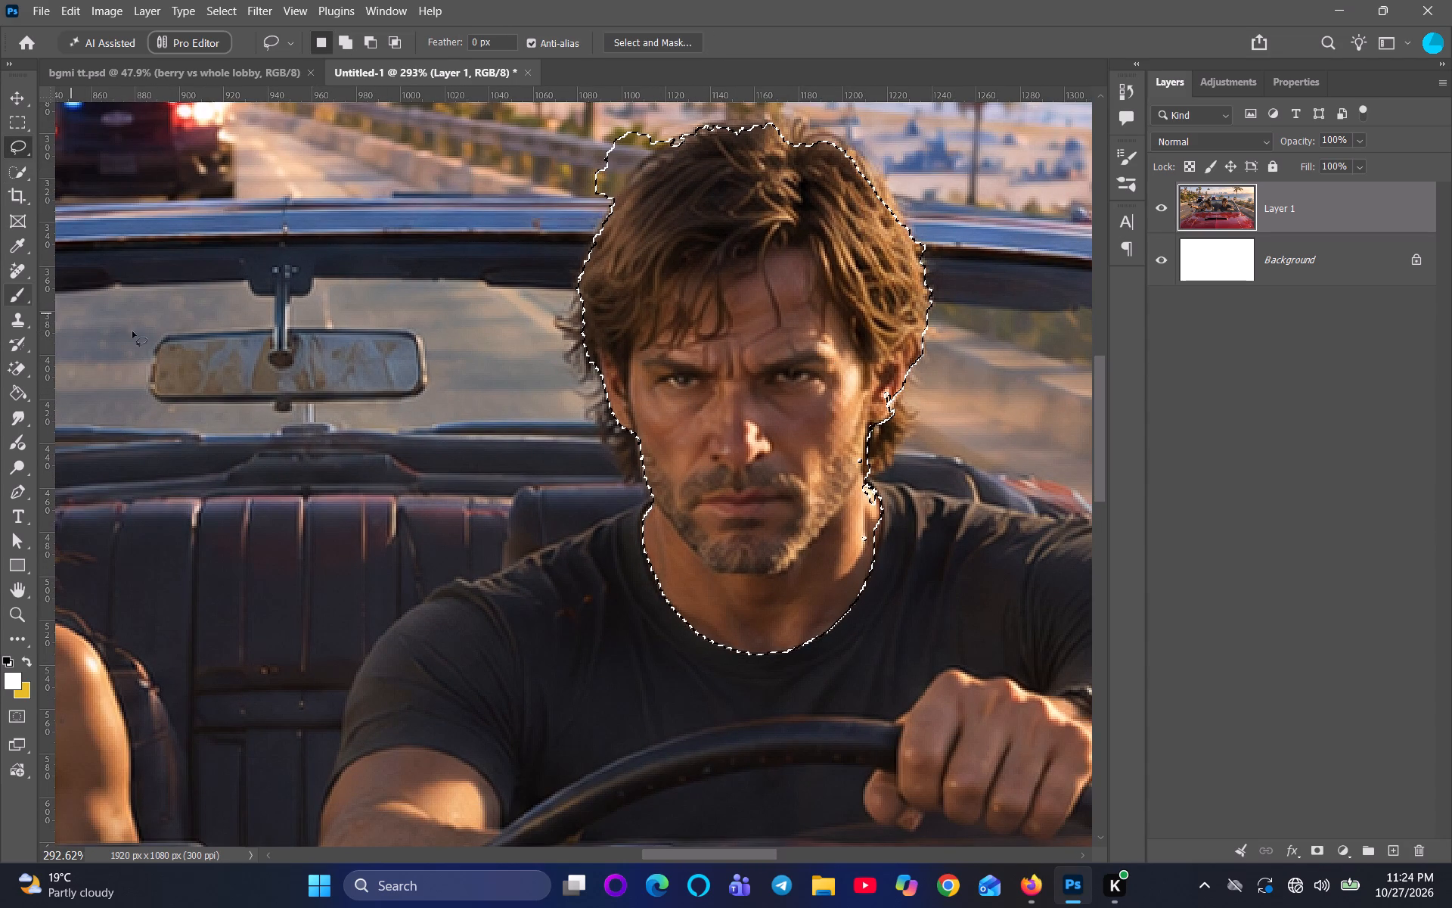
scroll(644, 335, "up", 5)
scroll(502, 375, "up", 2)
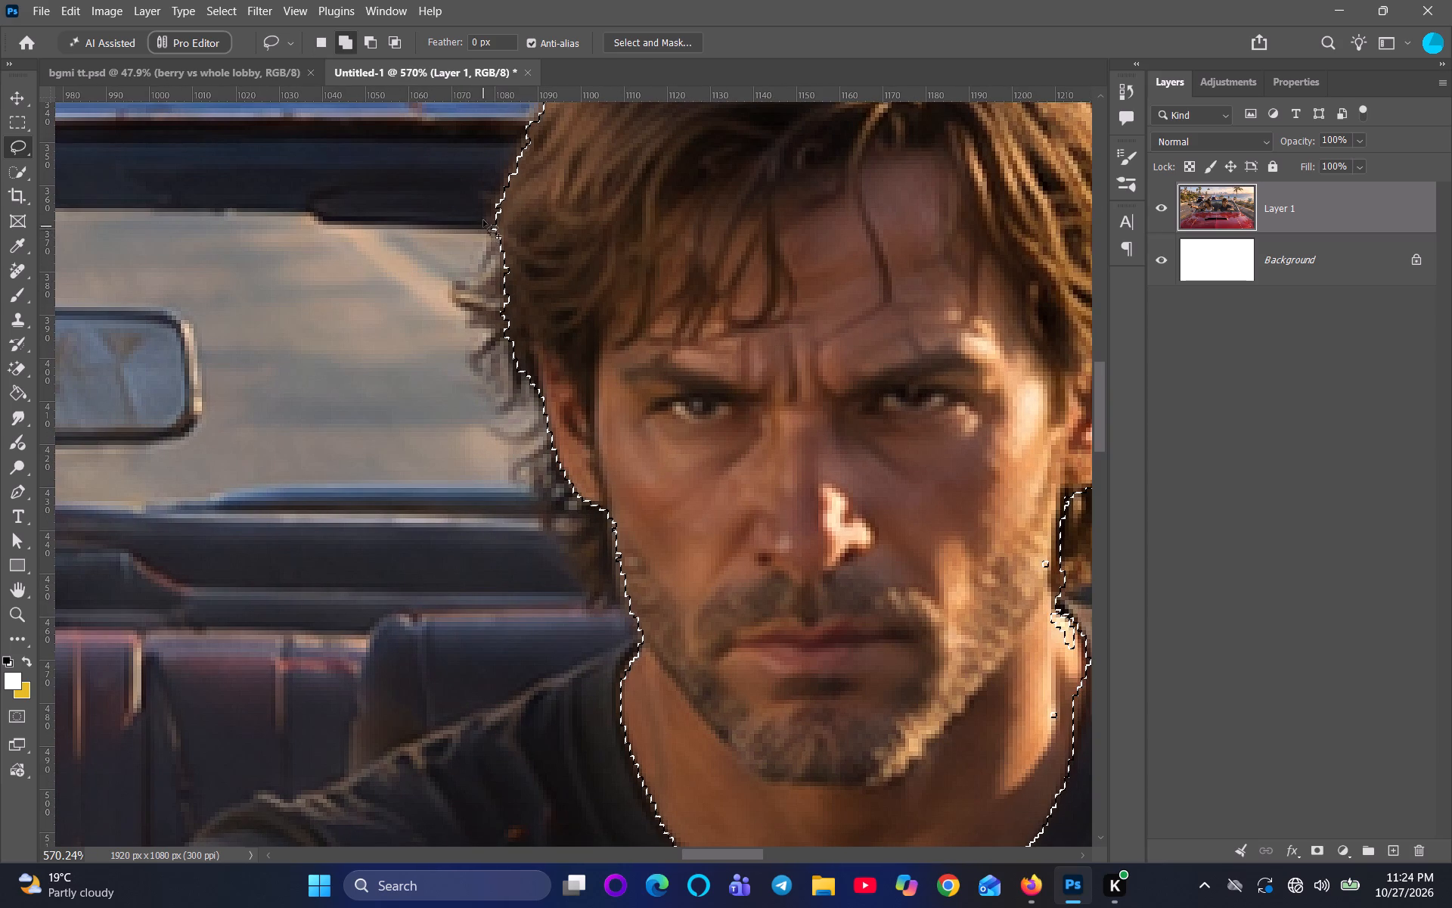
left_click_drag(494, 235, 476, 269, "shift")
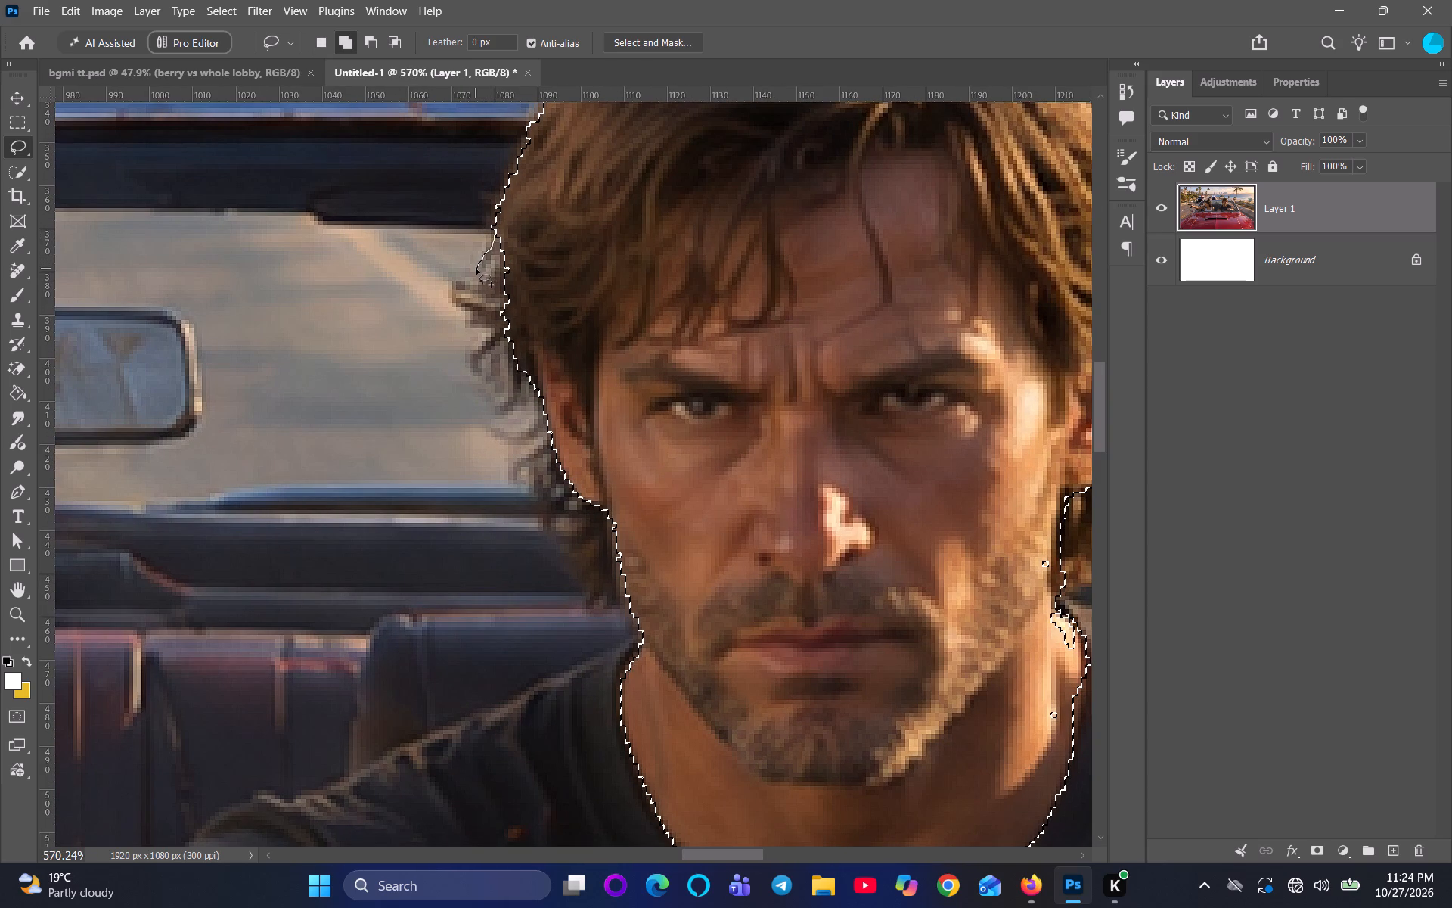
left_click_drag(476, 269, 455, 300, "shift")
left_click_drag(455, 300, 472, 364, "shift")
left_click_drag(472, 364, 534, 409, "shift")
left_click_drag(534, 409, 568, 582, "shift")
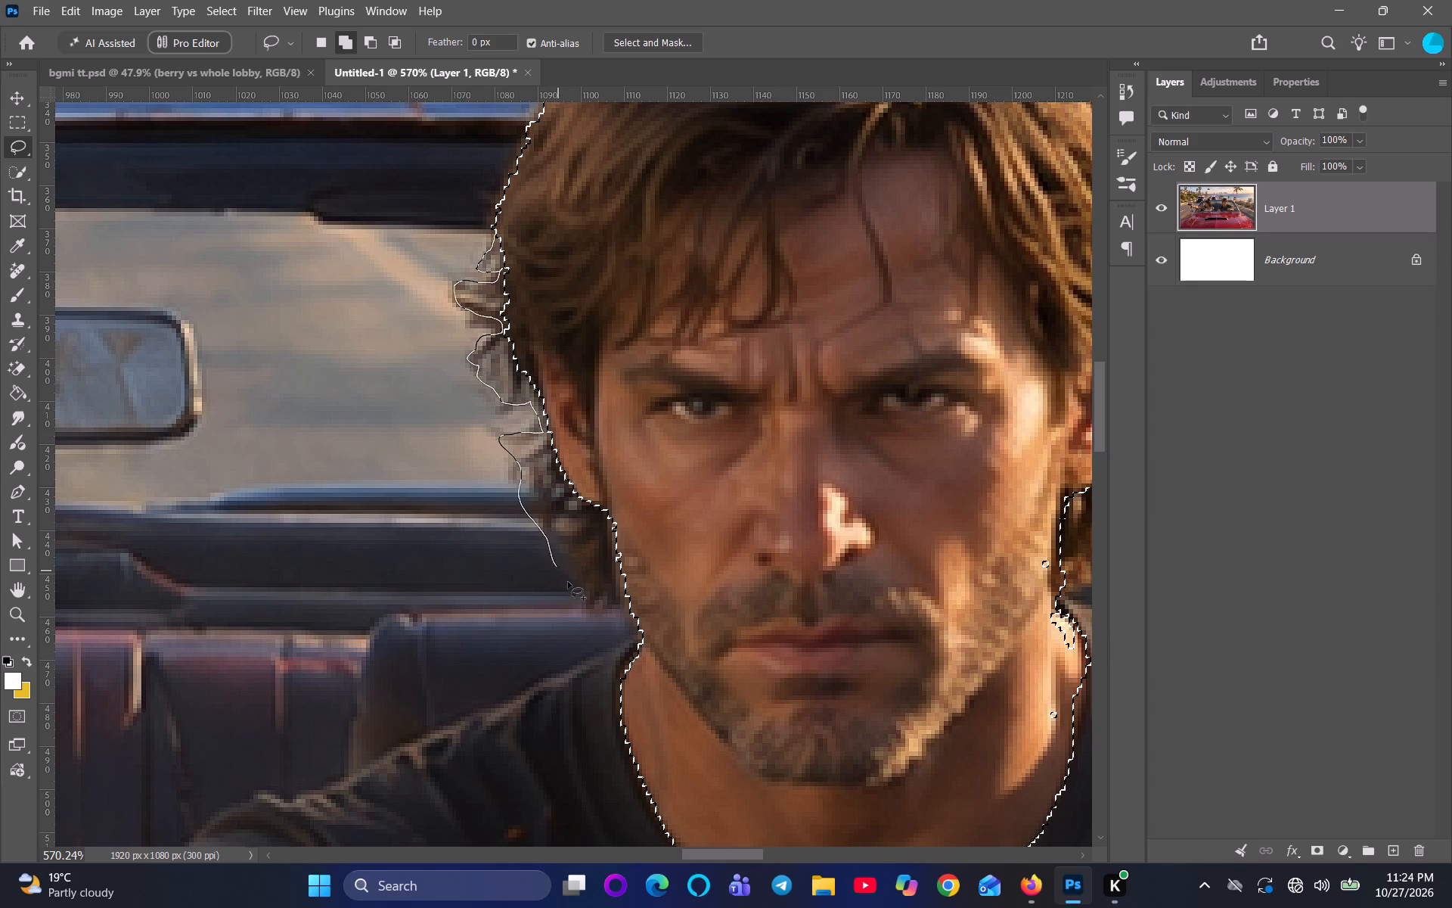
left_click_drag(568, 582, 665, 382, "shift")
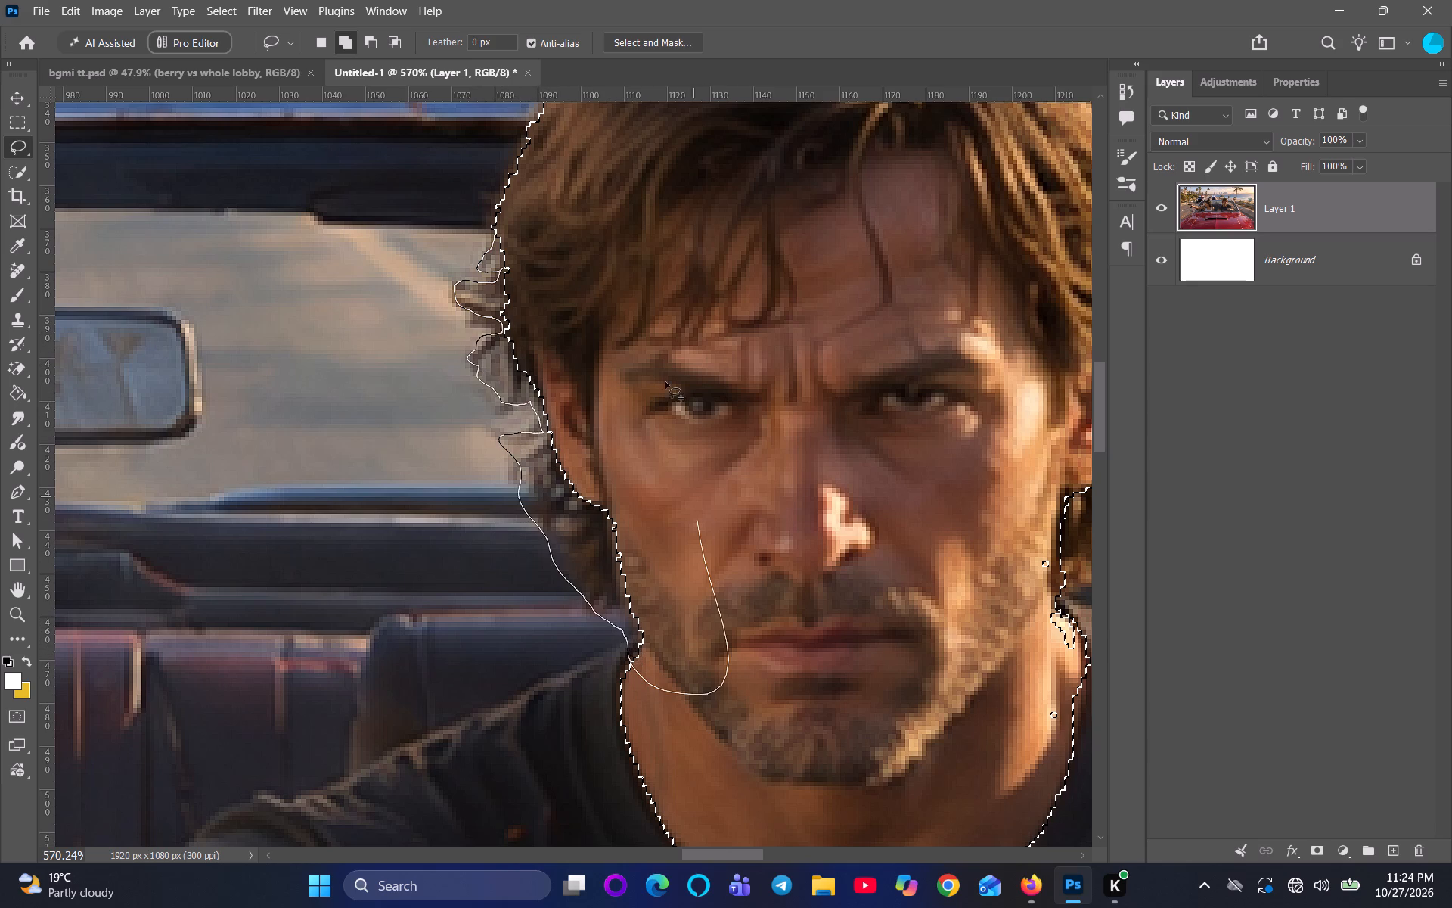
left_click_drag(665, 382, 494, 249, "shift")
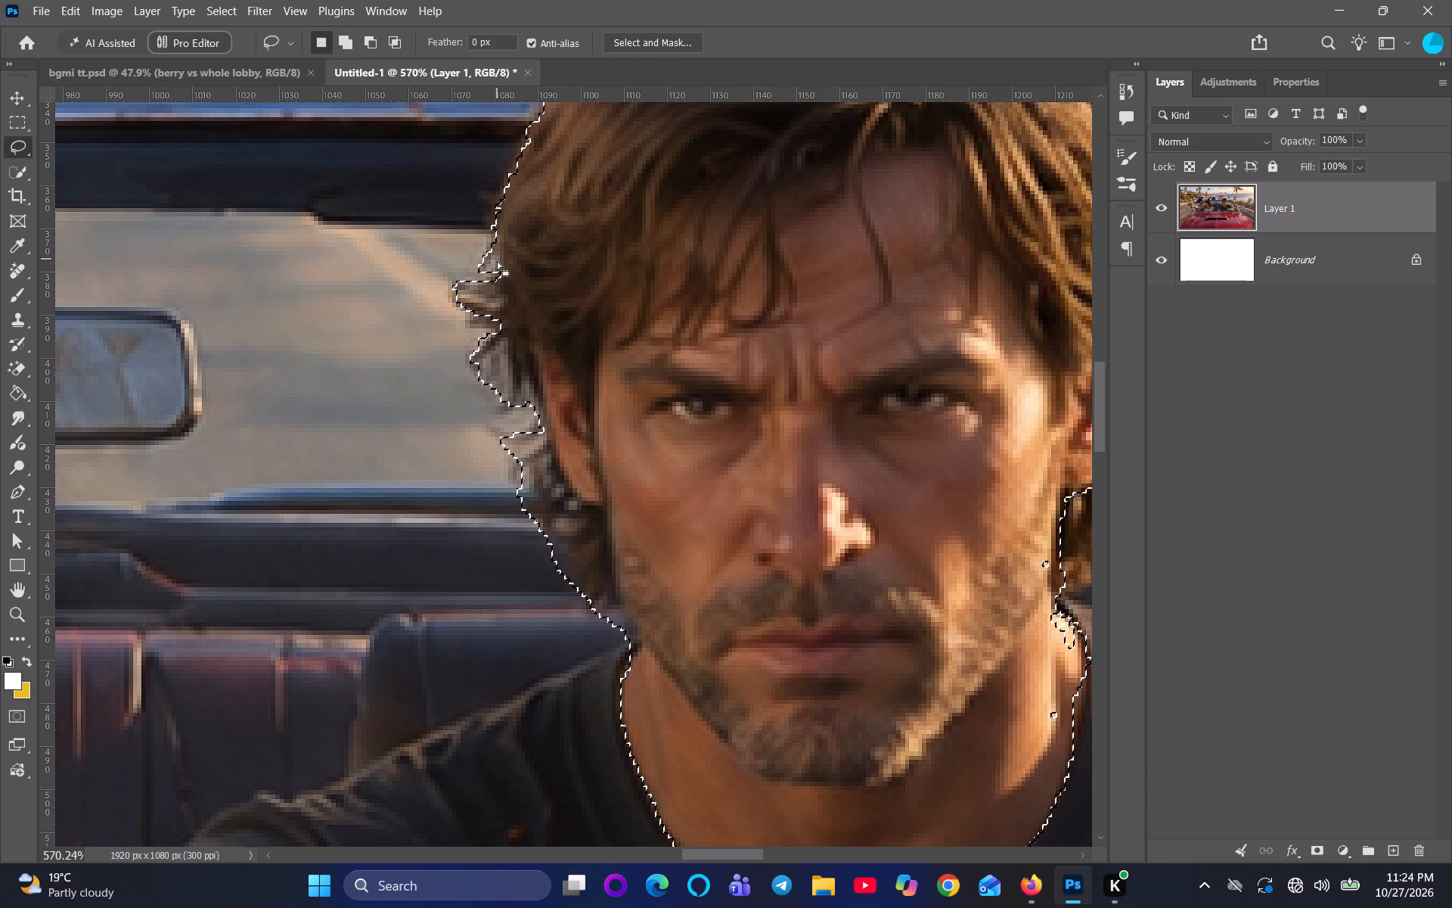
Subtract the loose flyaway strands above the mirror-side ear from the head selection with the Lasso tool.
left_click(494, 253, "alt")
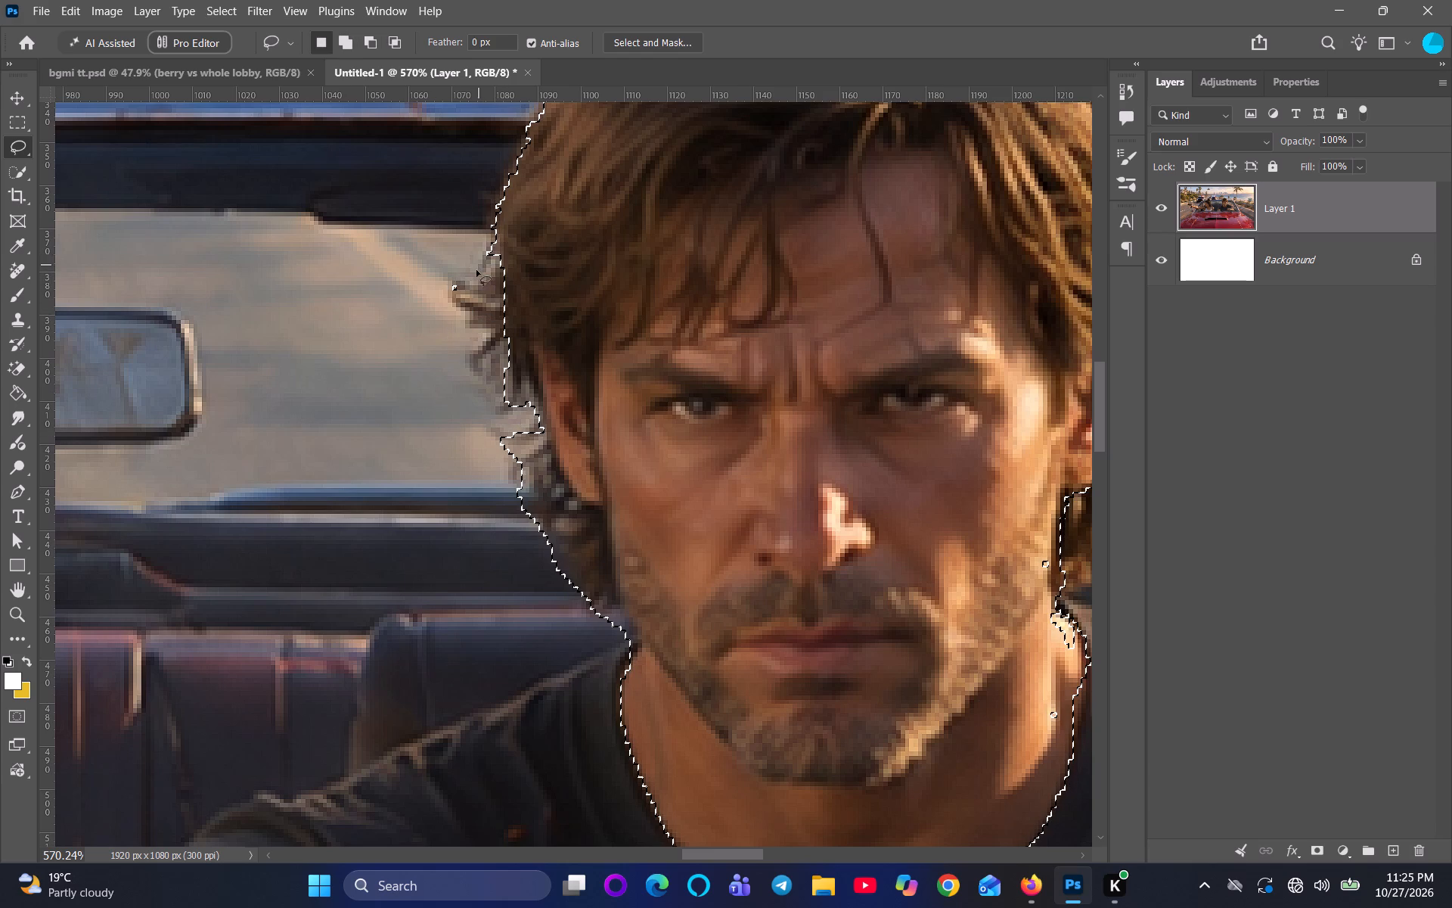
left_click(449, 285, "alt")
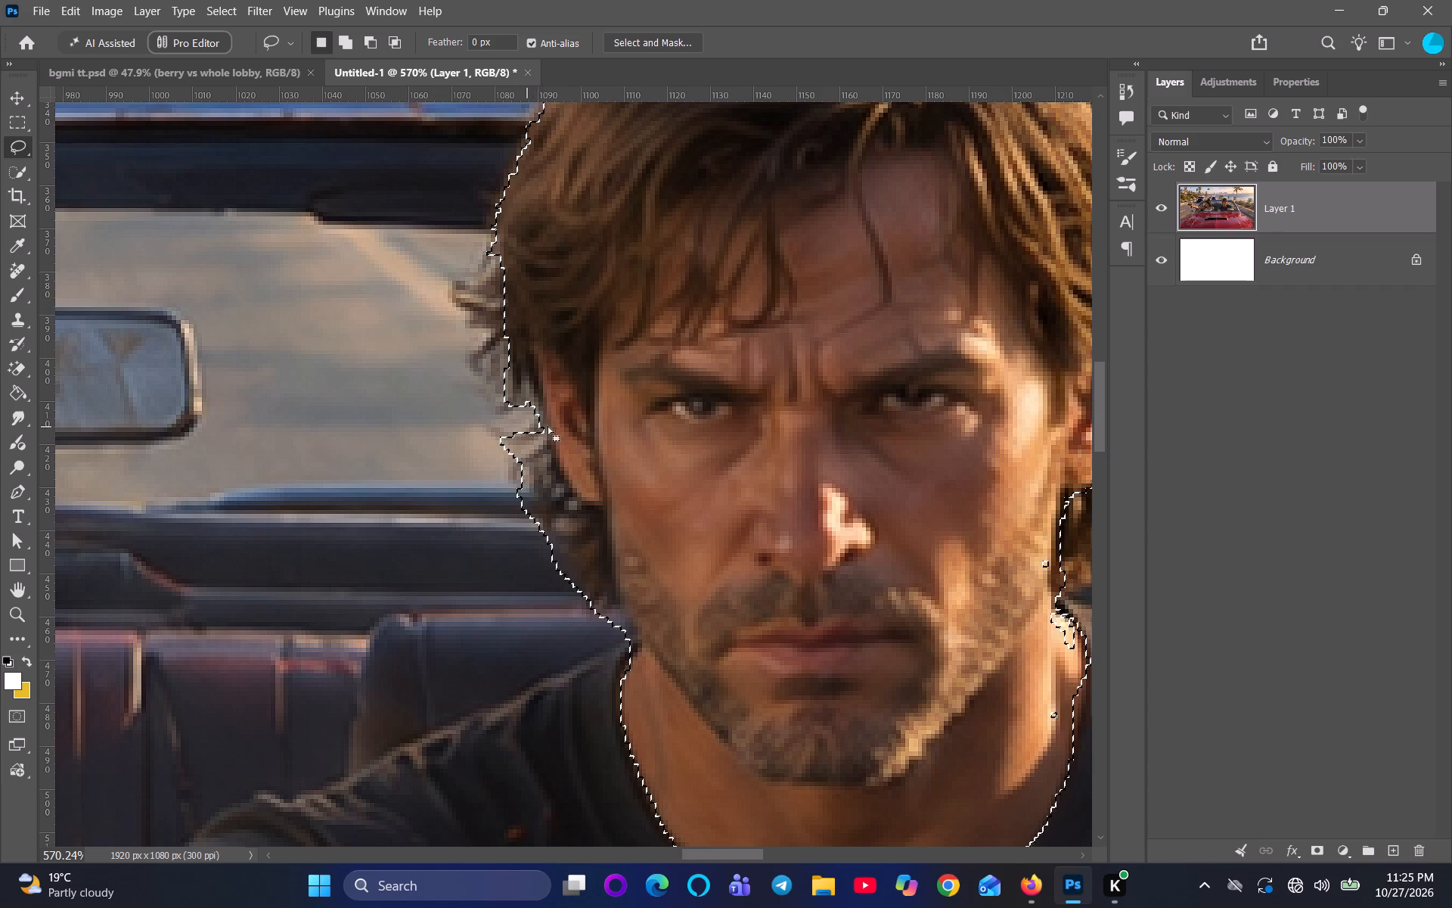
Add the hair behind and below the driver's other ear, plus the missed earlobe edge, to the selection with the Lasso tool.
scroll(579, 428, "down", 9)
key("space")
key("space")
key("space")
key("space")
key("space")
key("space")
key("space")
key("space")
key("space")
left_click_drag(833, 405, 734, 440)
scroll(740, 450, "up", 4)
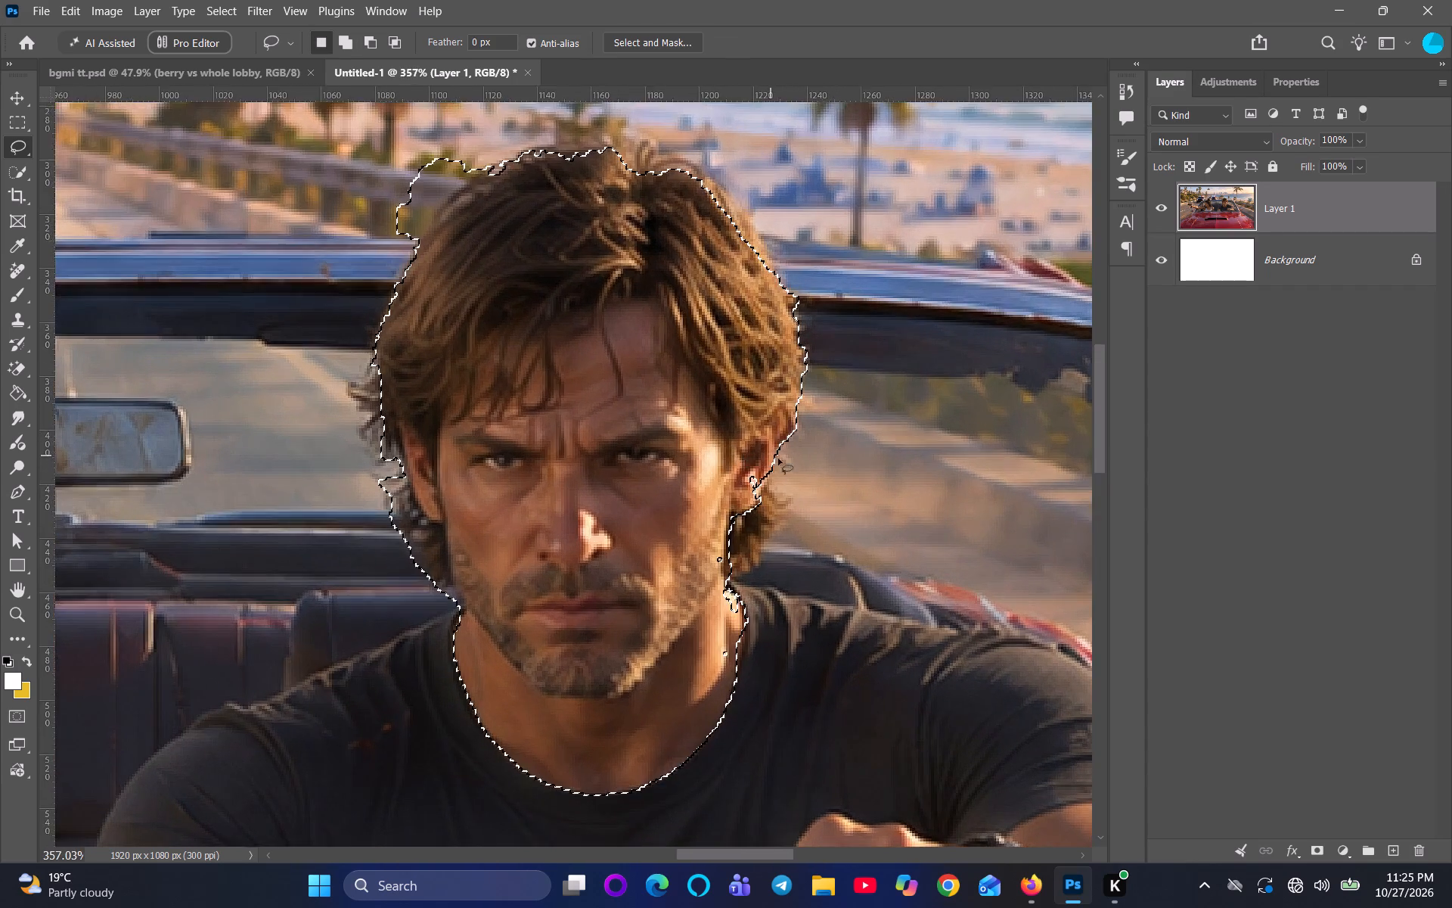
scroll(778, 459, "up", 7)
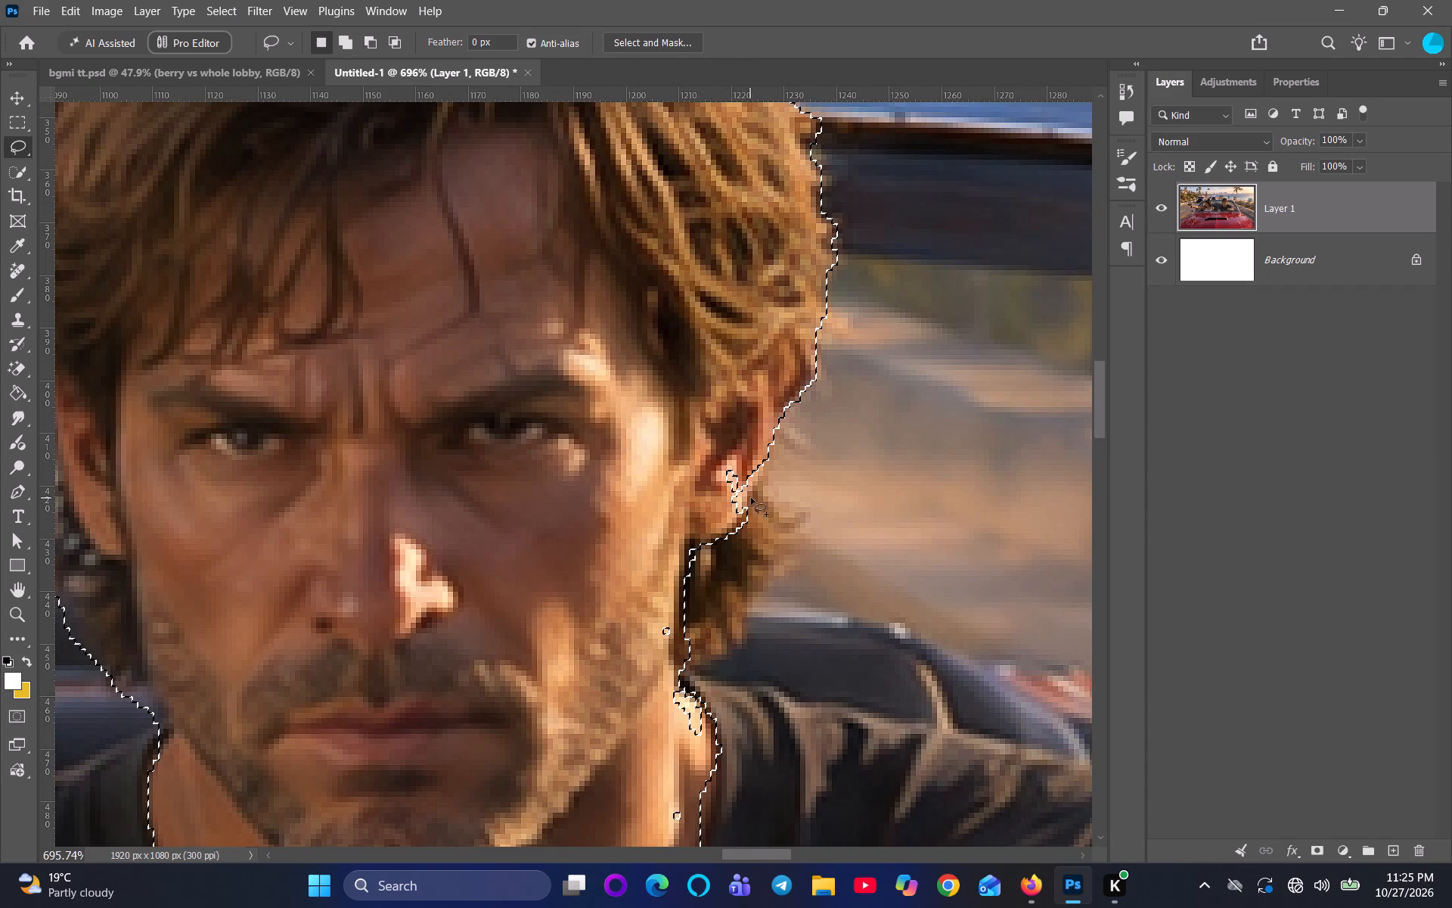
left_click_drag(746, 488, 787, 559, "shift")
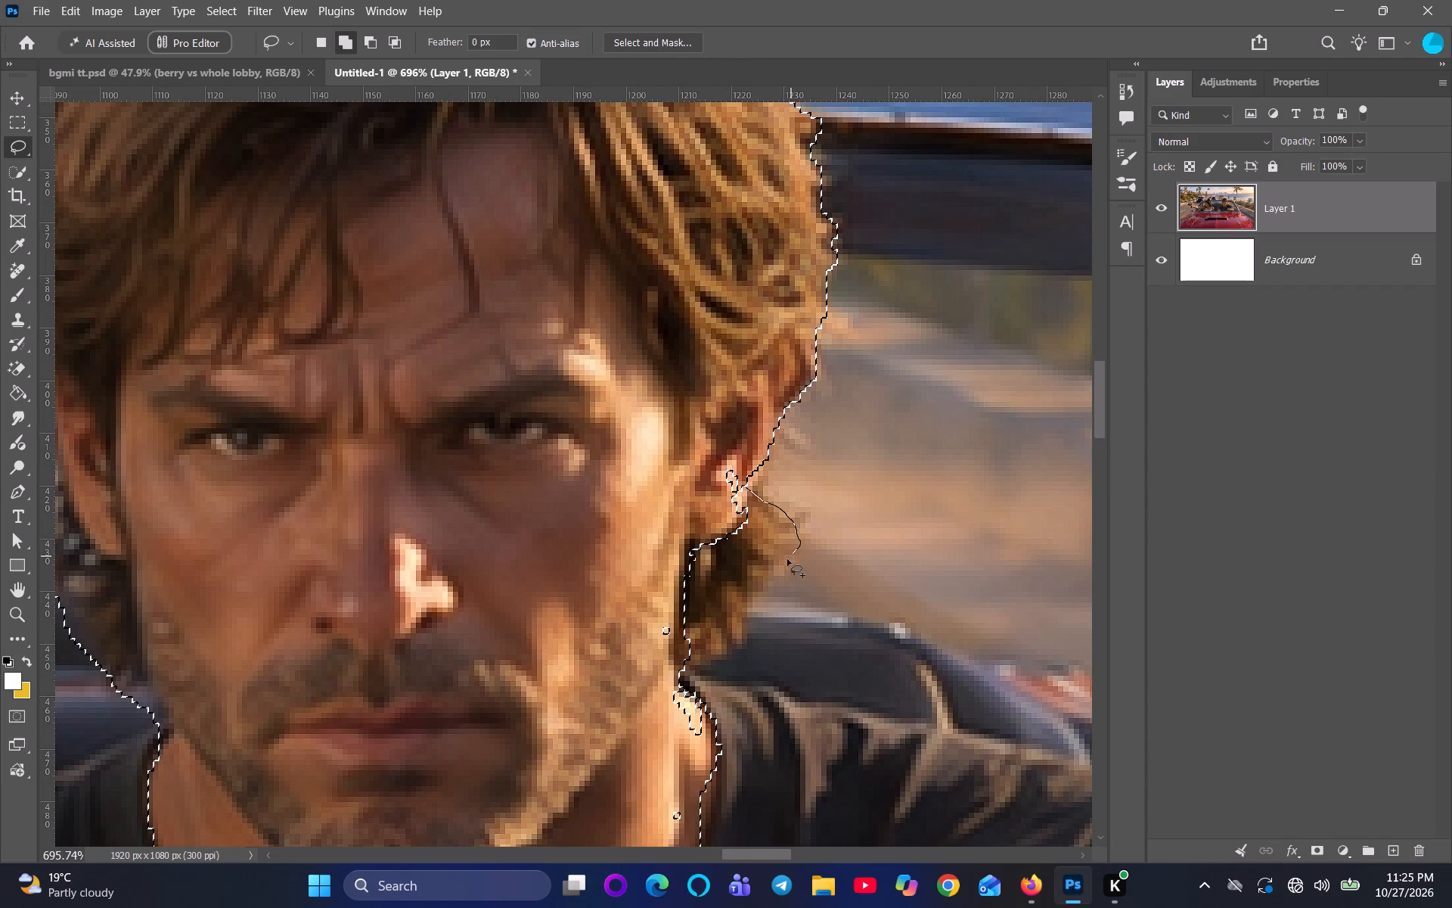
left_click_drag(787, 559, 693, 673, "shift")
left_click_drag(693, 673, 734, 480, "shift")
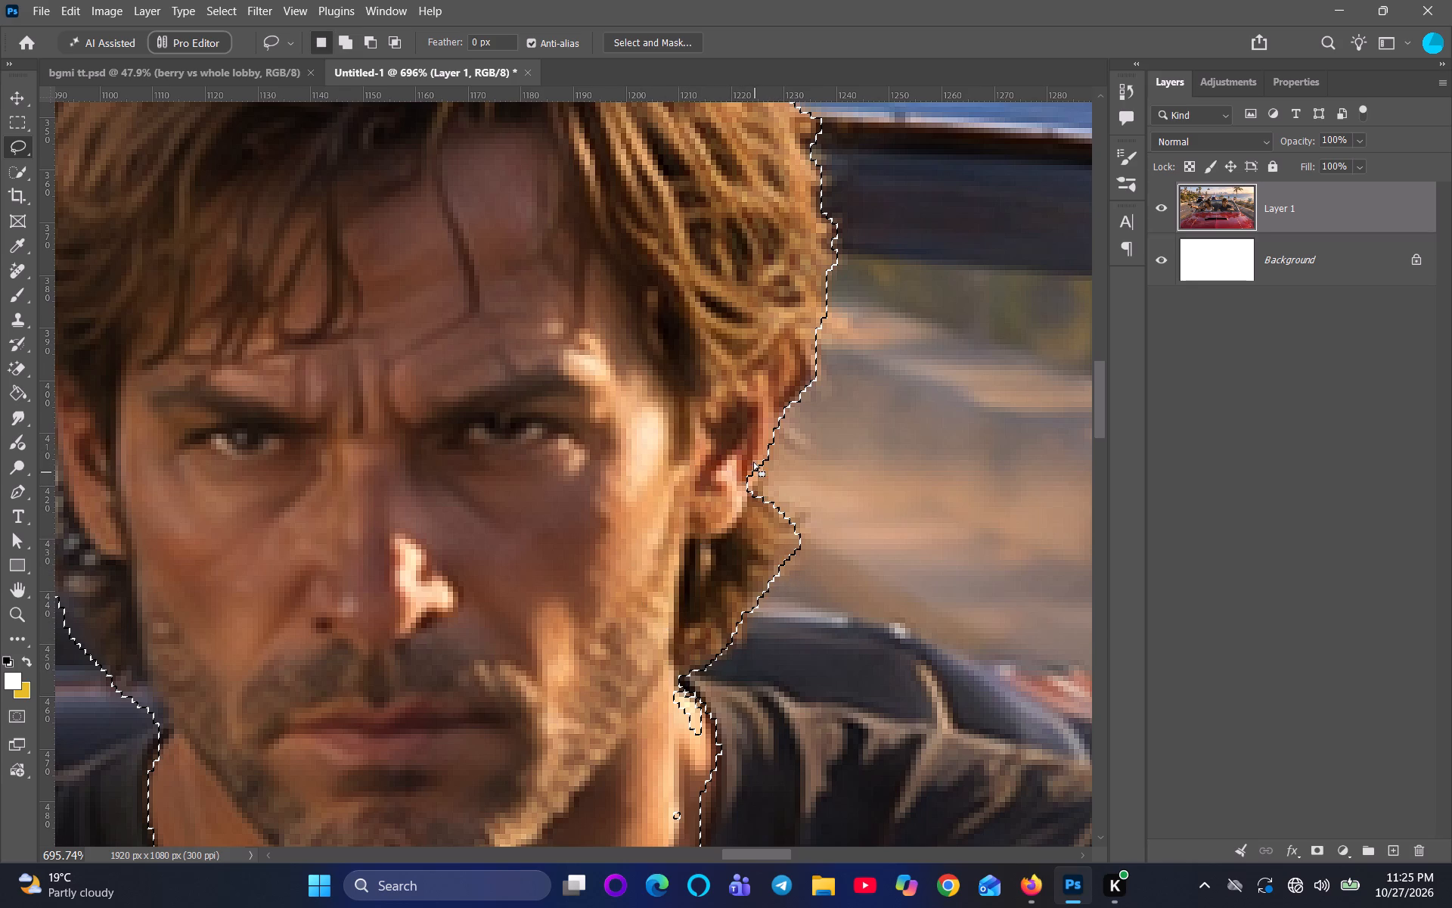
scroll(759, 452, "up", 1)
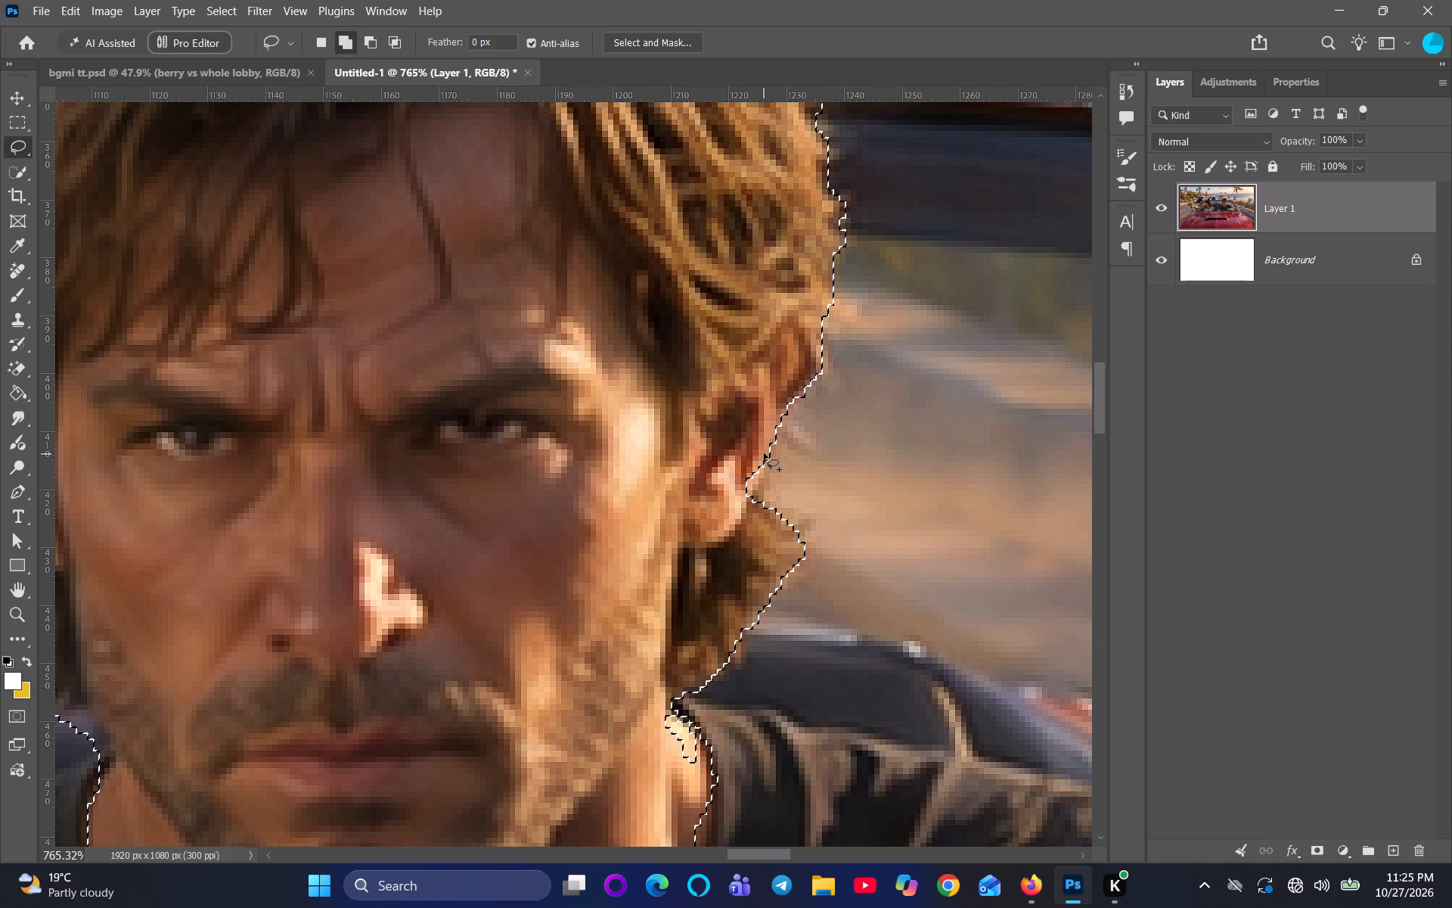
left_click_drag(765, 453, 718, 512, "shift")
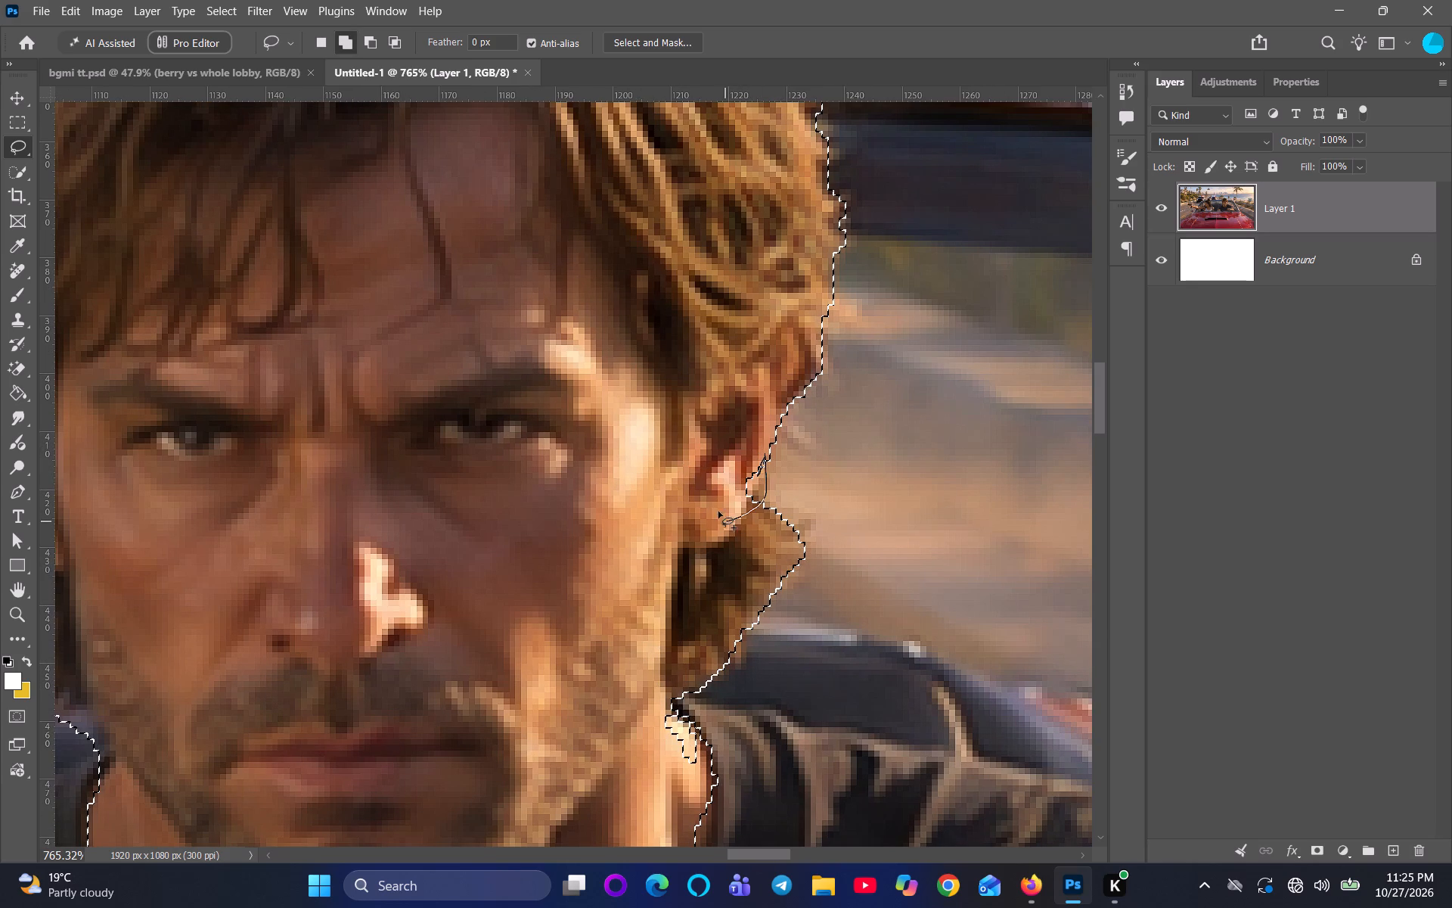
left_click_drag(718, 512, 756, 470, "shift")
Subtract the guardrail and foliage background caught beside the mirror-side top of the driver's hair, including the leftover sliver, from the selection.
scroll(779, 388, "down", 3)
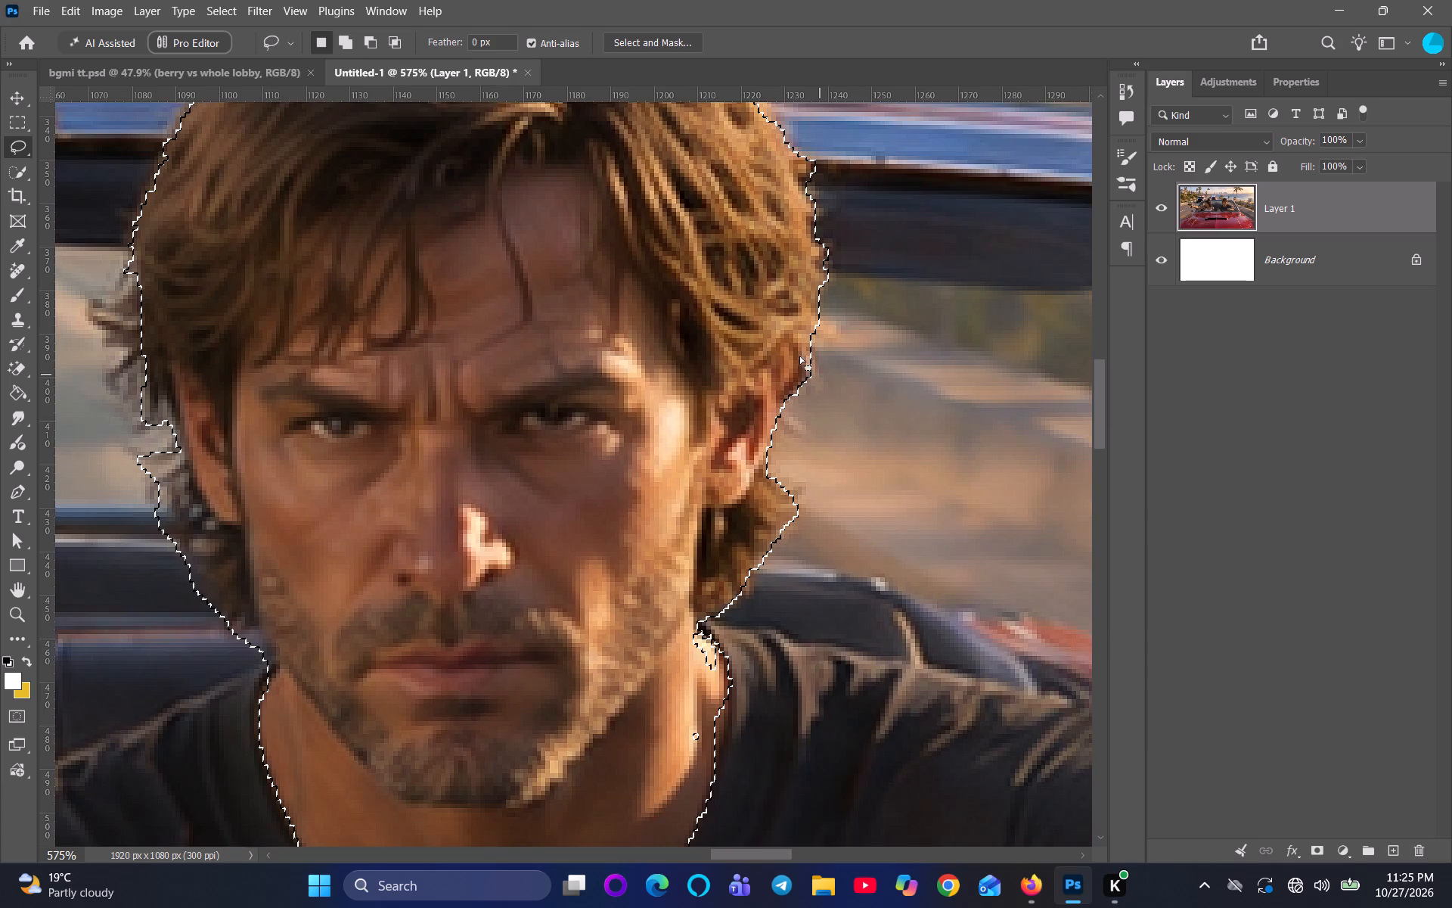
key("space")
key("space")
key("space")
key("space")
key("space")
key("space")
key("space")
key("space")
key("space")
key("space")
key("space")
key("space")
key("space")
key("space")
key("space")
key("space")
key("space")
key("space")
key("space")
key("space")
left_click_drag(728, 272, 797, 584)
scroll(407, 452, "up", 3)
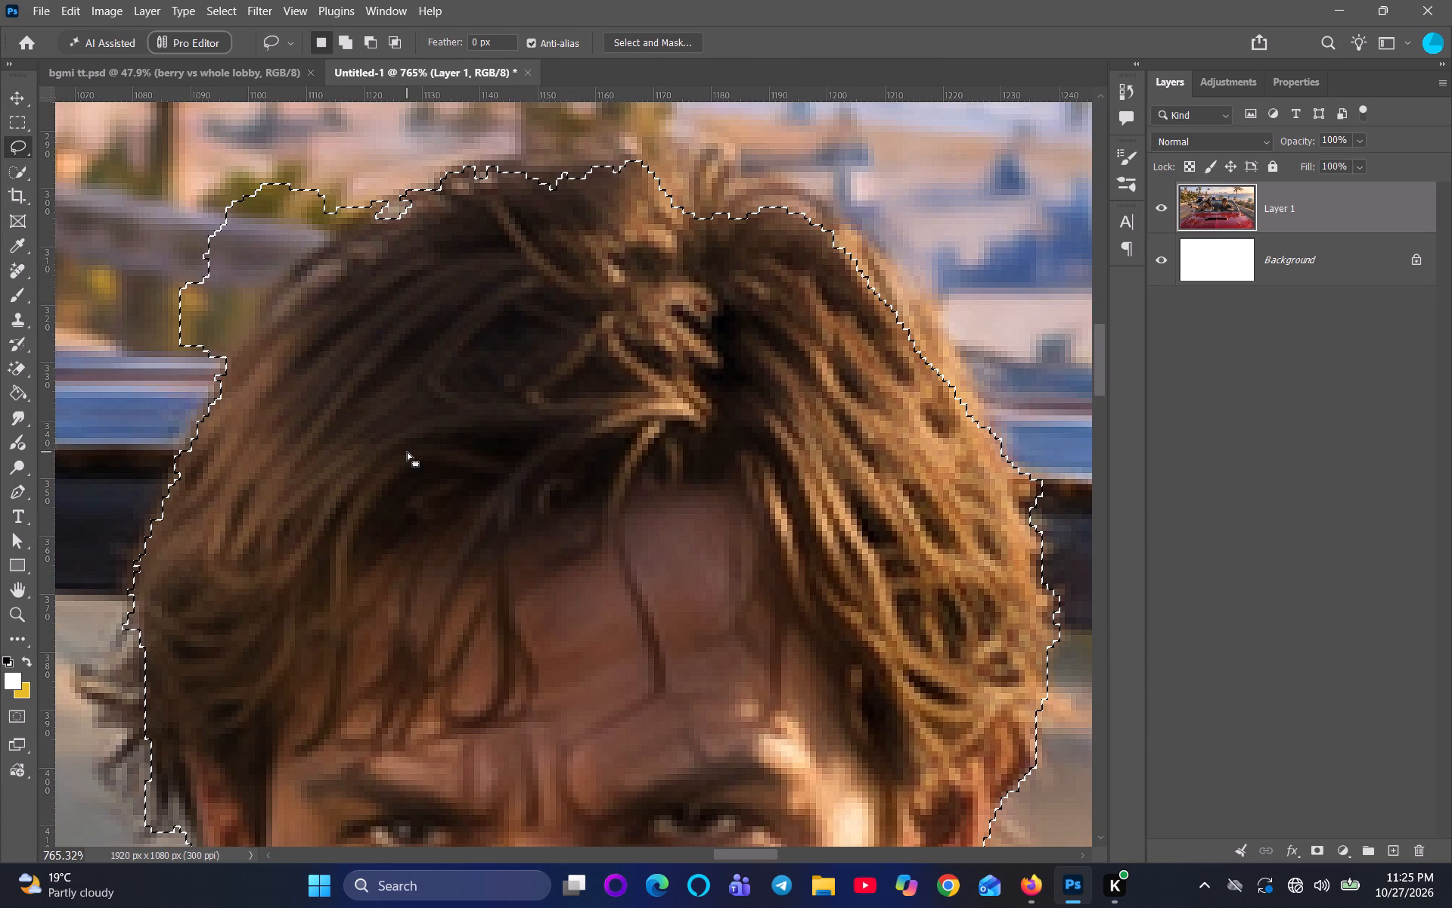
left_click_drag(228, 361, 299, 166, "alt")
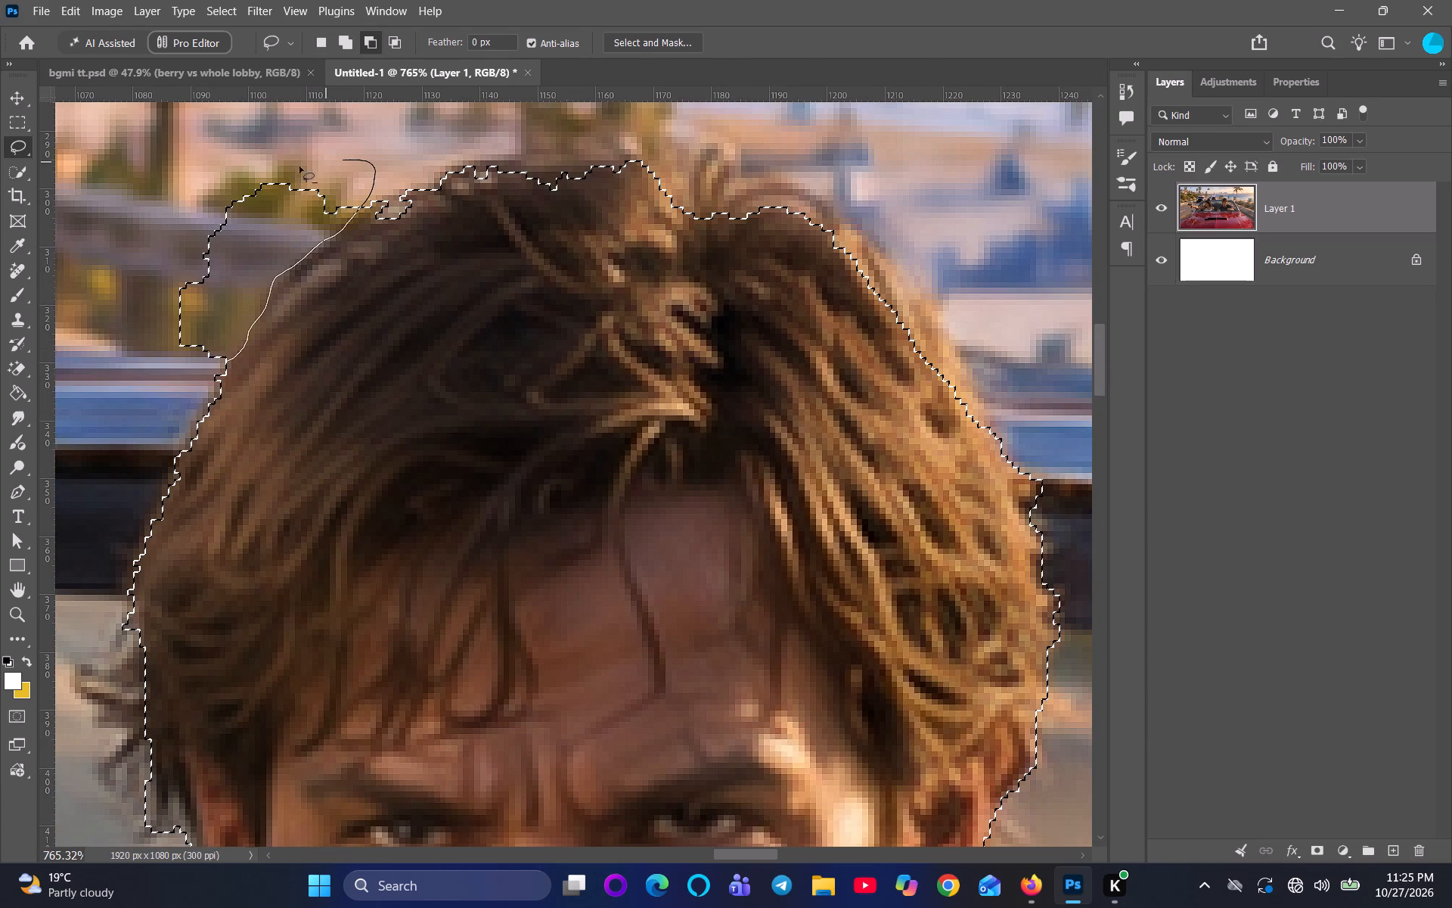
left_click_drag(299, 166, 229, 350, "alt")
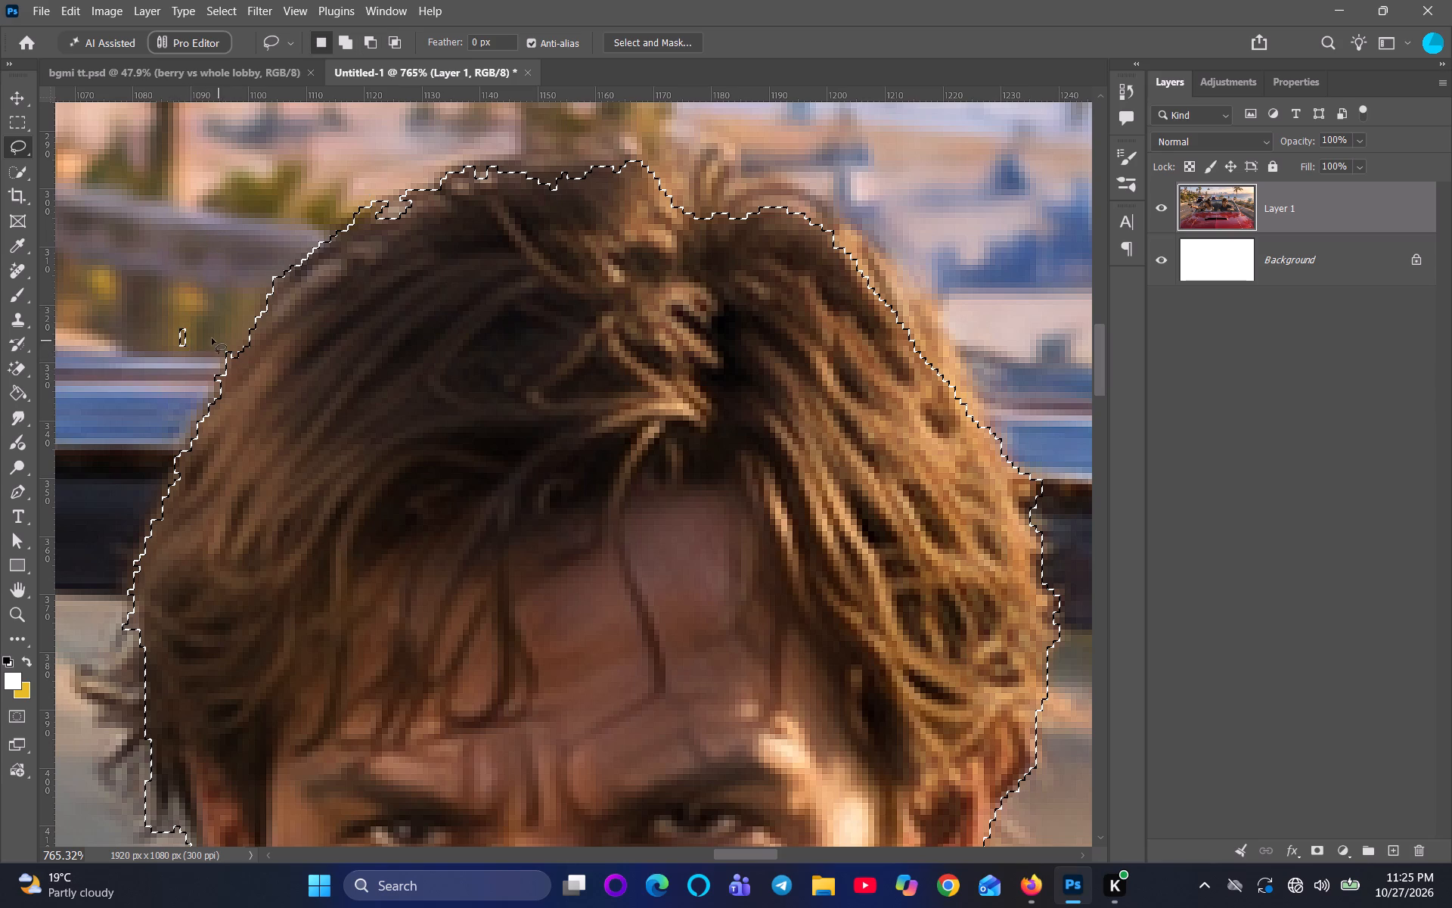
left_click_drag(180, 317, 169, 309, "alt")
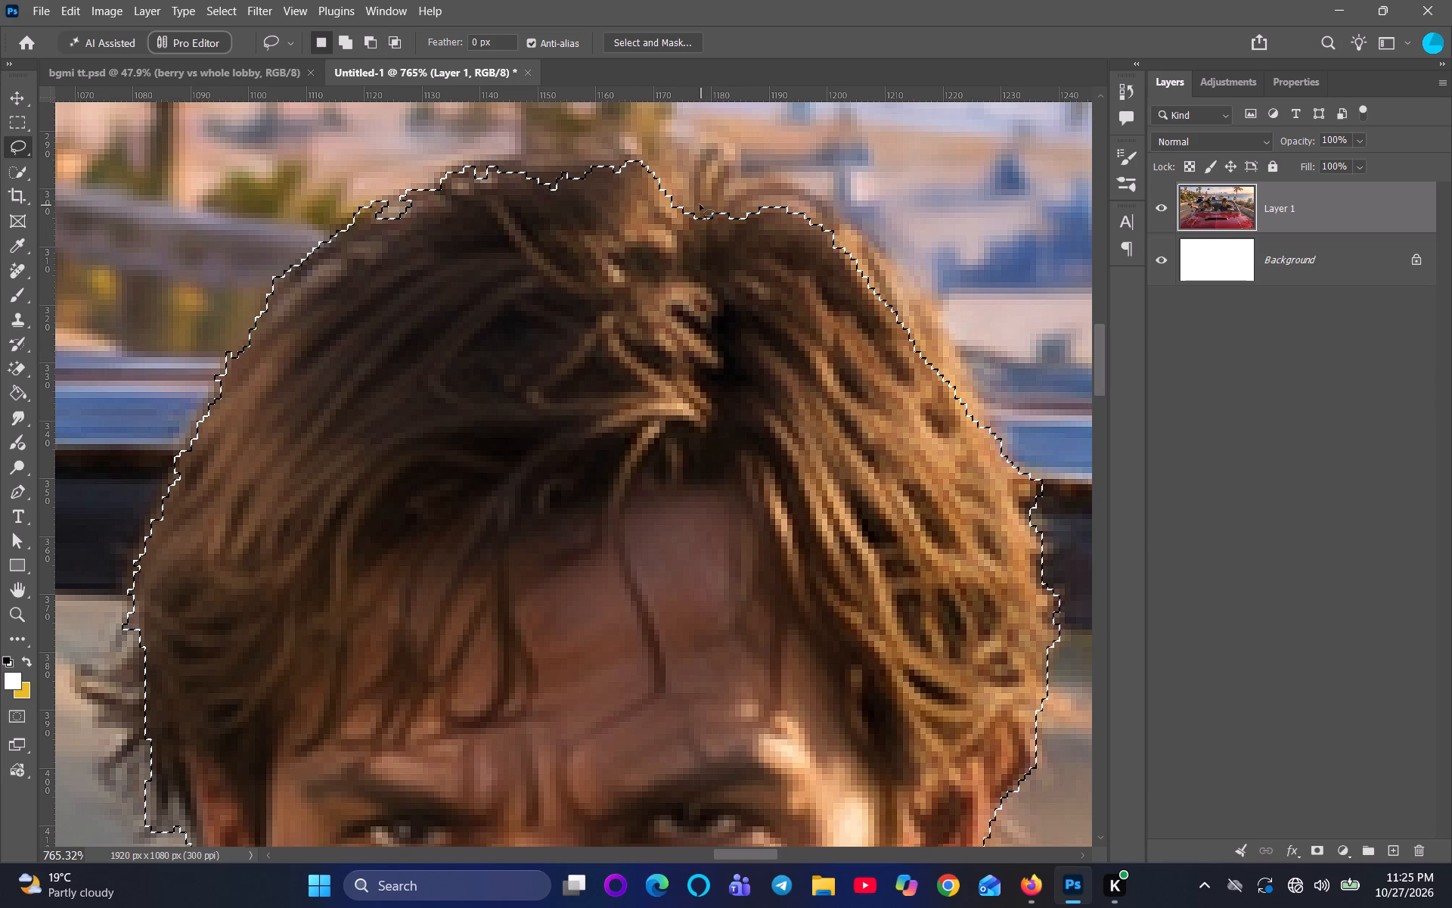
Add the missed hair along the top of the driver's head around the parting to the selection with the Lasso tool.
left_click_drag(667, 194, 772, 217, "shift")
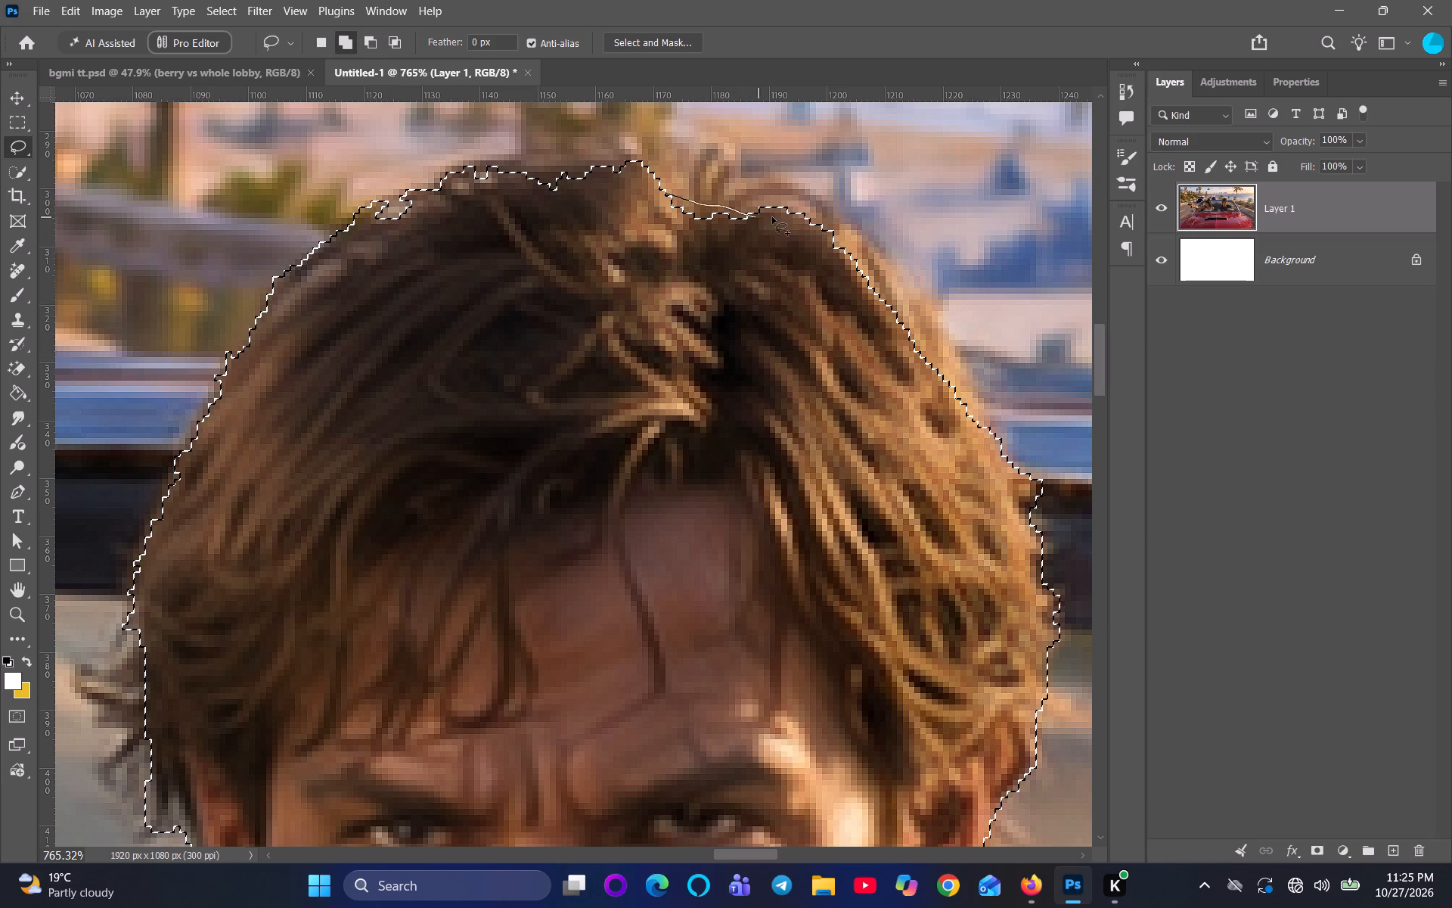
left_click_drag(772, 217, 706, 225, "shift")
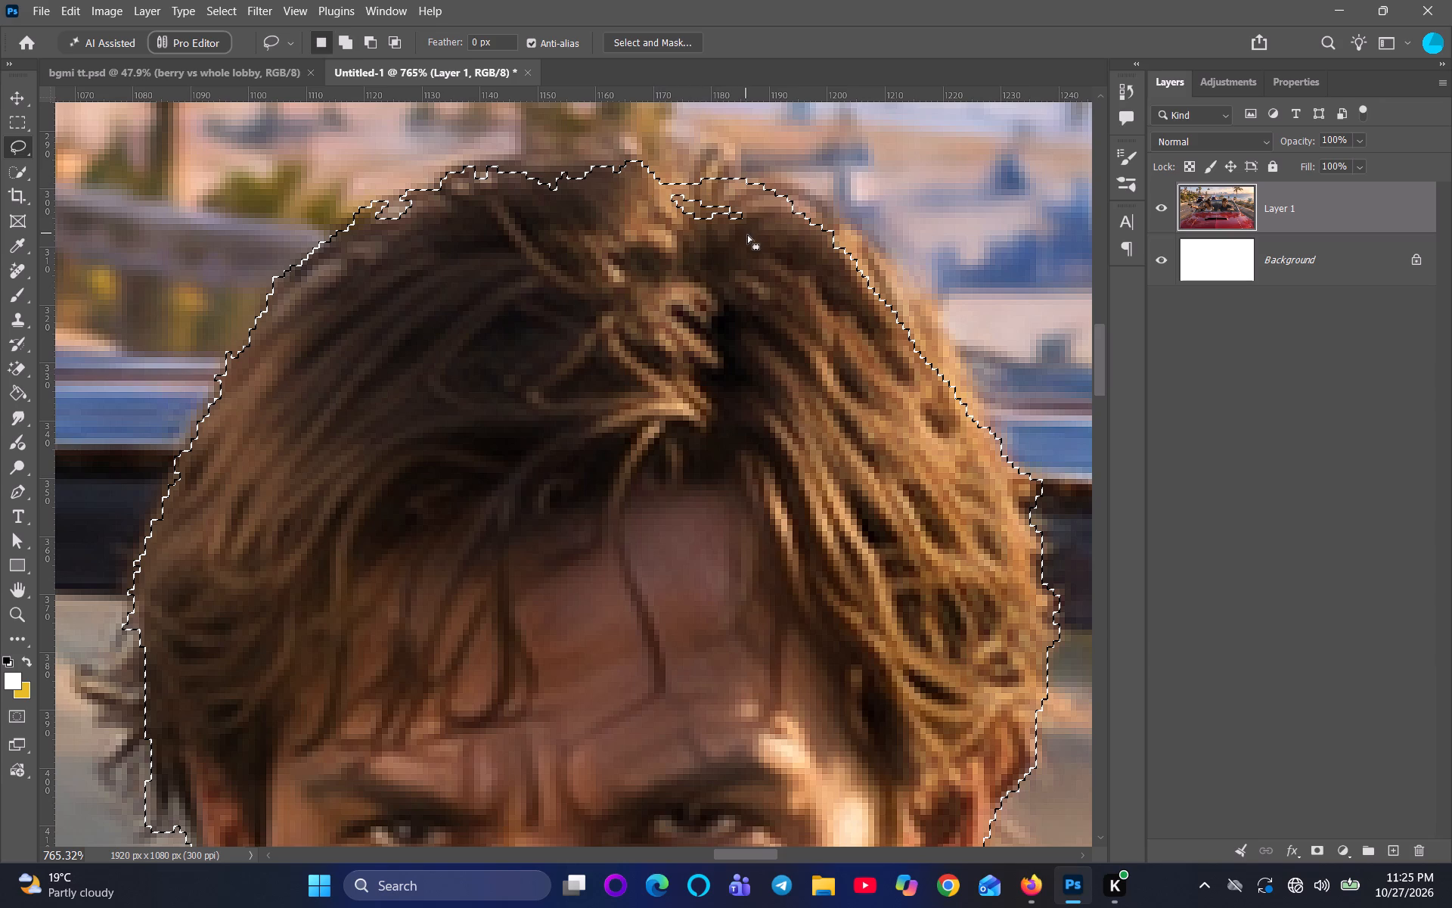
left_click_drag(724, 209, 763, 177, "shift")
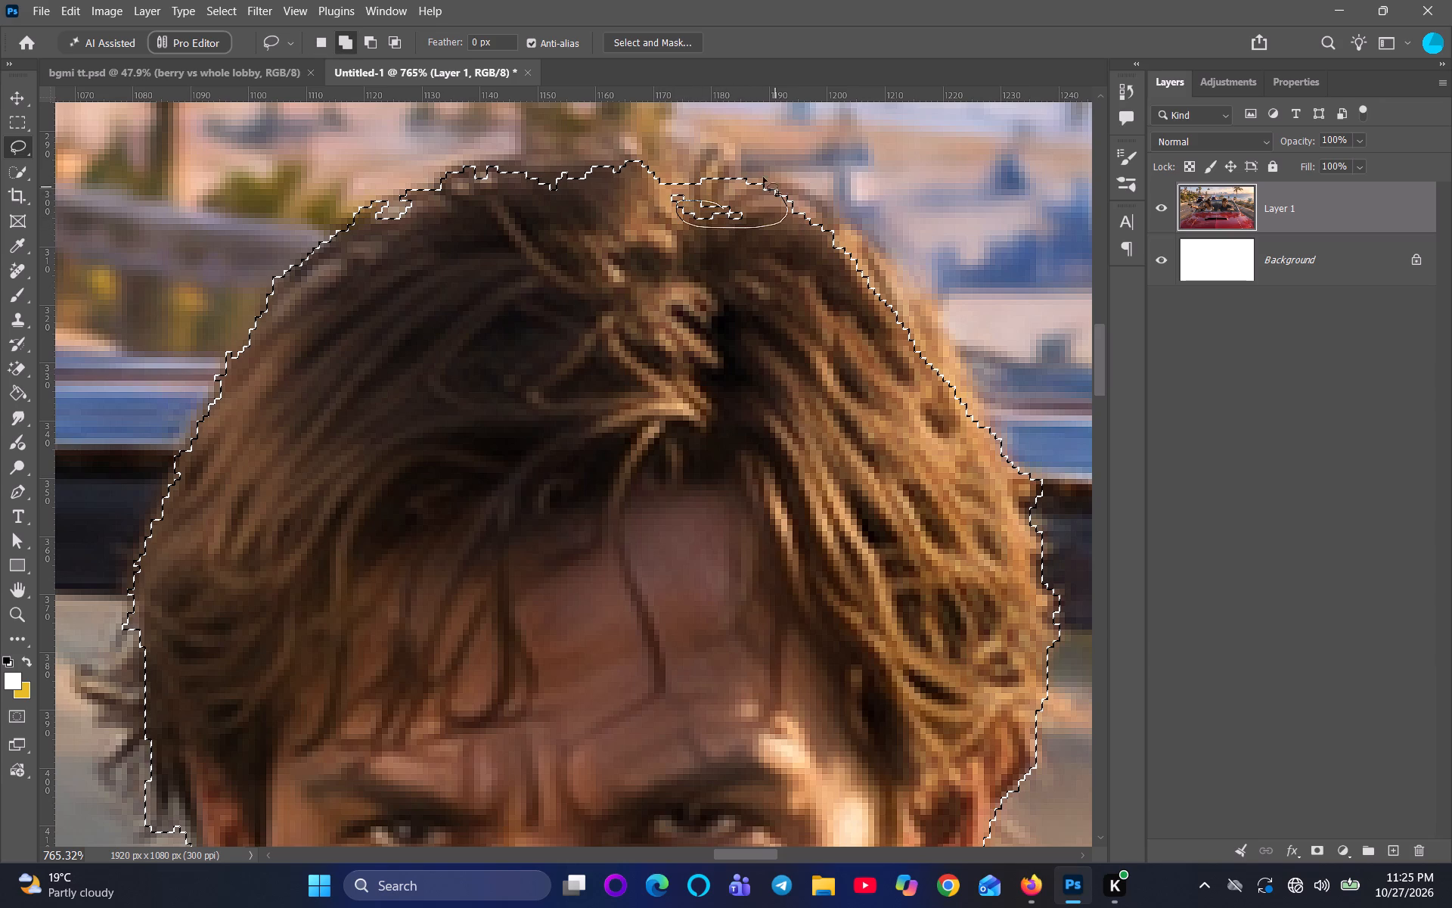
left_click_drag(763, 177, 782, 204, "shift")
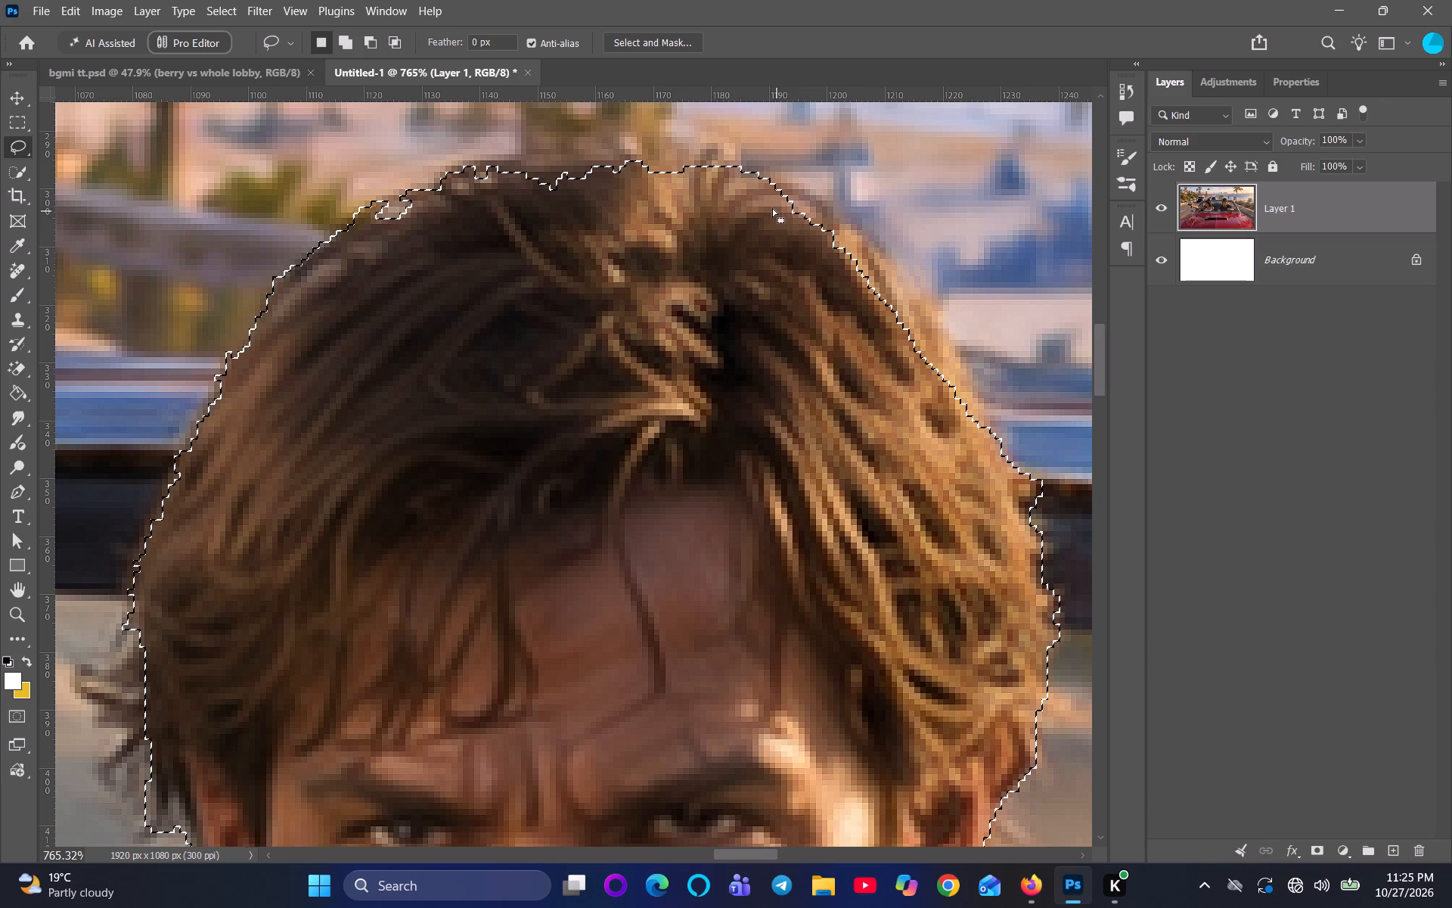
Subtract the background strip above the driver's parting from the head selection with the Lasso tool.
left_click_drag(649, 172, 713, 194, "alt")
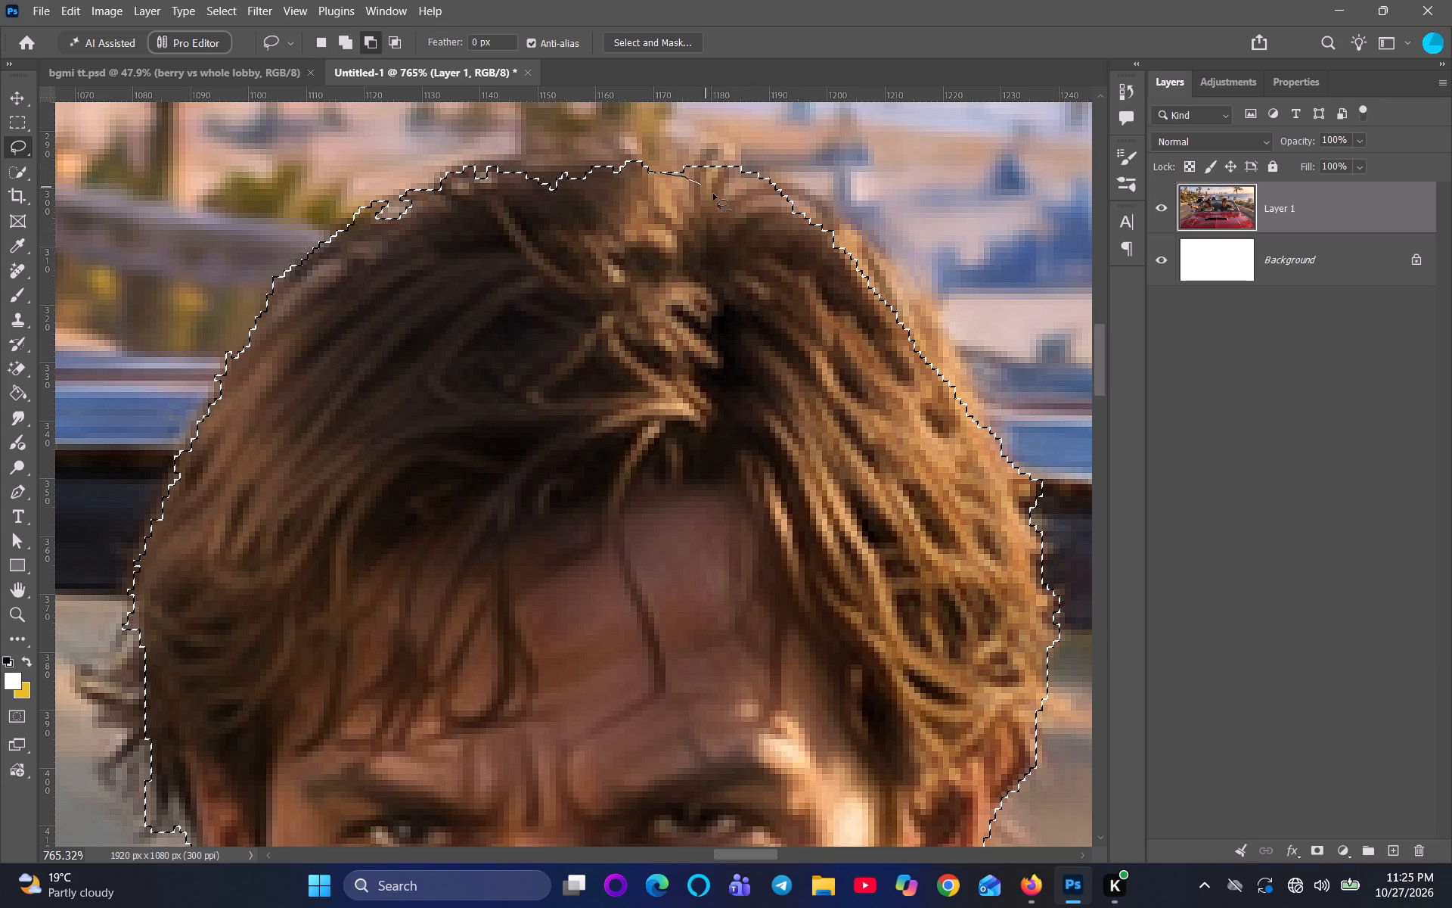
left_click_drag(713, 194, 701, 202, "alt")
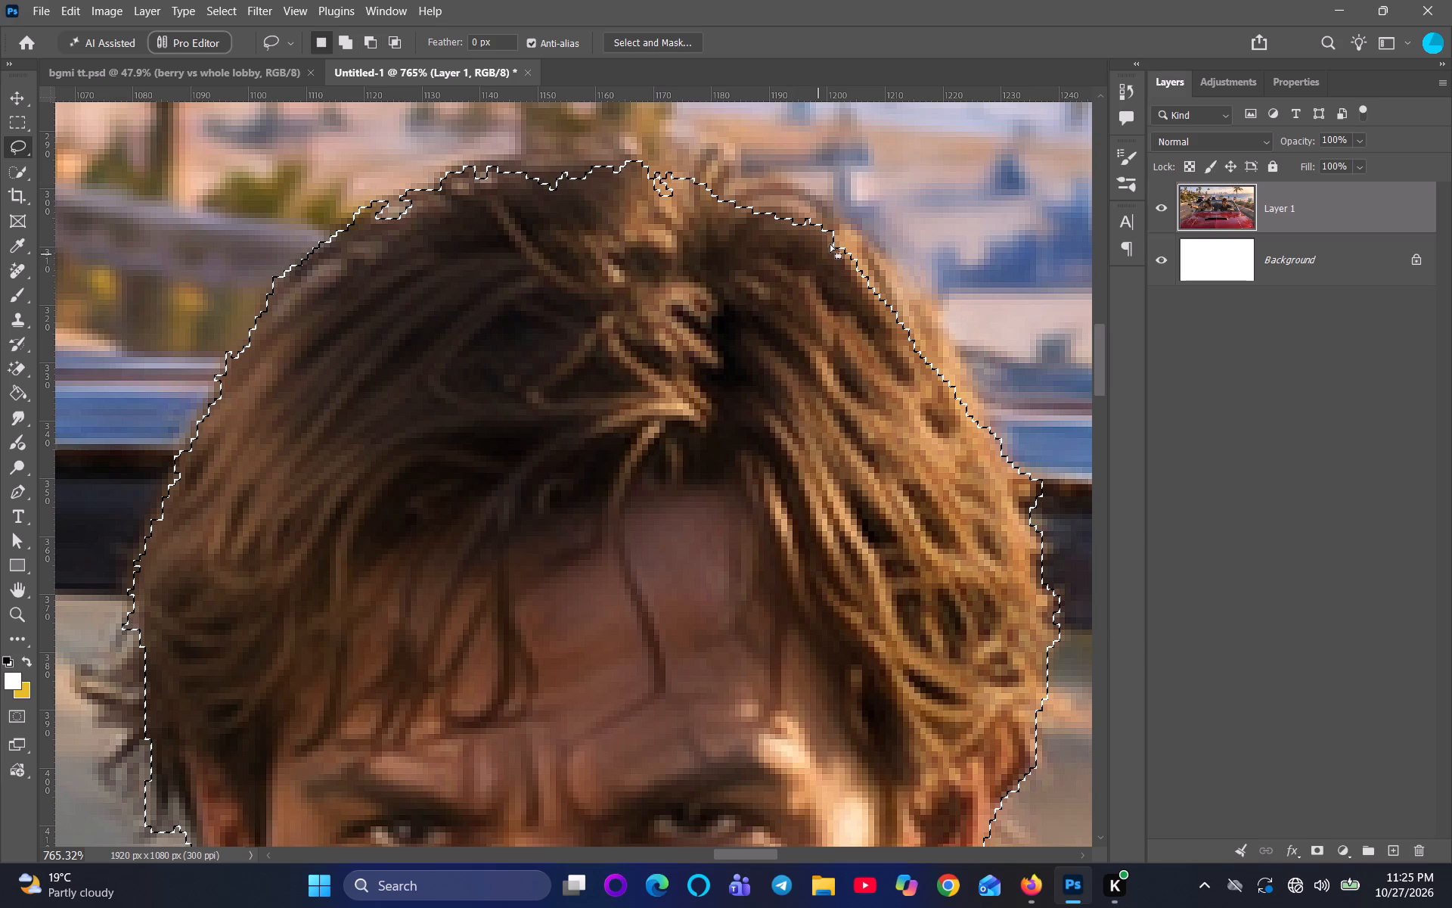
Add the missed outer hair from the parting down the side away from the rear-view mirror to the selection with the Lasso tool.
scroll(883, 328, "down", 3)
scroll(910, 341, "up", 2)
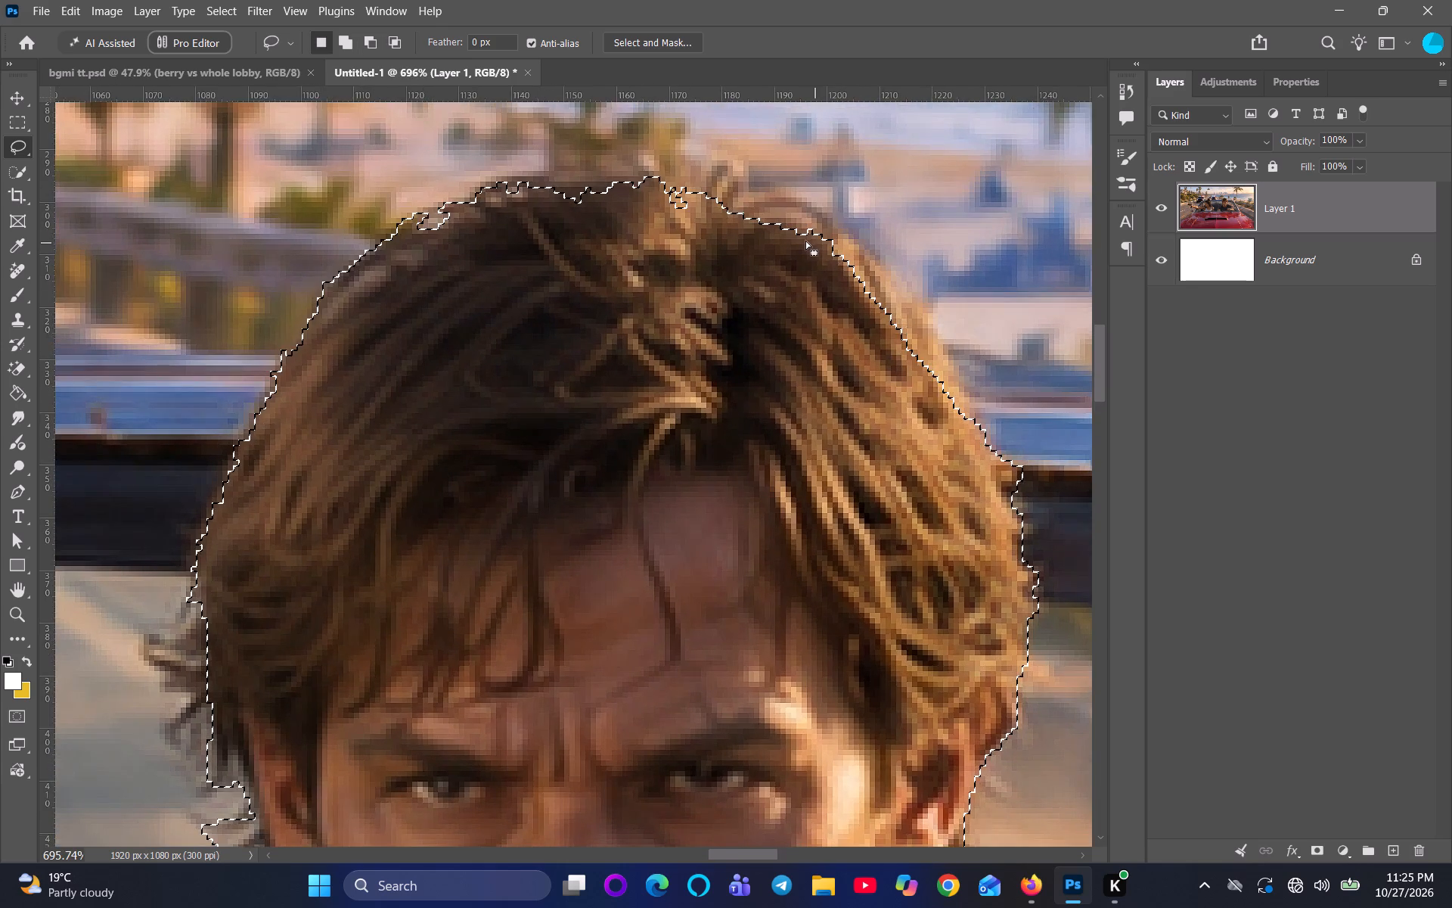
scroll(805, 241, "up", 2)
scroll(740, 232, "down", 3)
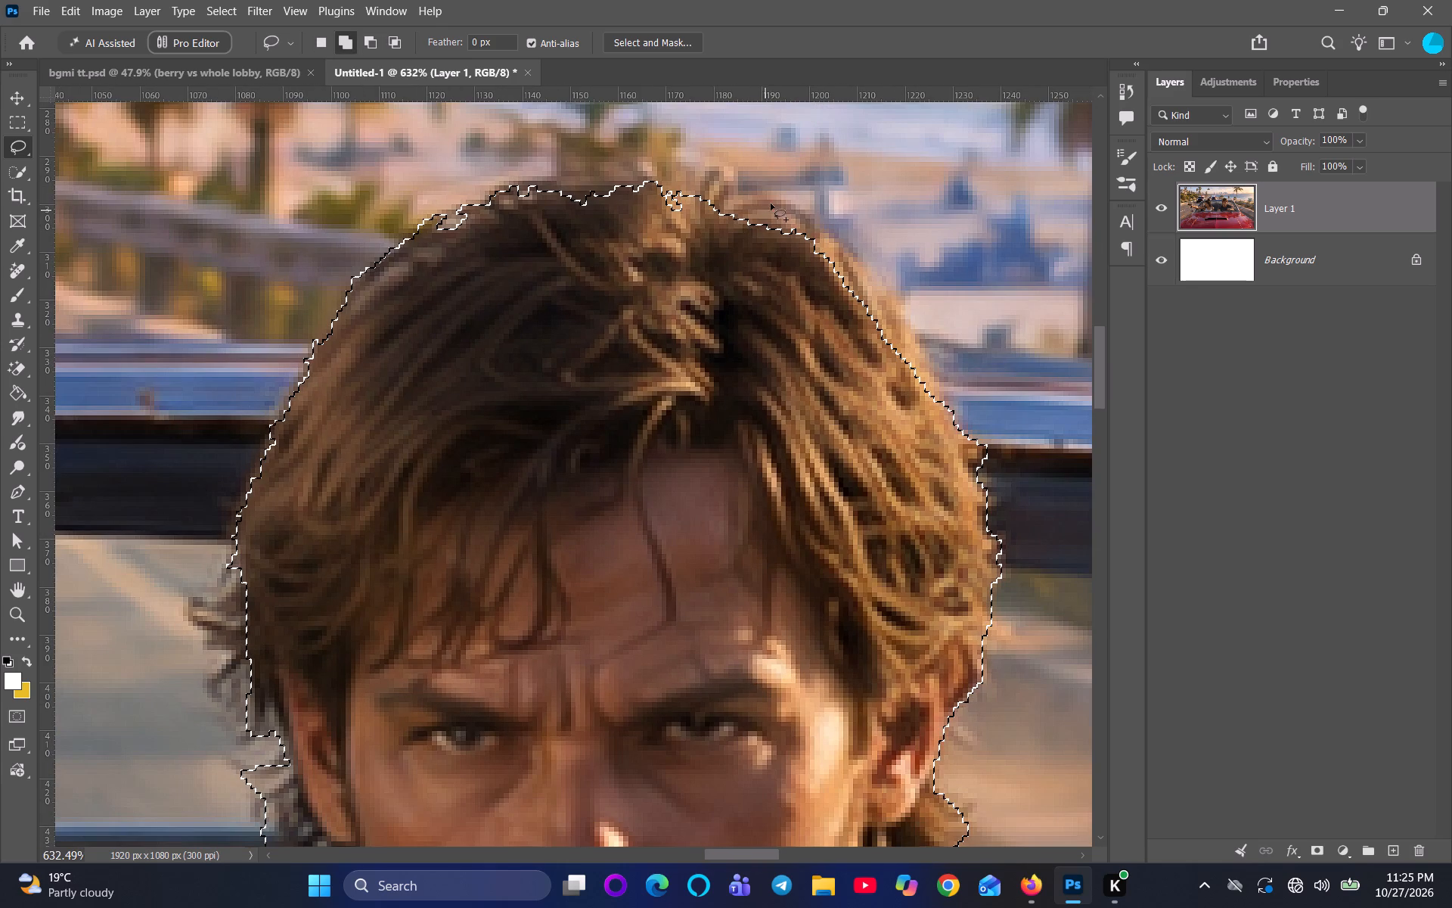
left_click_drag(723, 213, 843, 260, "shift")
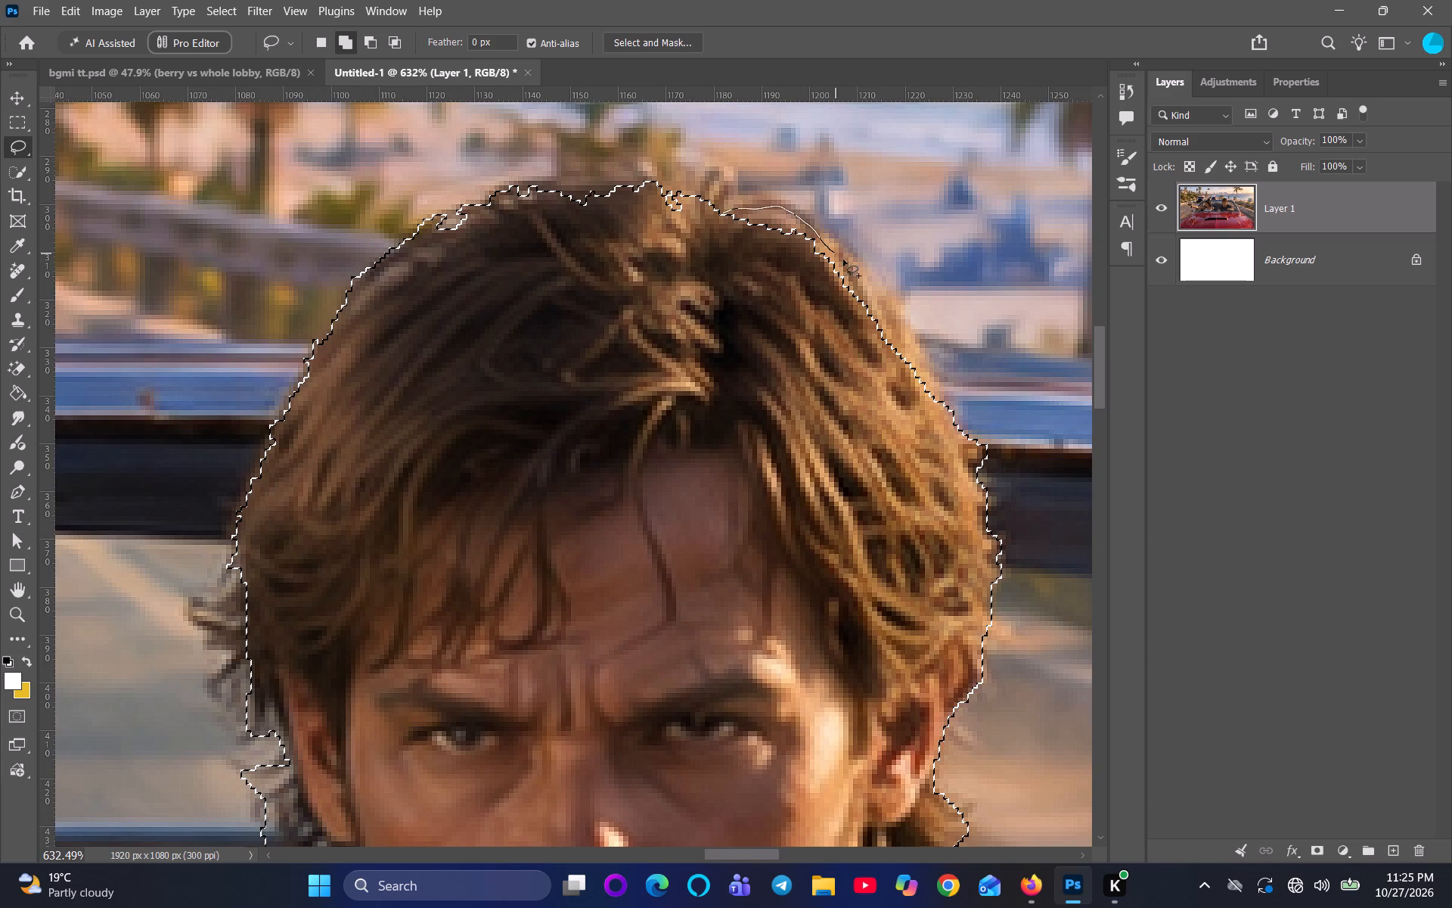
left_click_drag(843, 260, 731, 349, "shift")
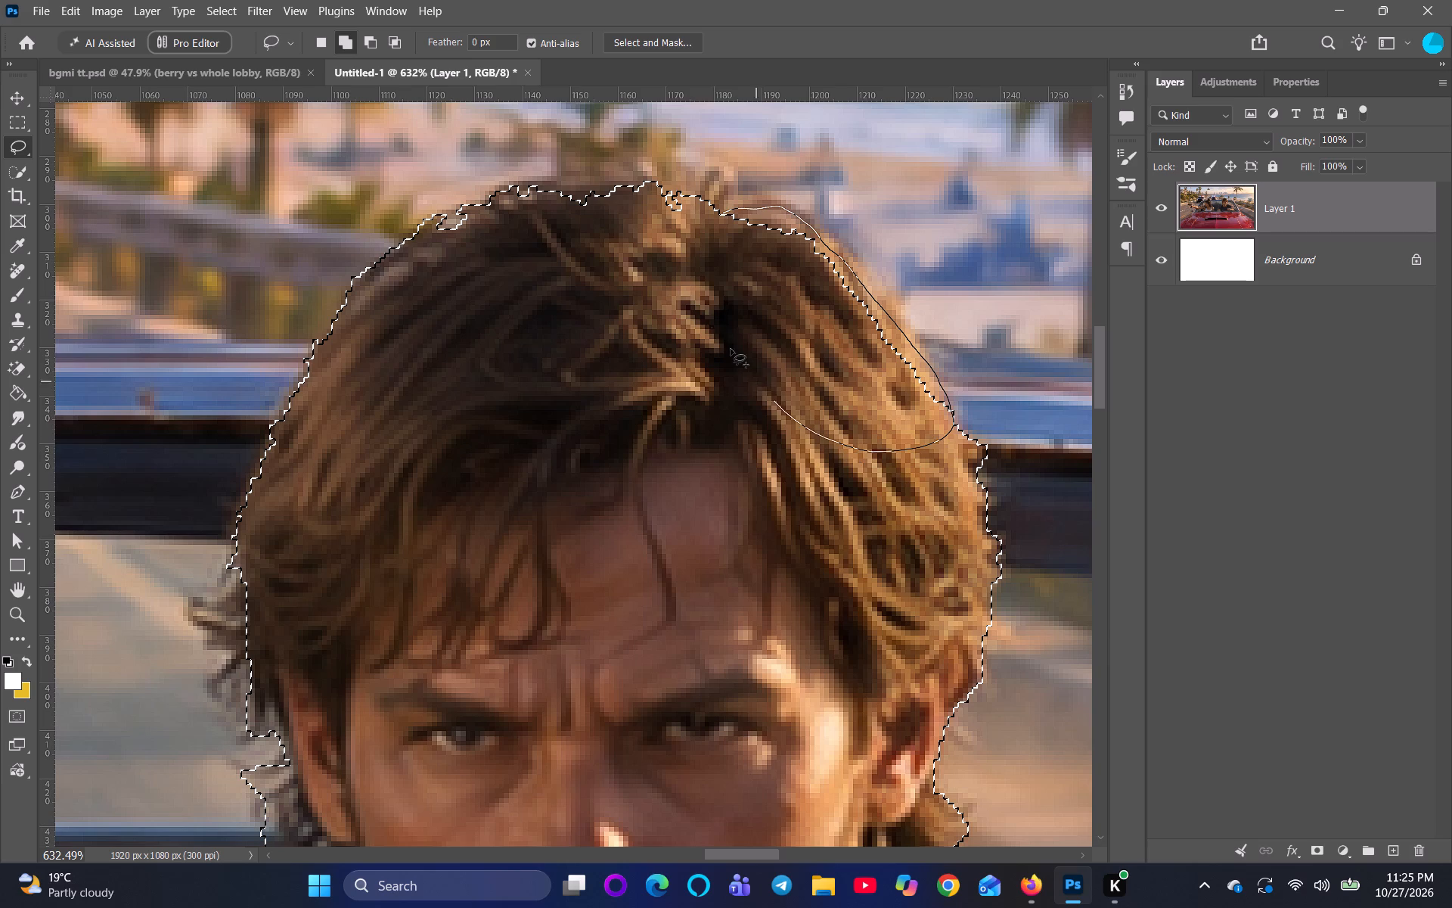
left_click_drag(731, 349, 735, 204, "shift")
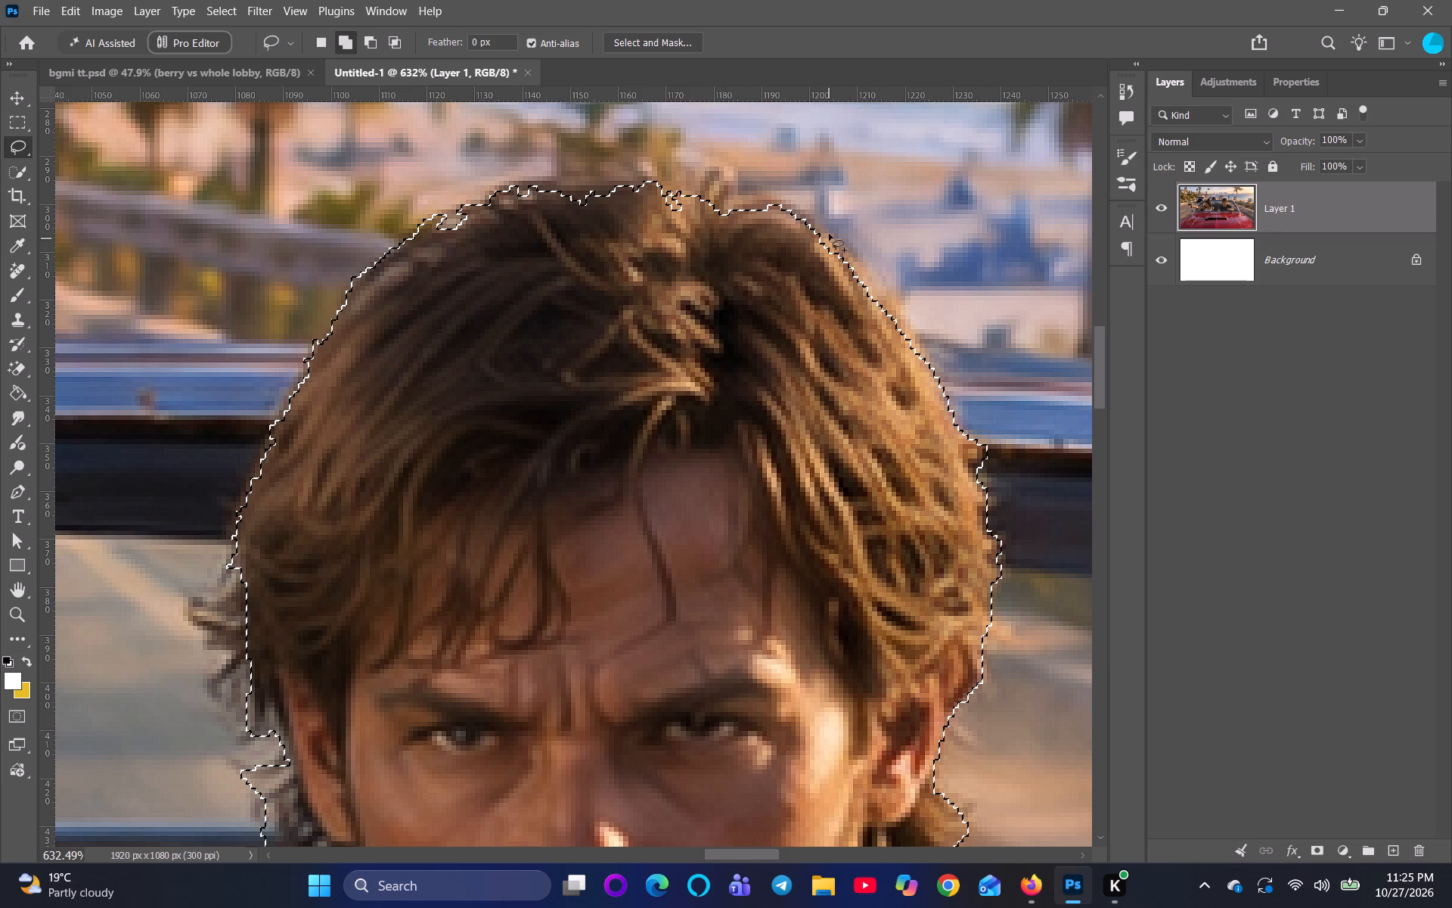
left_click(831, 236, "shift")
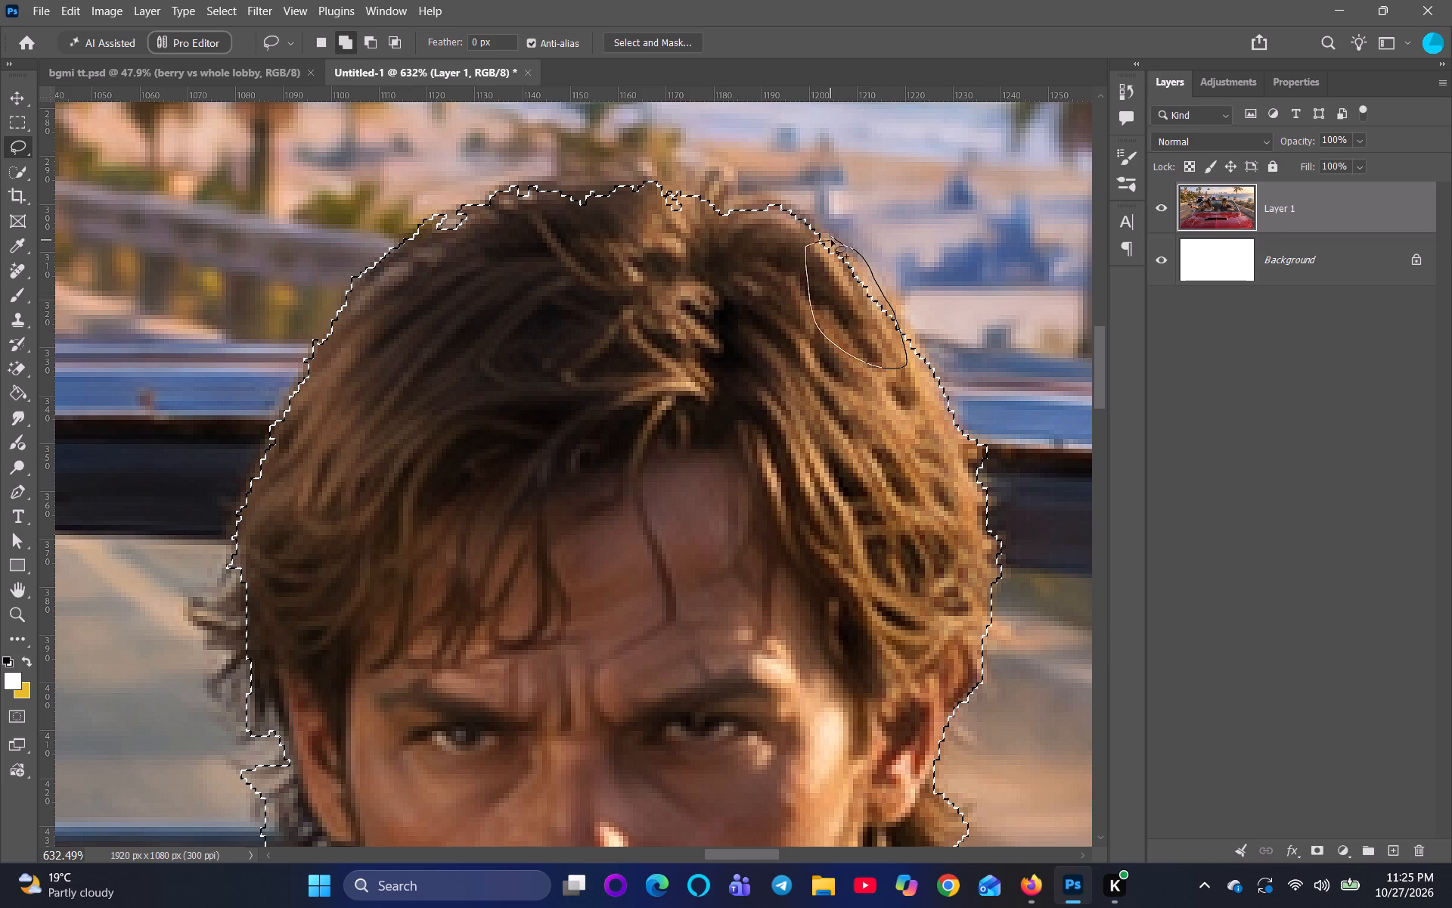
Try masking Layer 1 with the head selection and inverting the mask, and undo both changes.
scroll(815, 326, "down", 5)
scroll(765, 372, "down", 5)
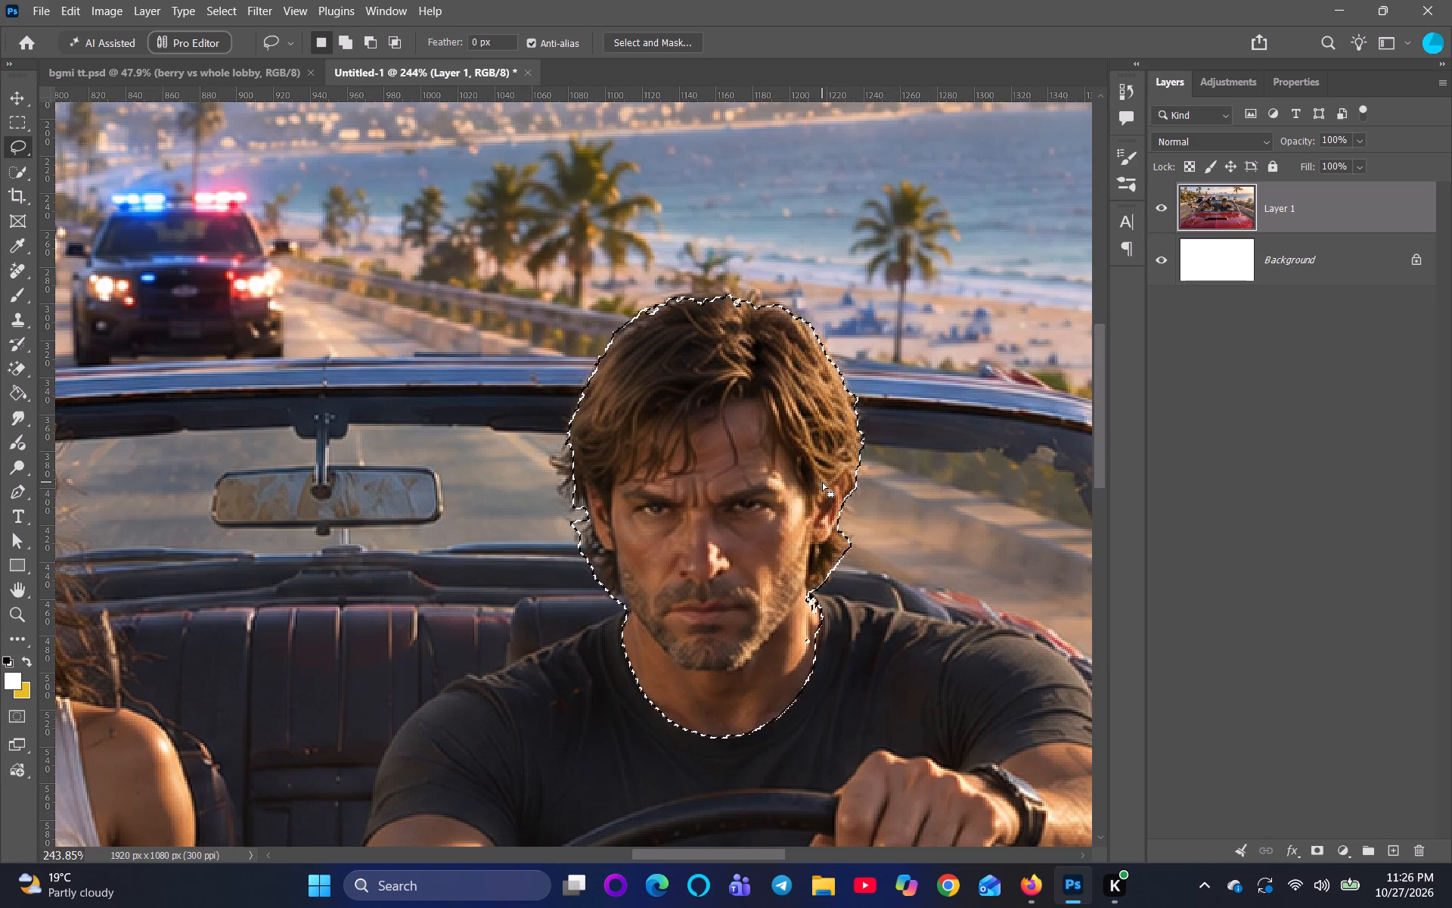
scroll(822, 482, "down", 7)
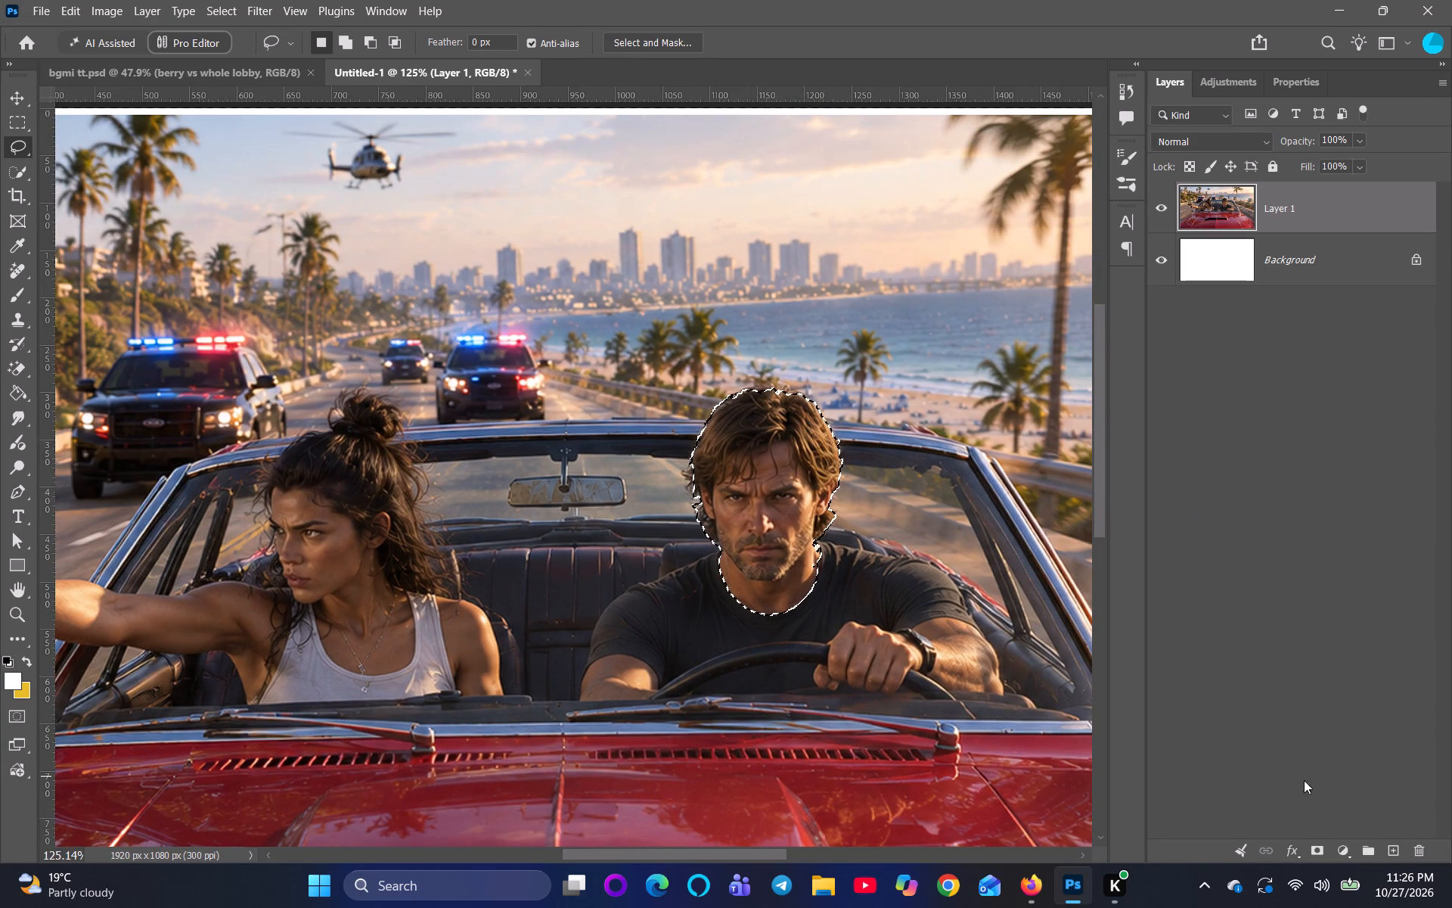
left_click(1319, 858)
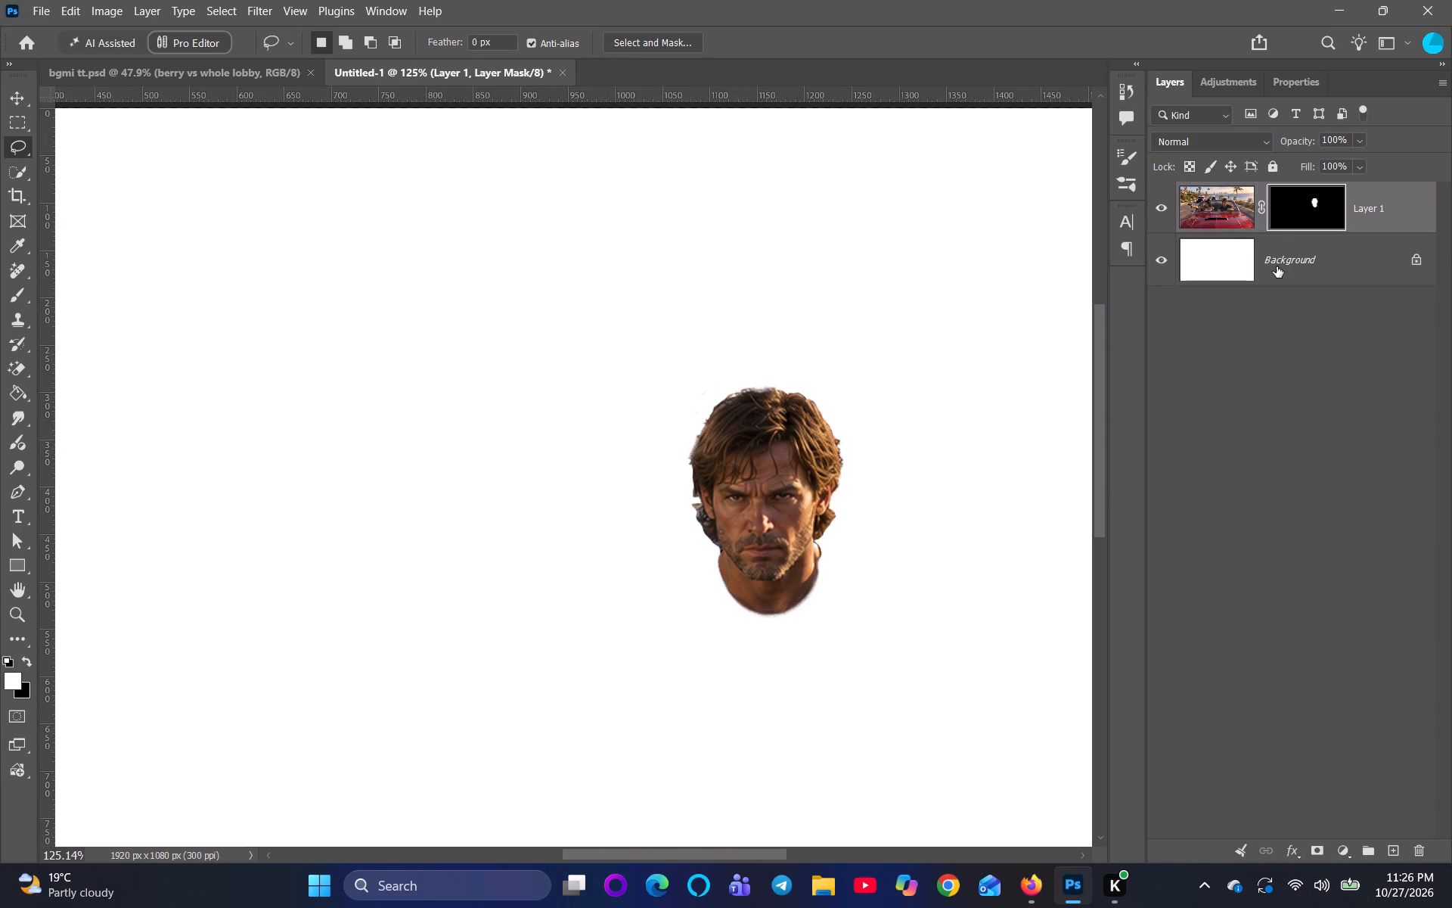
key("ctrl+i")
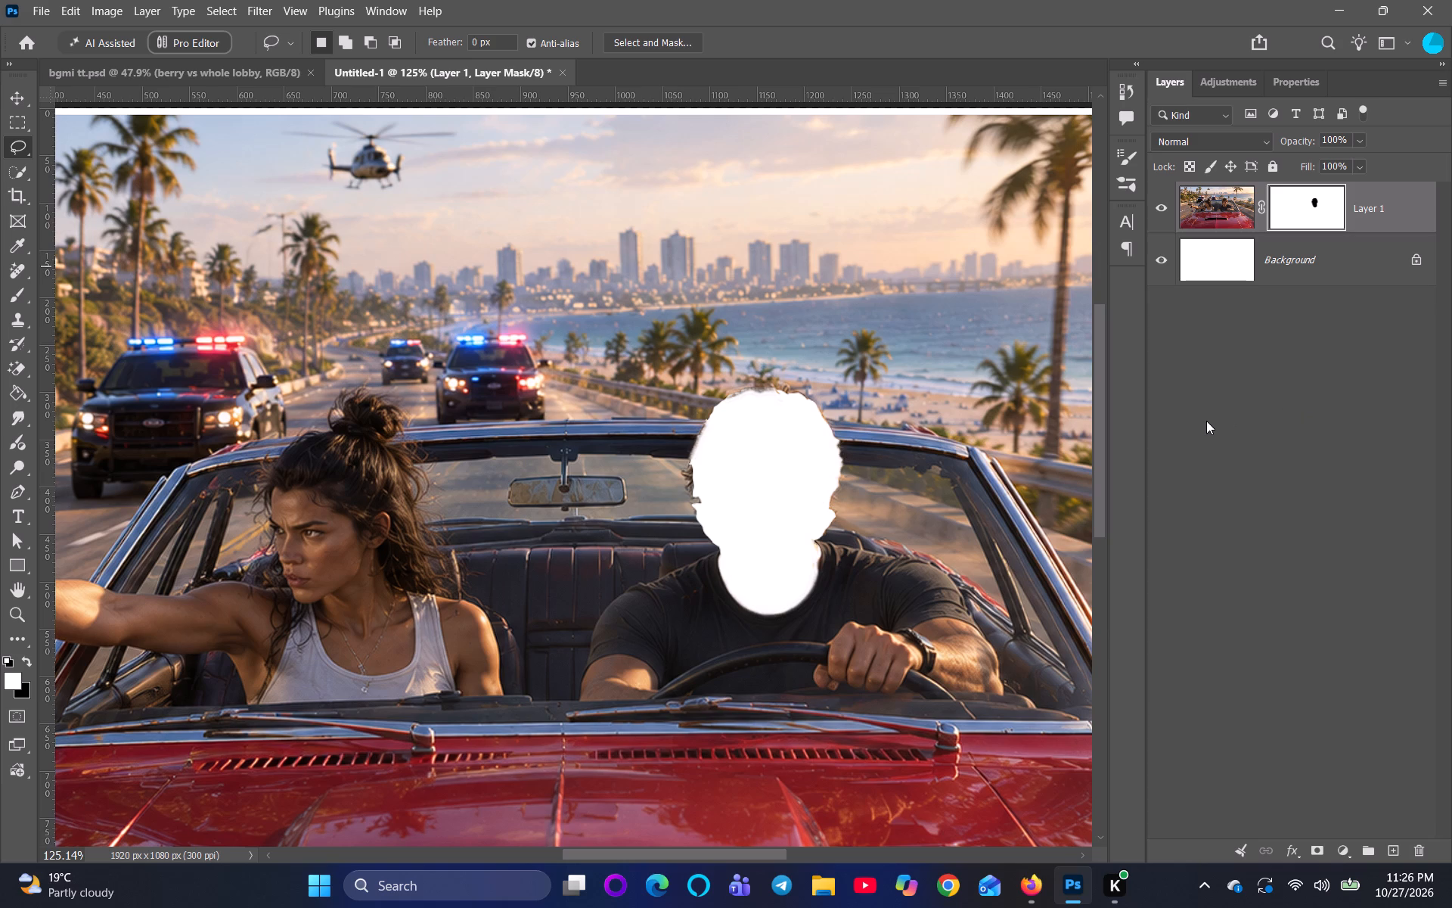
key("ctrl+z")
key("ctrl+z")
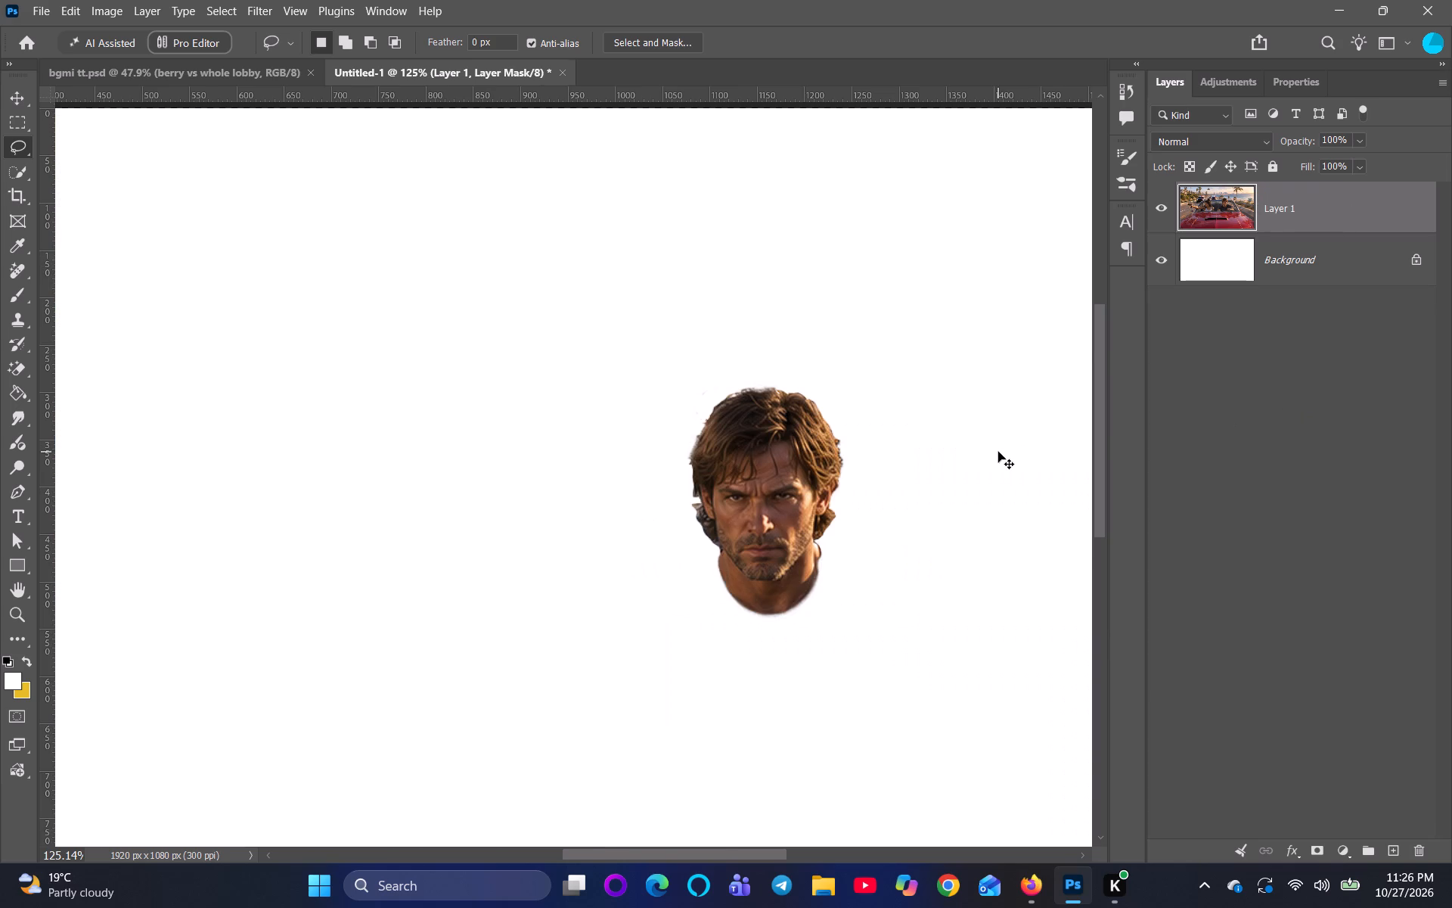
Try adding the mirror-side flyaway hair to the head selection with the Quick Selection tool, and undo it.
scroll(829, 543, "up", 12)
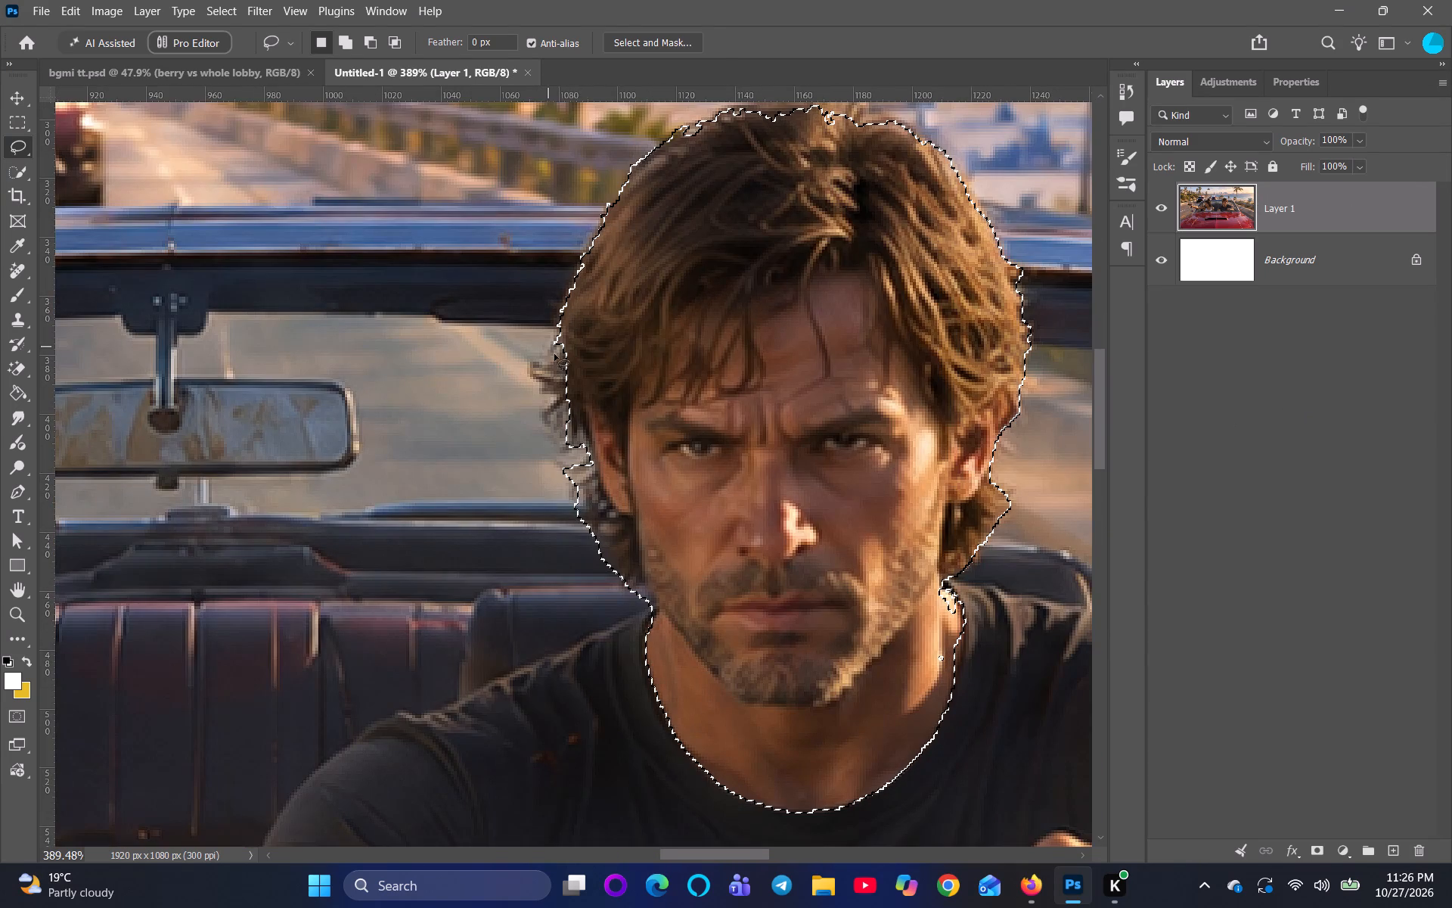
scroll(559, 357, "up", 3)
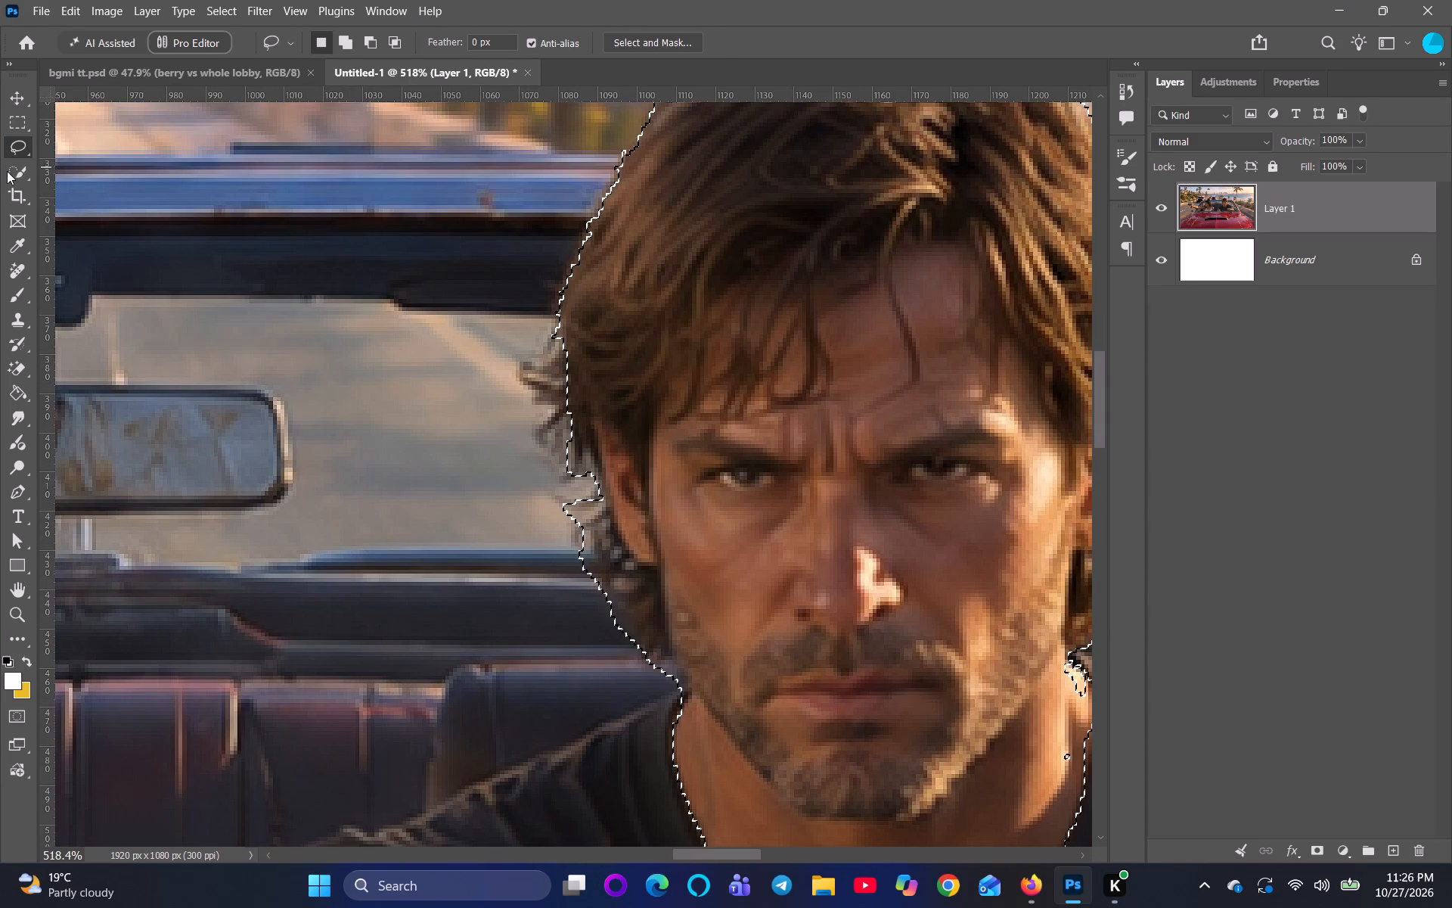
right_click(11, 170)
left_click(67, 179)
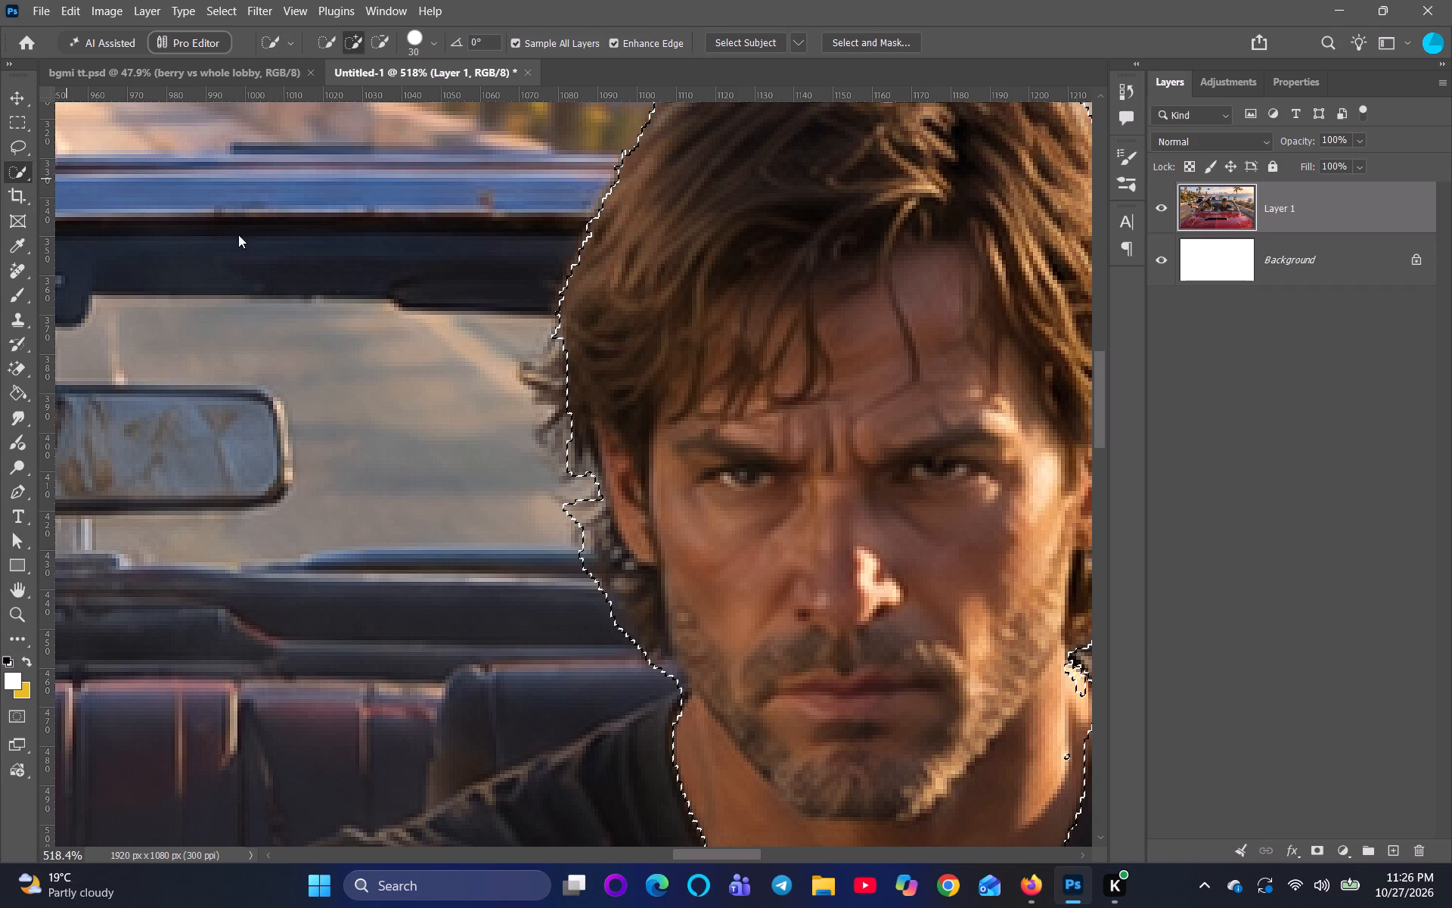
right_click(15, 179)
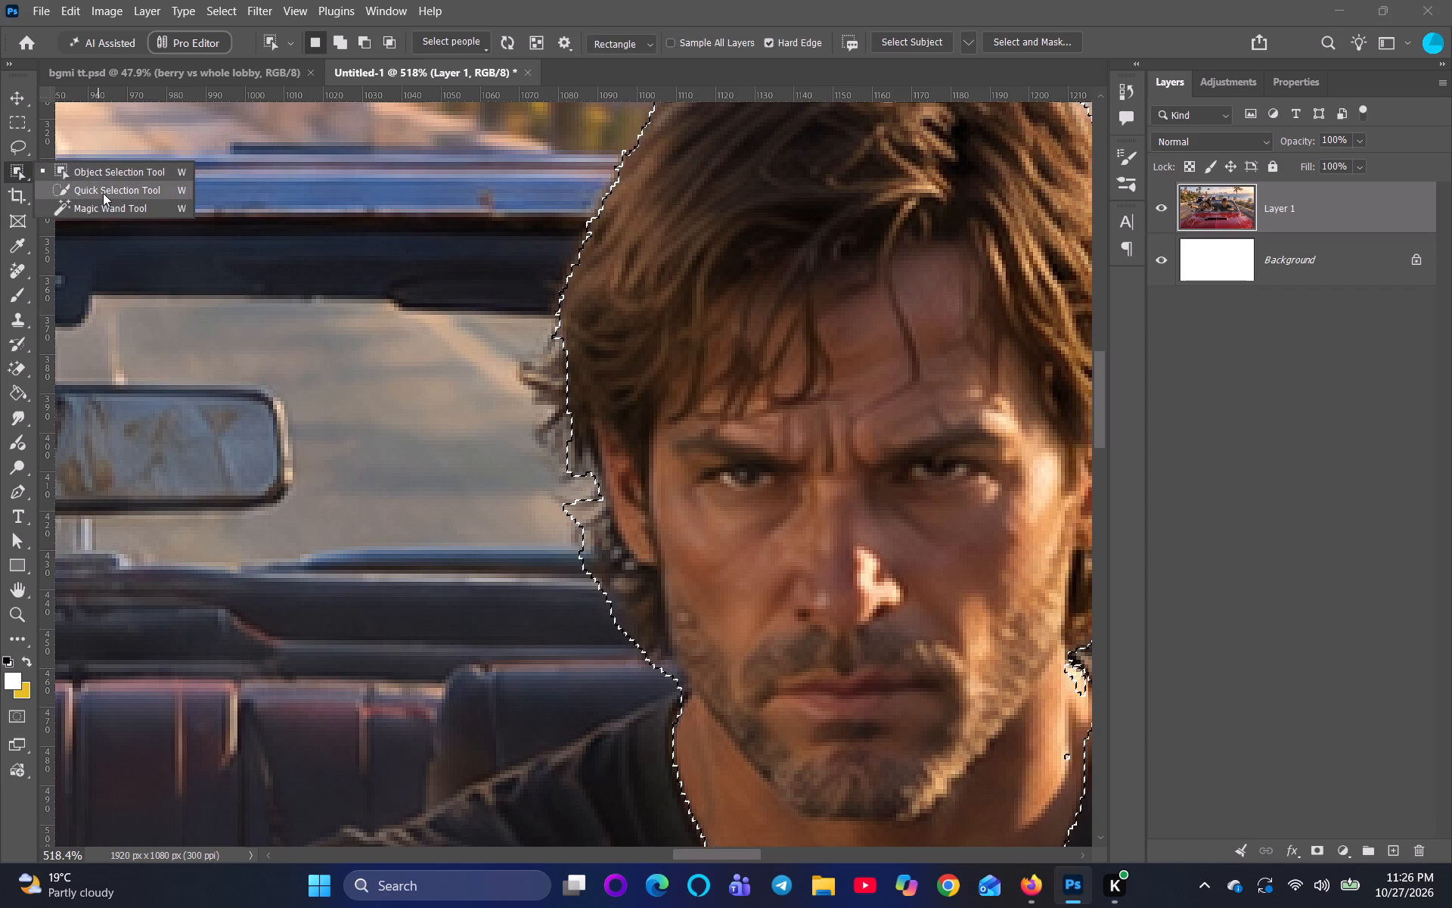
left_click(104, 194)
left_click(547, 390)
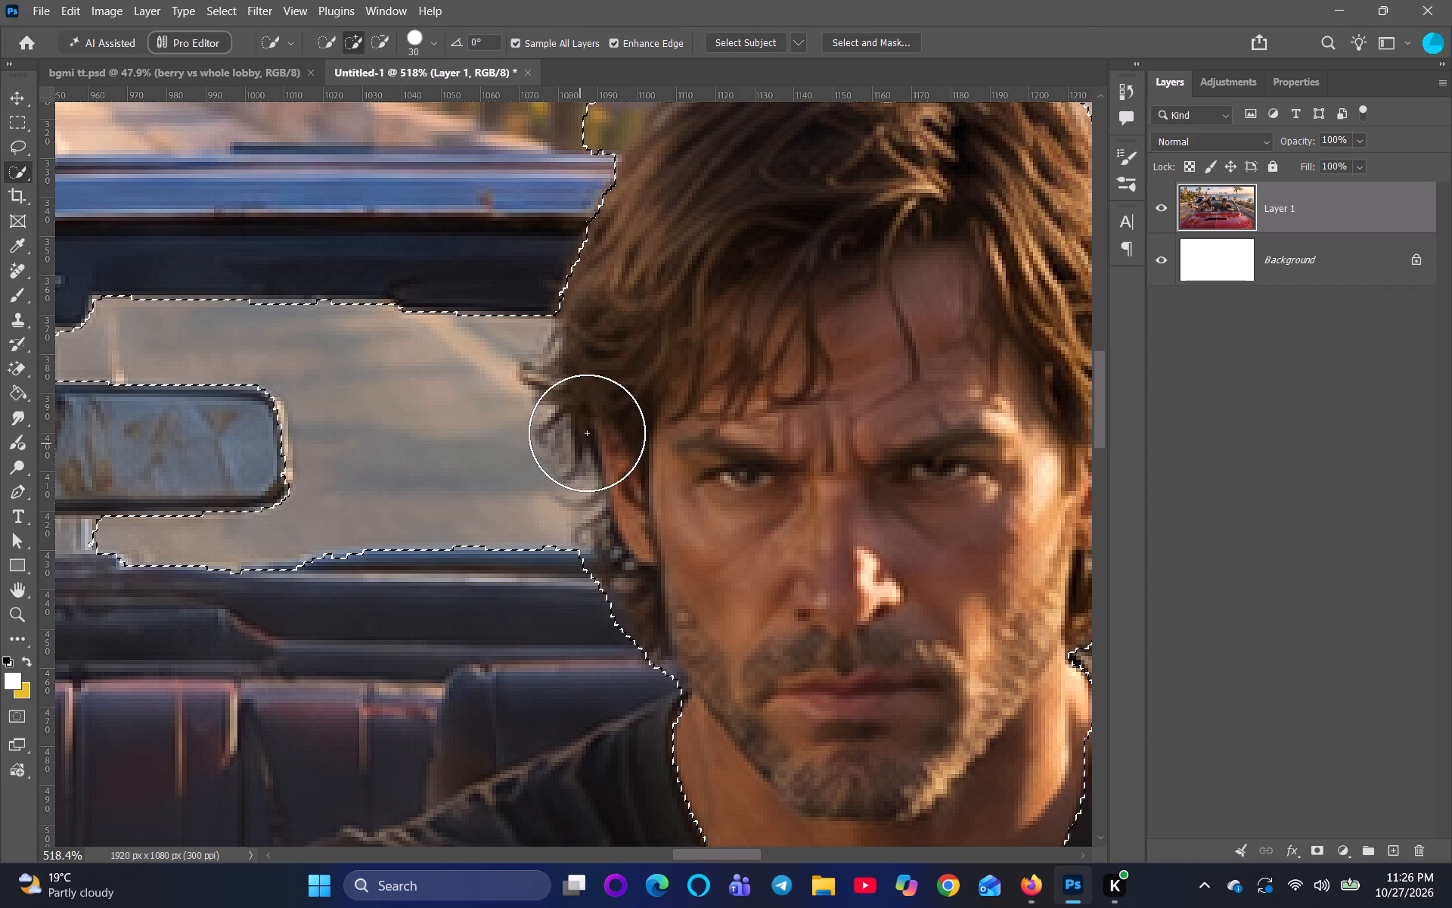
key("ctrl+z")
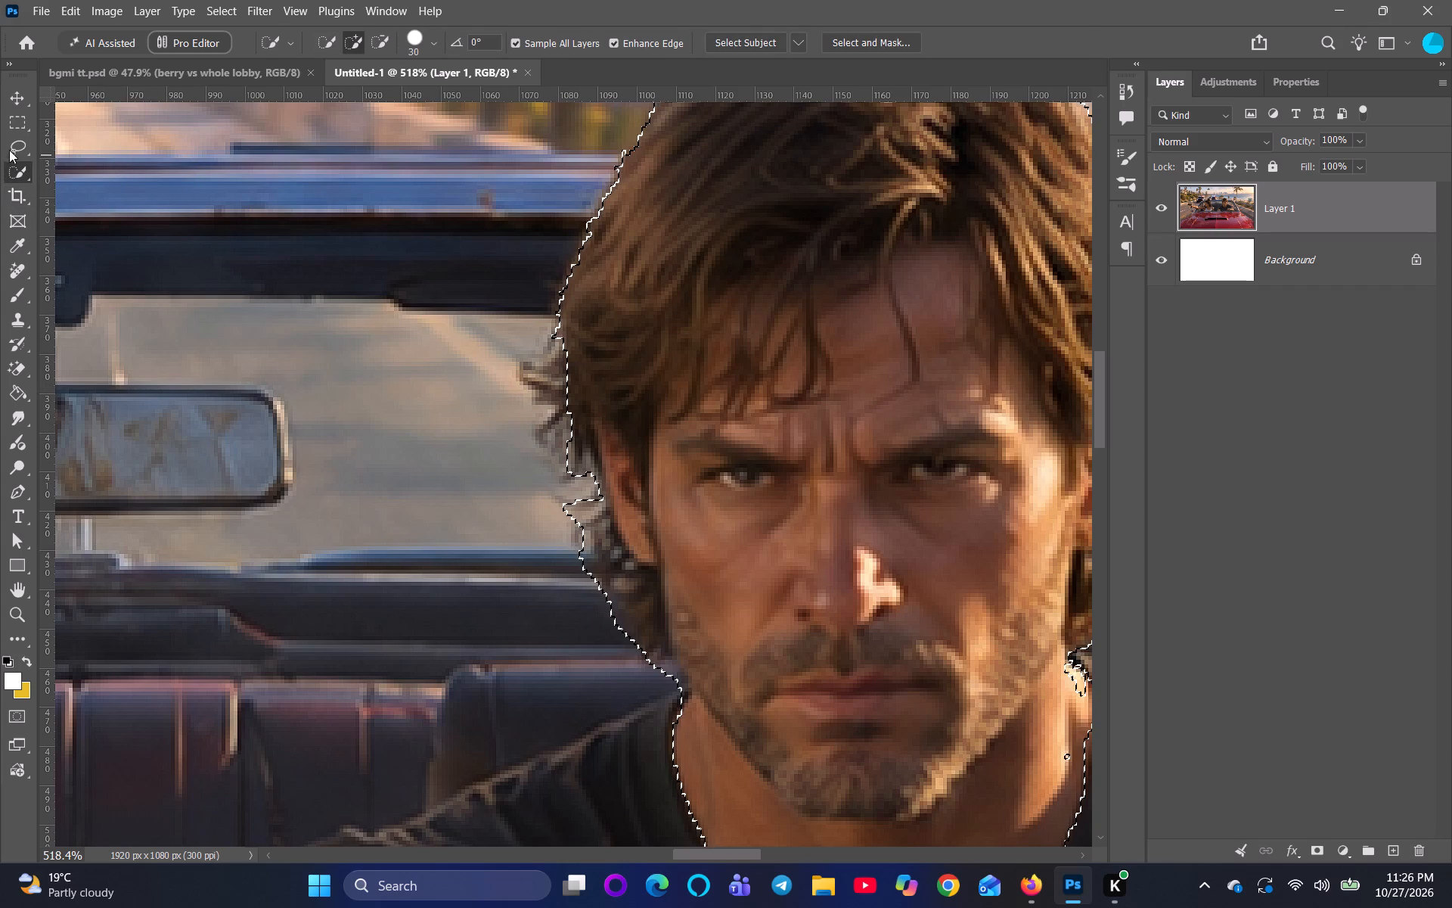
Add the flyaway strands beside the driver's mirror-side ear to the head selection with the Lasso tool.
left_click(9, 149)
scroll(529, 337, "up", 5)
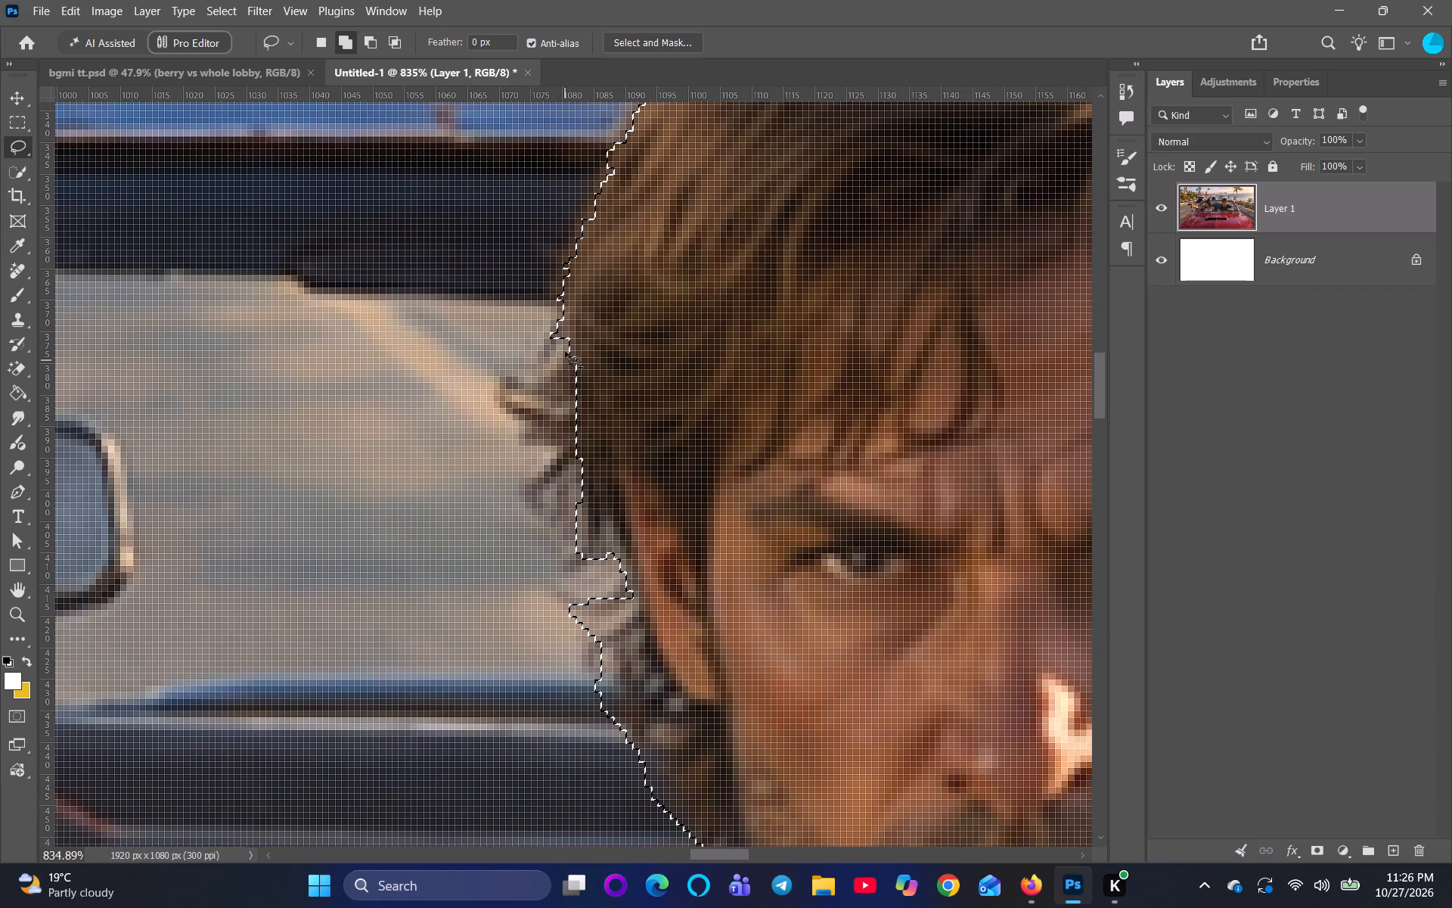
left_click_drag(566, 347, 538, 525, "shift")
left_click_drag(538, 525, 605, 353, "shift")
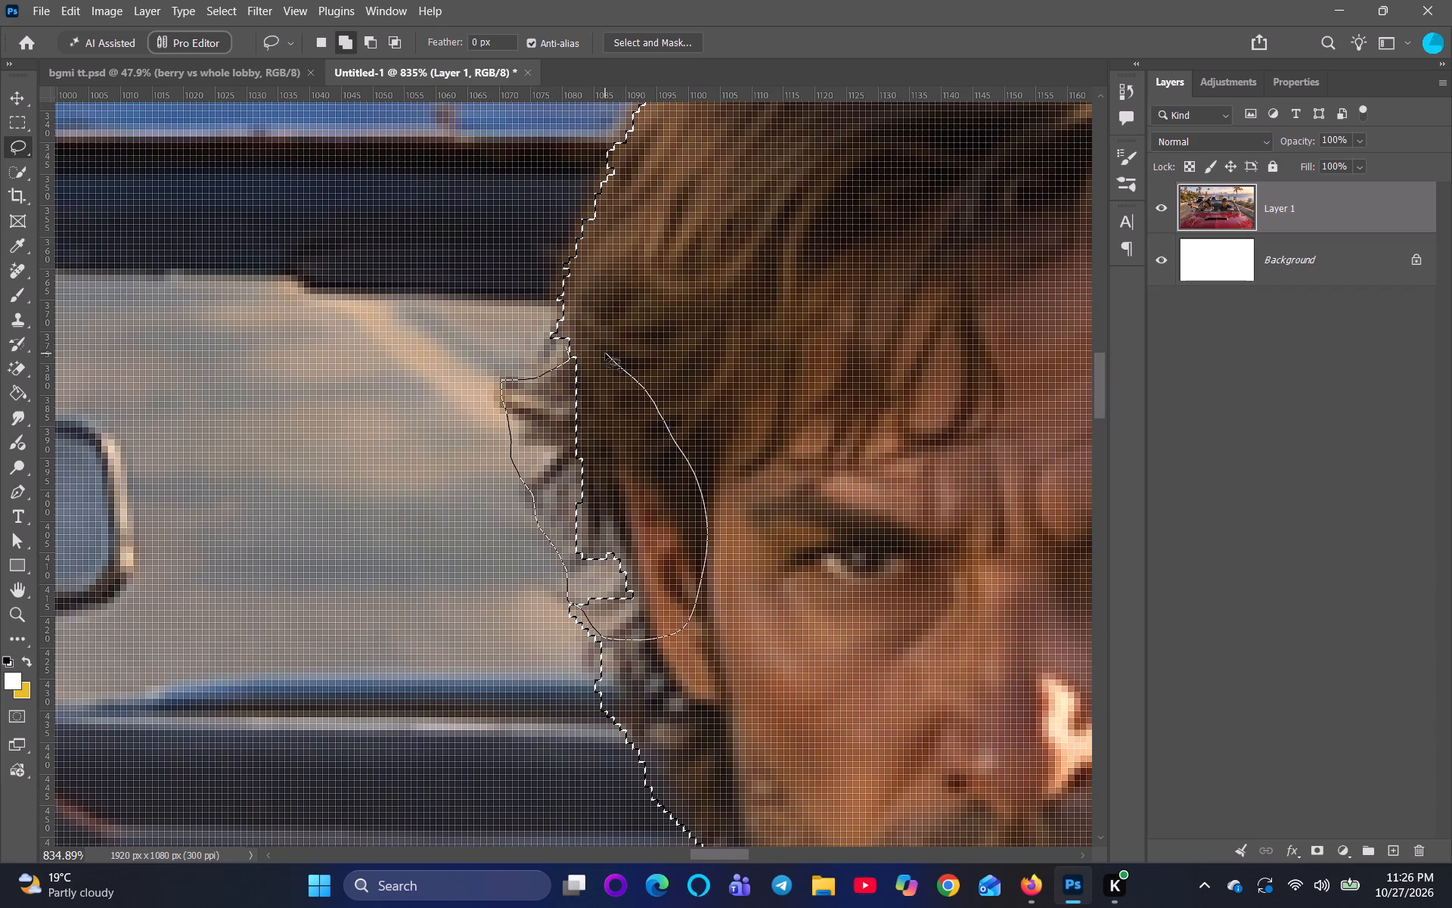
left_click_drag(605, 353, 574, 361, "shift")
Add the uneven hair edge across the top of the driver's head to the selection with a smooth Lasso arc.
scroll(603, 428, "down", 11)
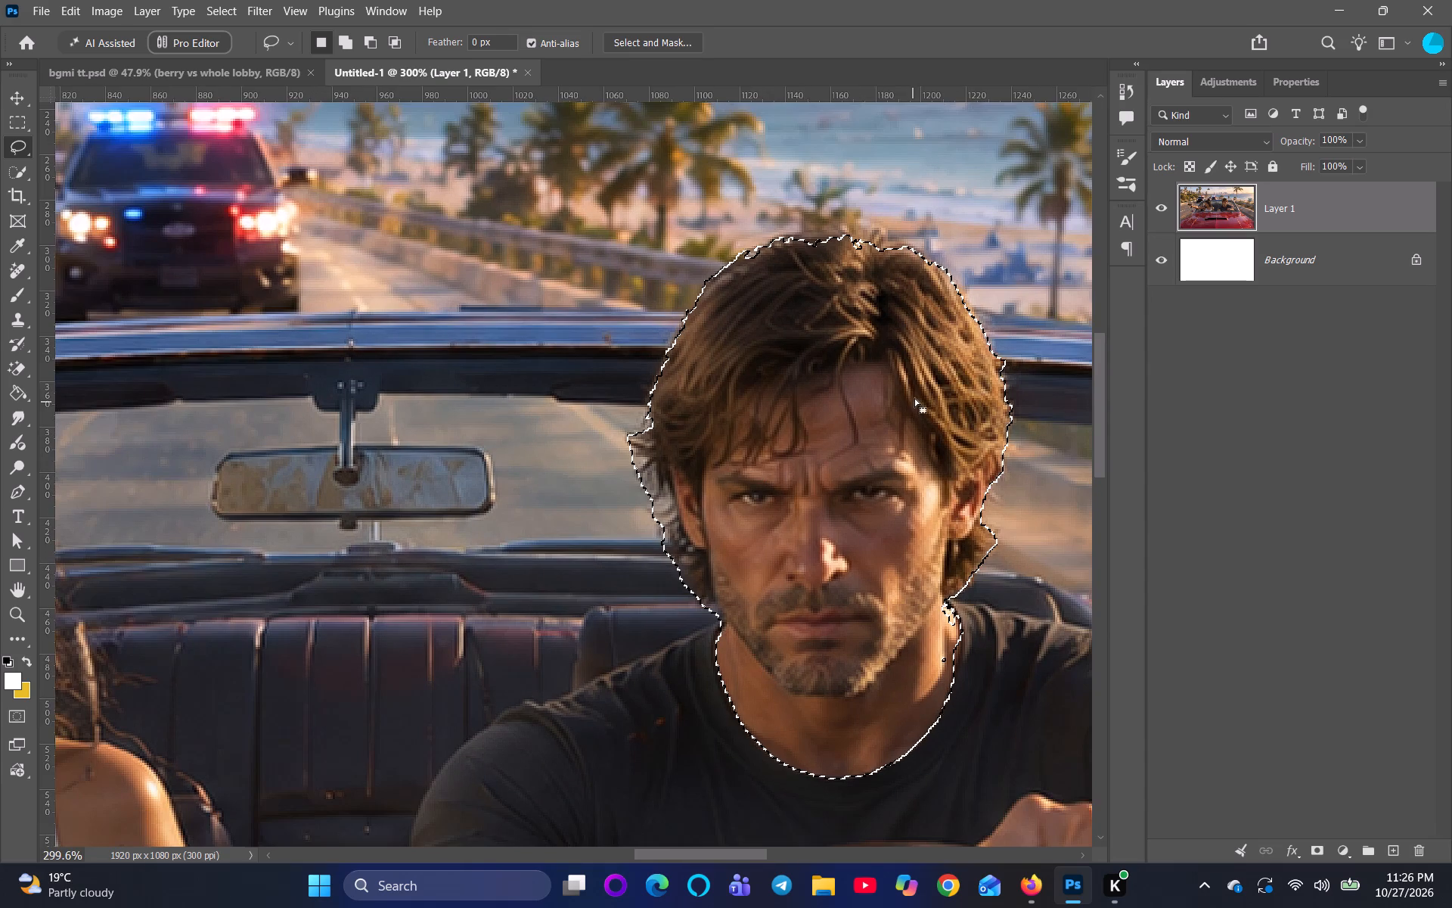
scroll(863, 402, "up", 7)
key("space")
key("space")
key("space")
key("space")
key("space")
key("space")
key("space")
key("space")
key("space")
left_click_drag(890, 262, 786, 495)
scroll(693, 392, "up", 2)
left_click(576, 309, "shift")
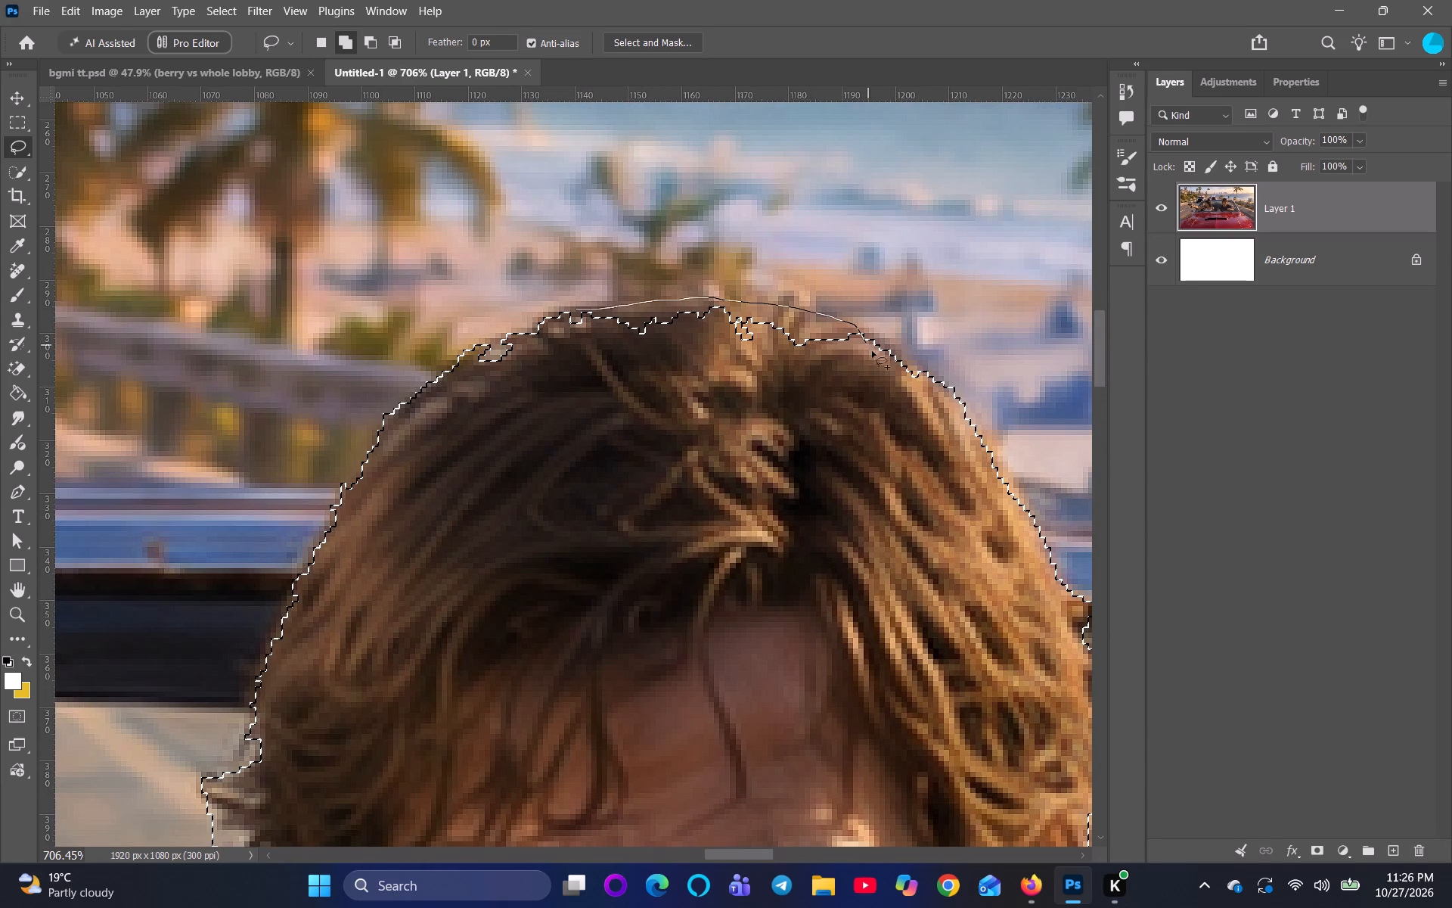
Extend the head selection over the hair tip below the ear away from the mirror and the mirror-side flyaway tip with the Lasso tool.
scroll(824, 403, "down", 5)
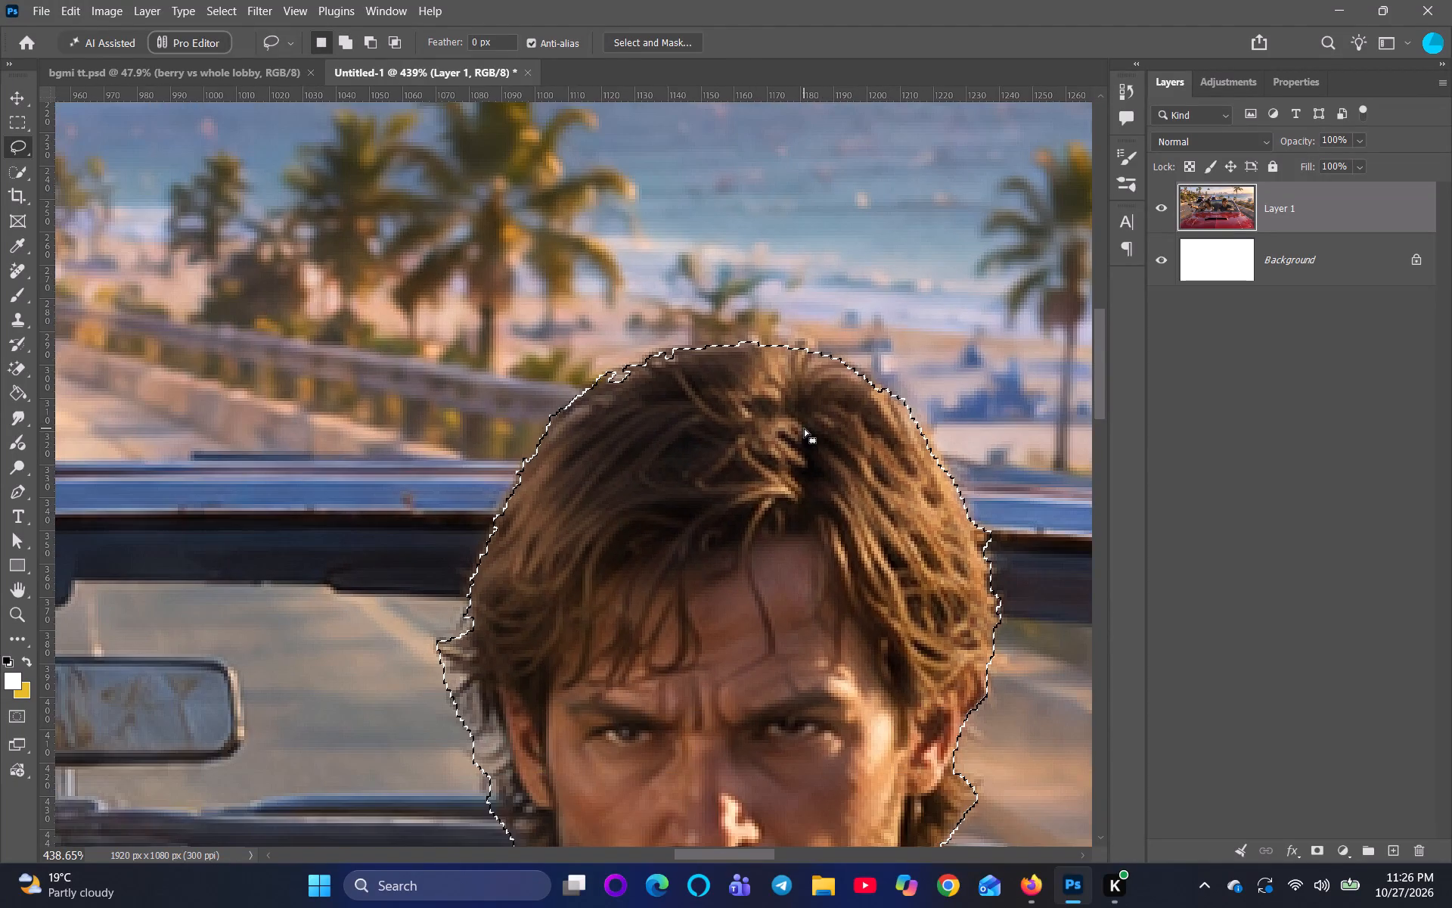
scroll(840, 511, "down", 5)
key("space")
key("space")
key("space")
key("space")
key("space")
key("space")
key("space")
key("space")
key("space")
key("space")
key("space")
key("space")
key("space")
key("space")
key("space")
key("space")
key("space")
key("space")
key("space")
key("space")
left_click_drag(898, 661, 795, 499)
scroll(811, 540, "up", 3)
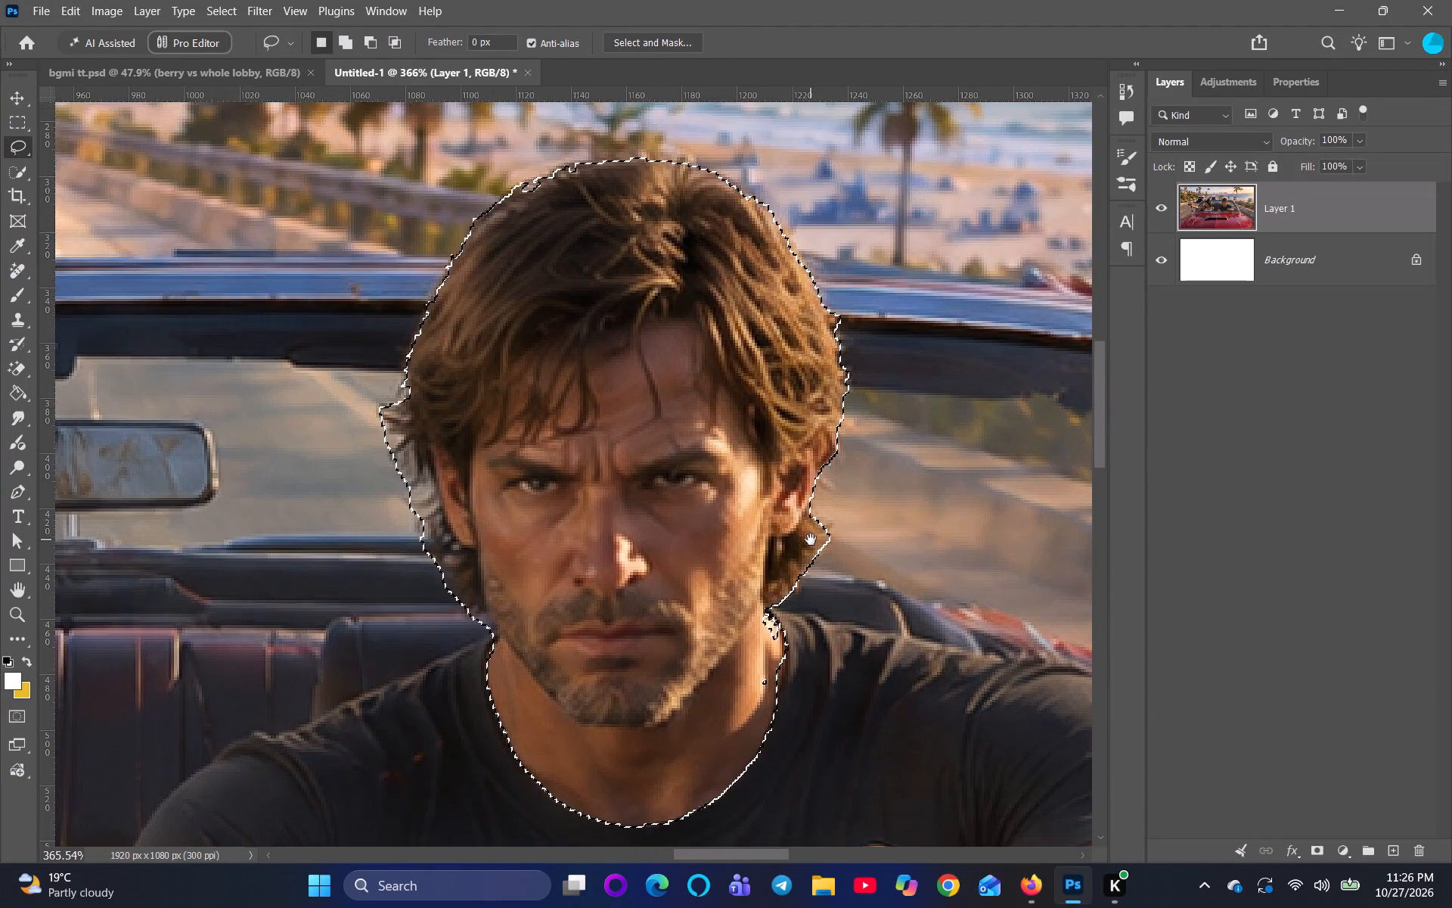
scroll(811, 540, "up", 5)
left_click_drag(818, 507, 849, 528, "shift")
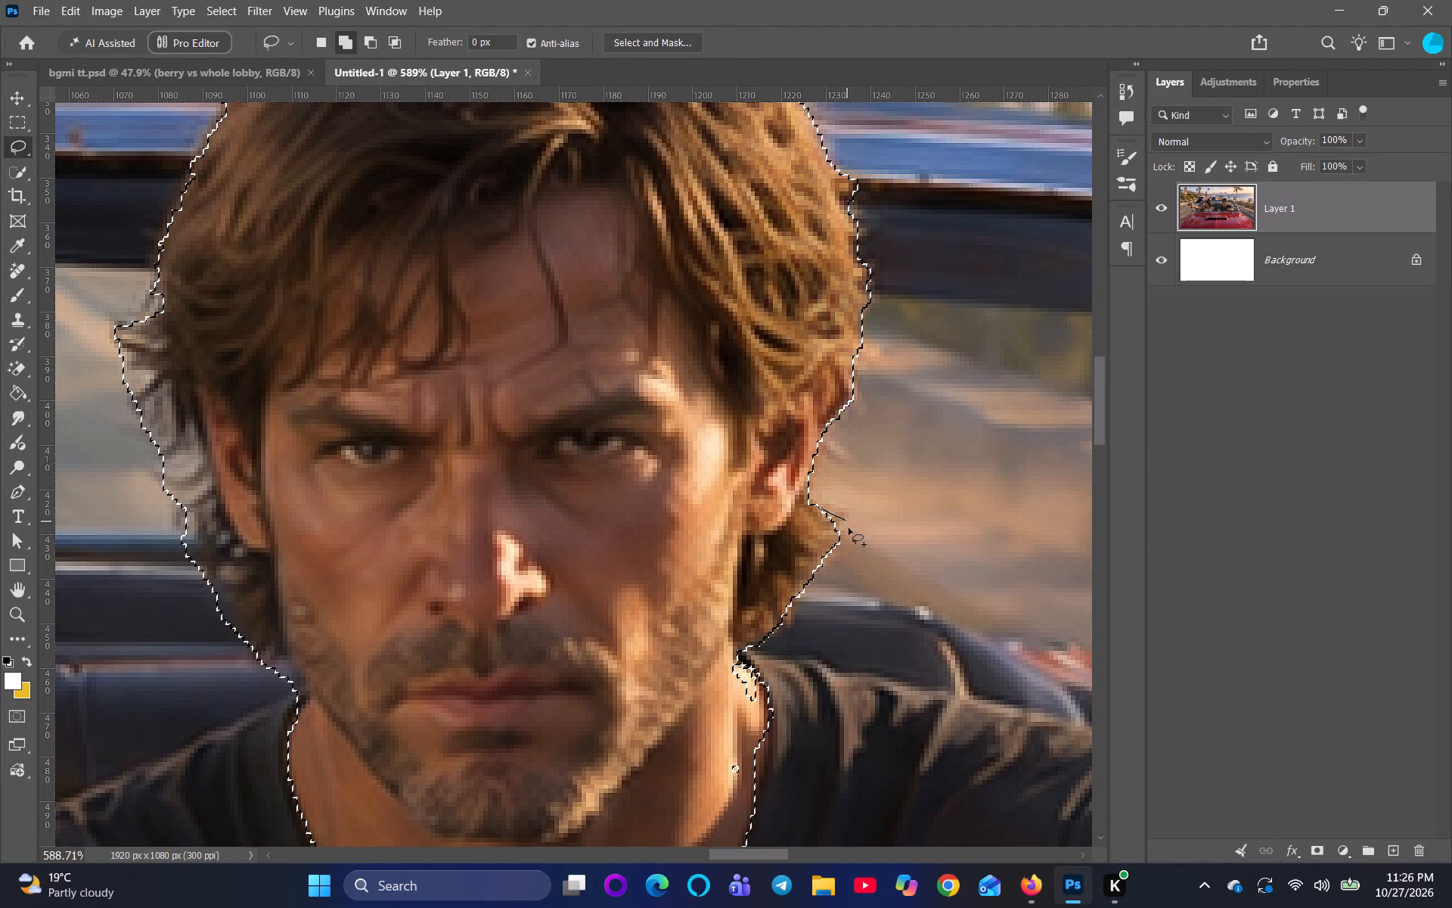
left_click_drag(849, 528, 828, 506, "shift")
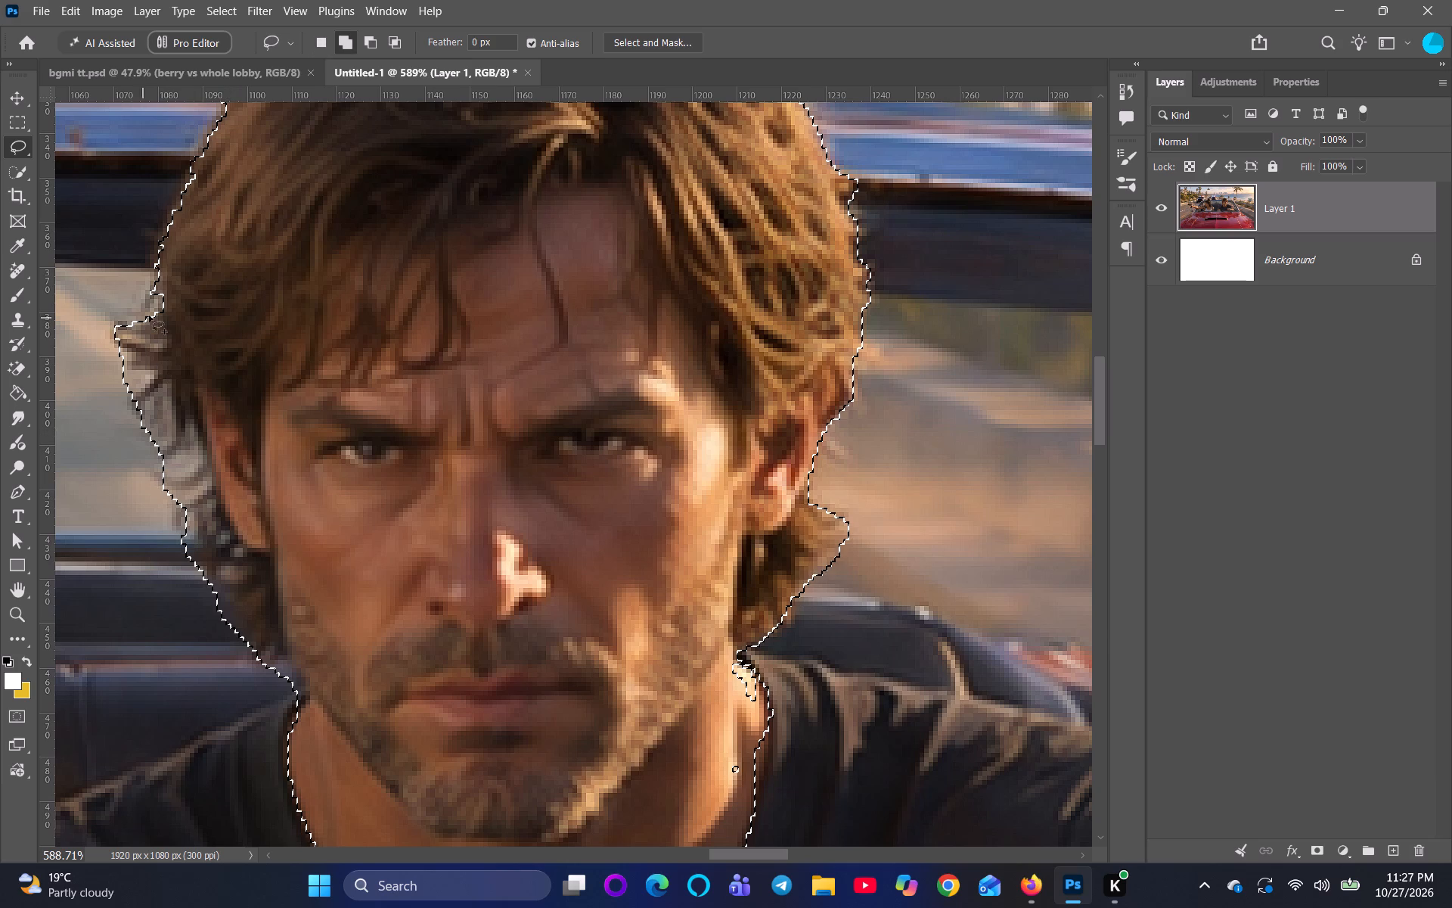
left_click_drag(151, 291, 143, 301, "shift")
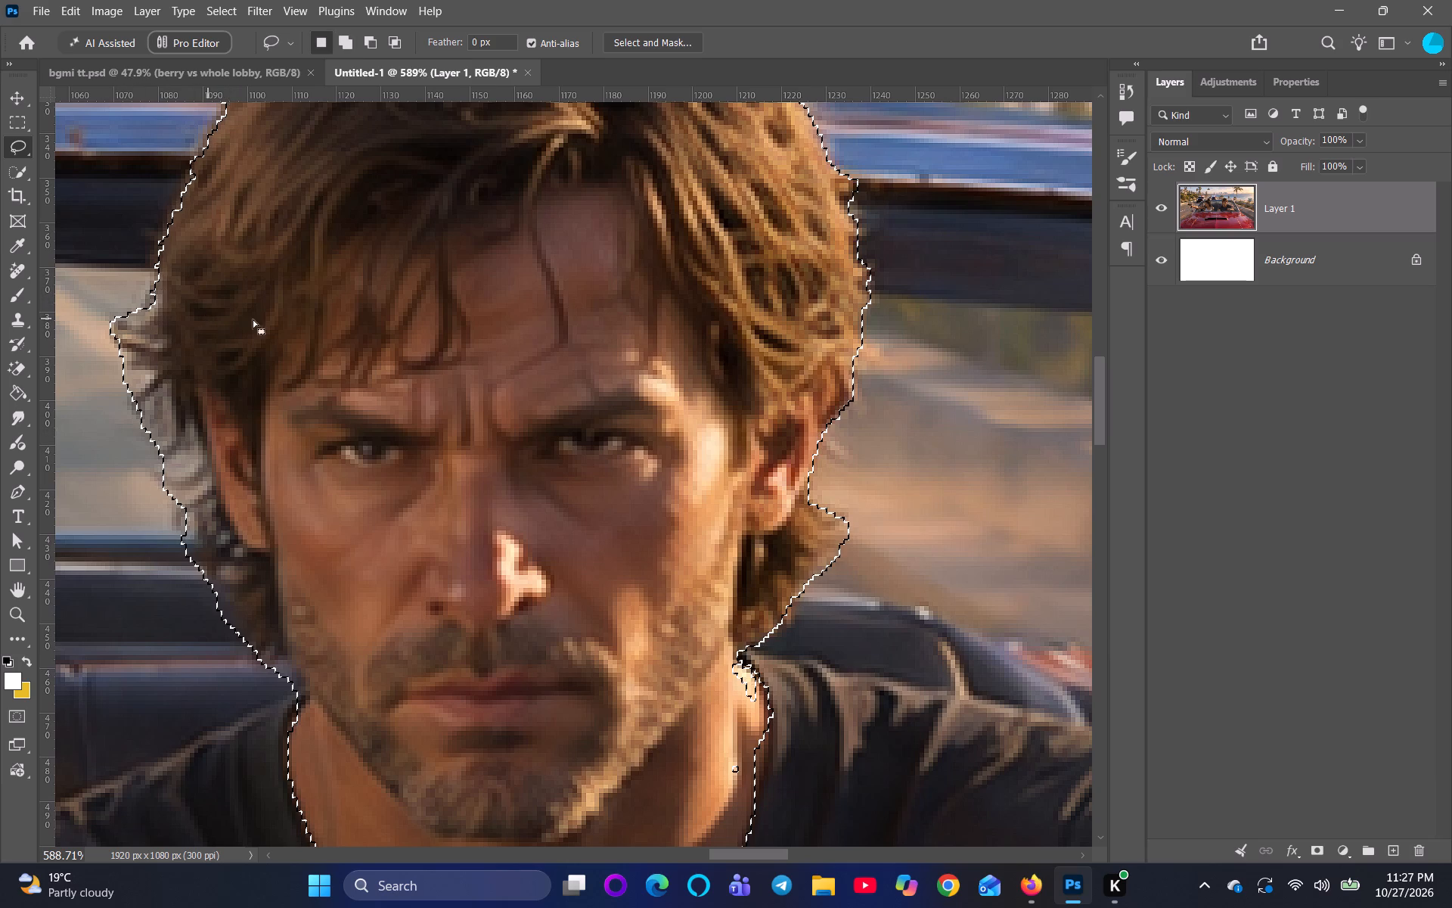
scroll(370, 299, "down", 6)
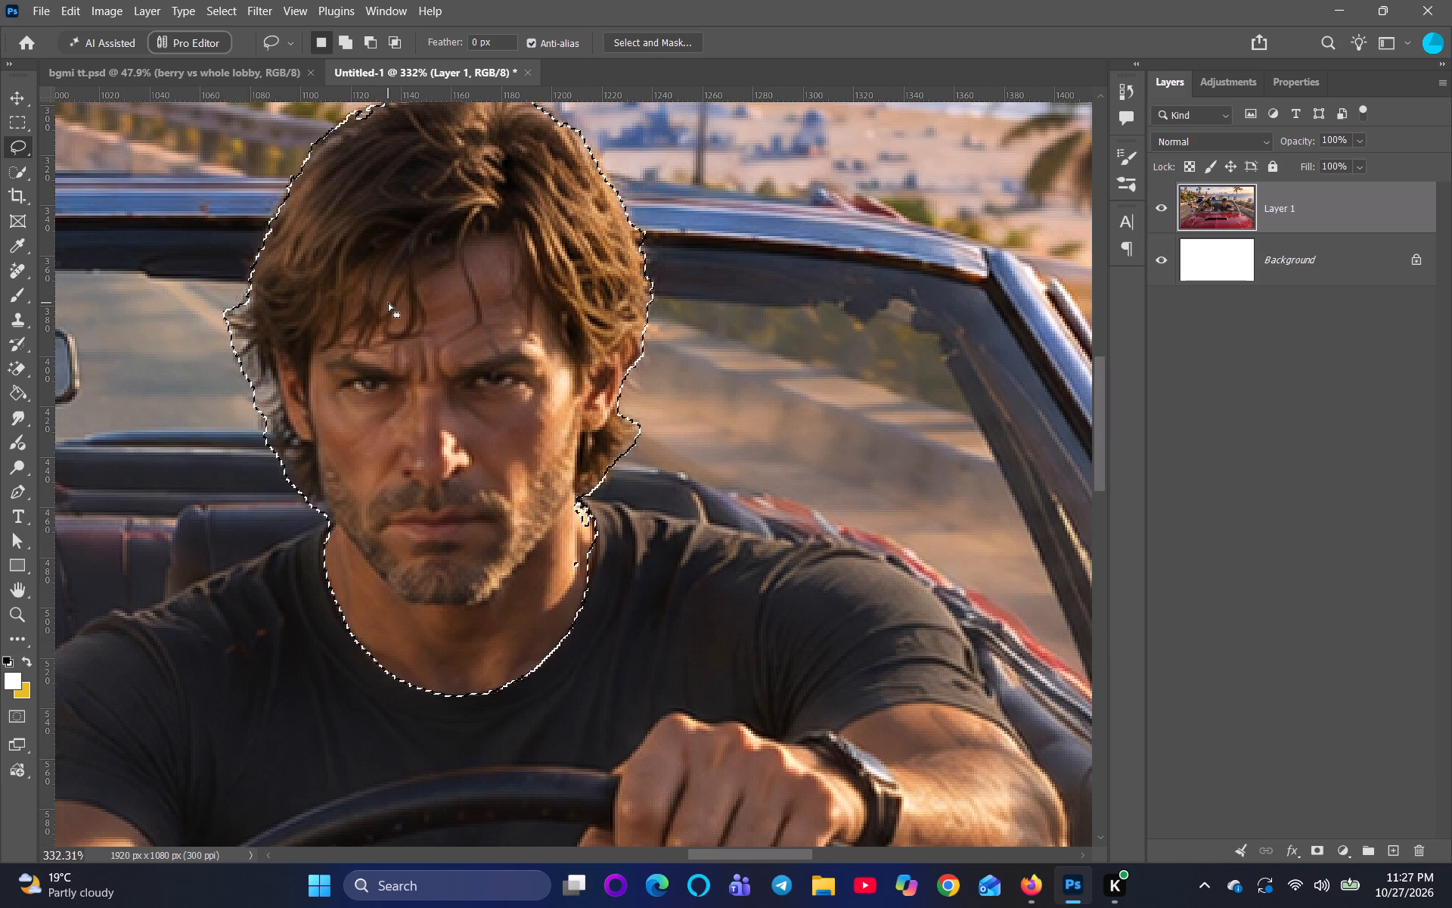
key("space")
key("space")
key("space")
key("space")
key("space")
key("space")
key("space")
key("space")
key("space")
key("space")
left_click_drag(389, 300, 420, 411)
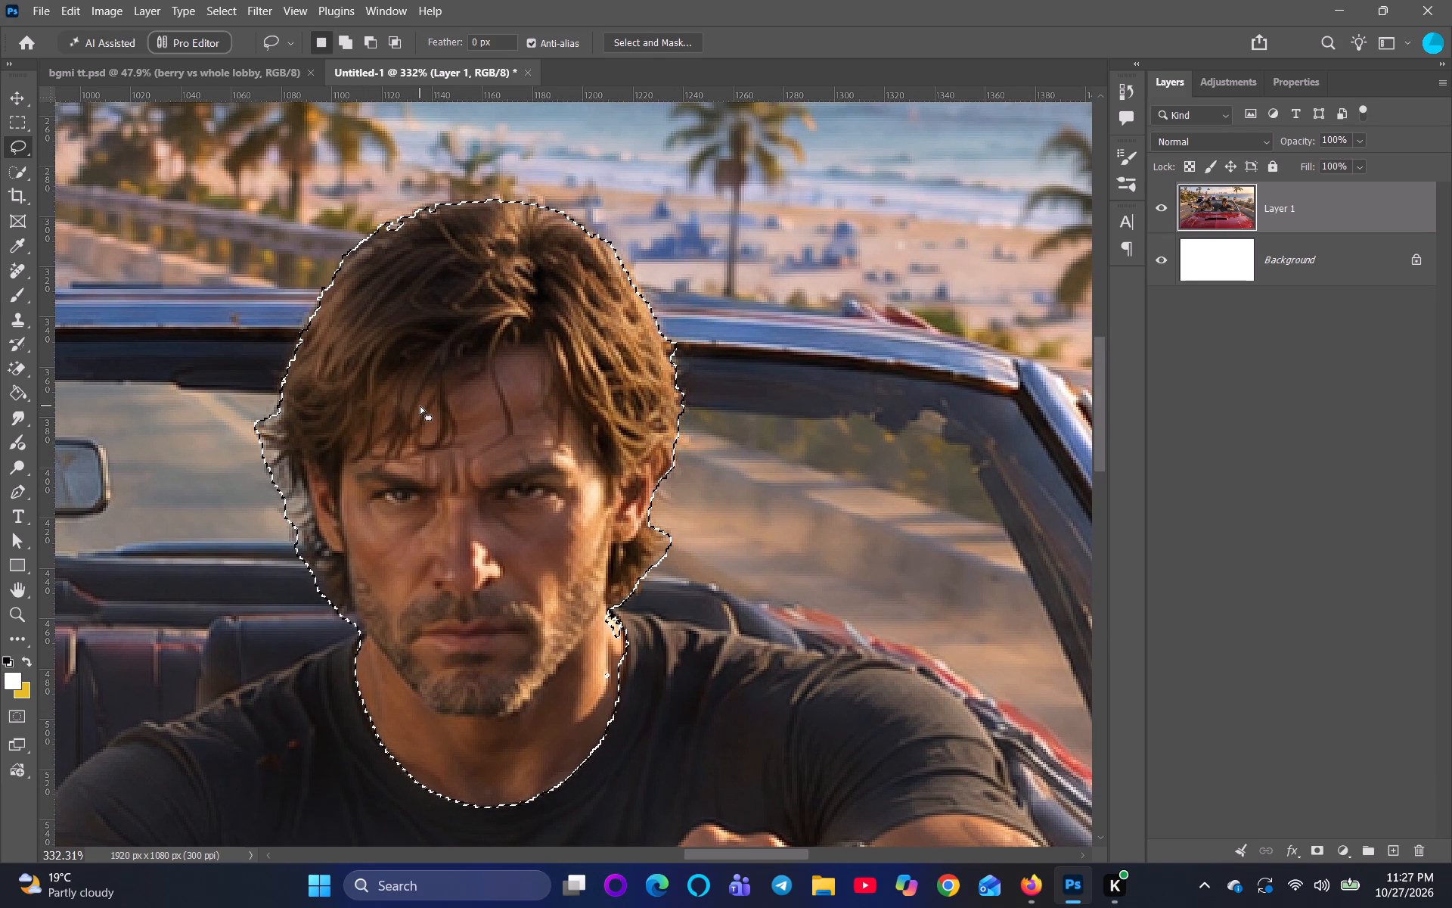
Add the small uneven patch at the mirror-side top of the driver's hair to the head selection with the Lasso tool.
scroll(405, 248, "up", 4)
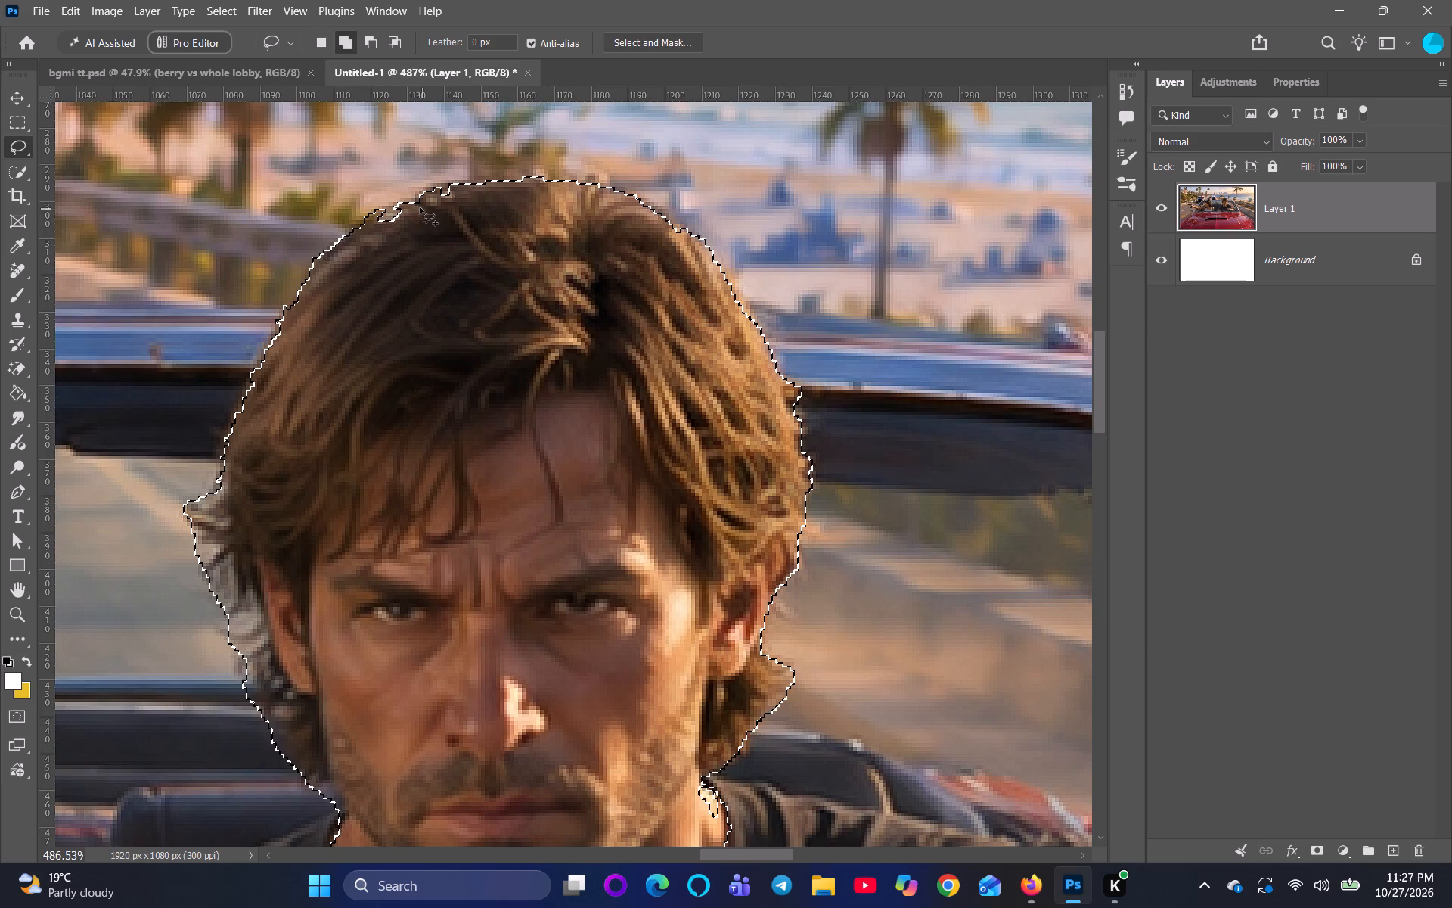
left_click_drag(414, 204, 401, 215, "shift")
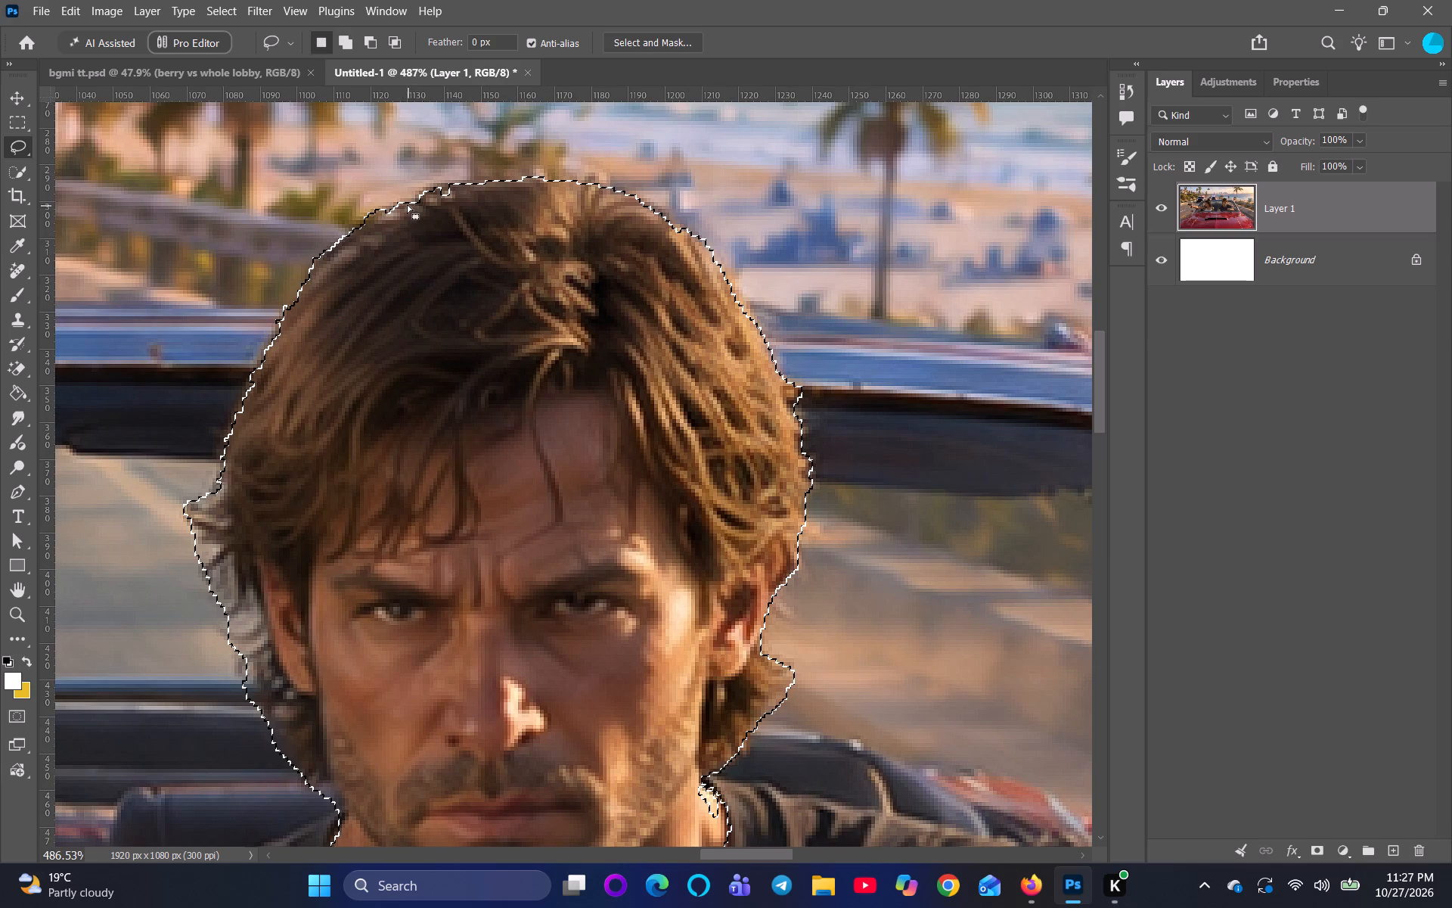
Replace the selected driver's head using Content-Aware Fill with automatic sampling, output to a new layer.
right_click(557, 304)
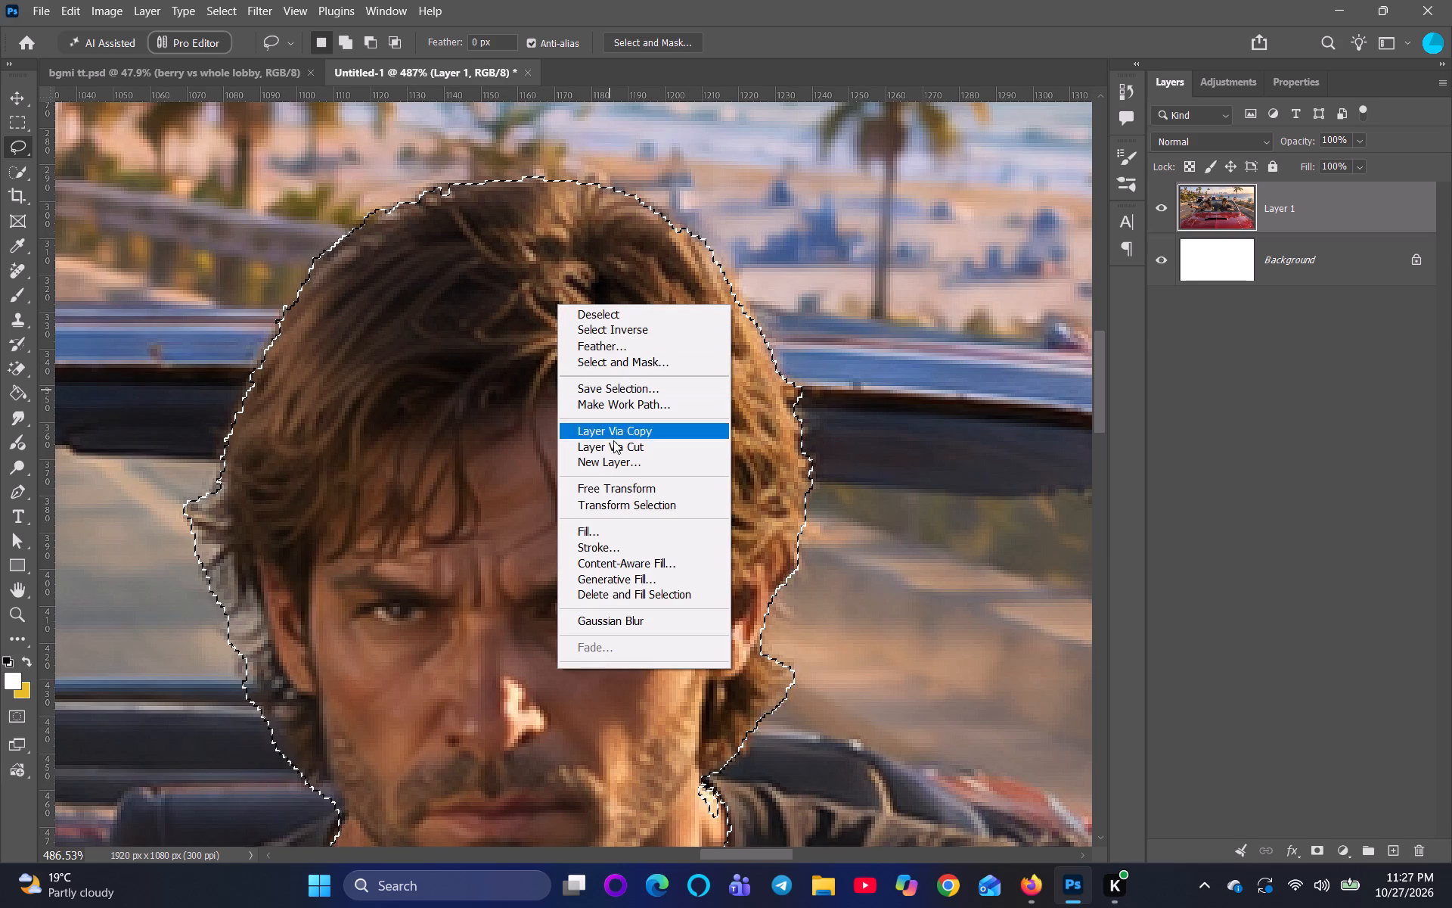
left_click(662, 567)
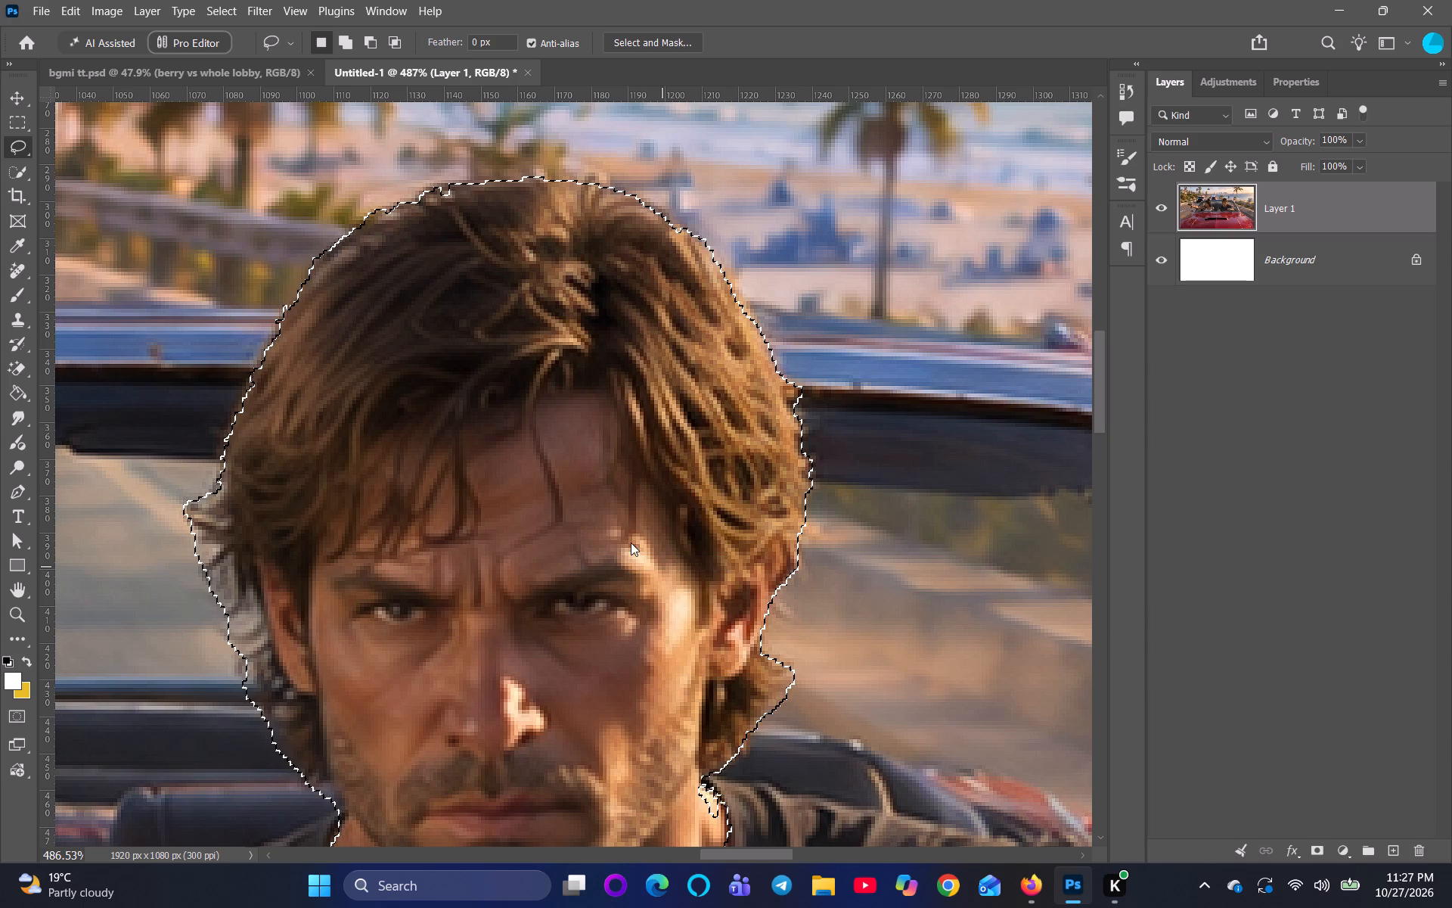
scroll(619, 526, "down", 4)
scroll(778, 502, "down", 6)
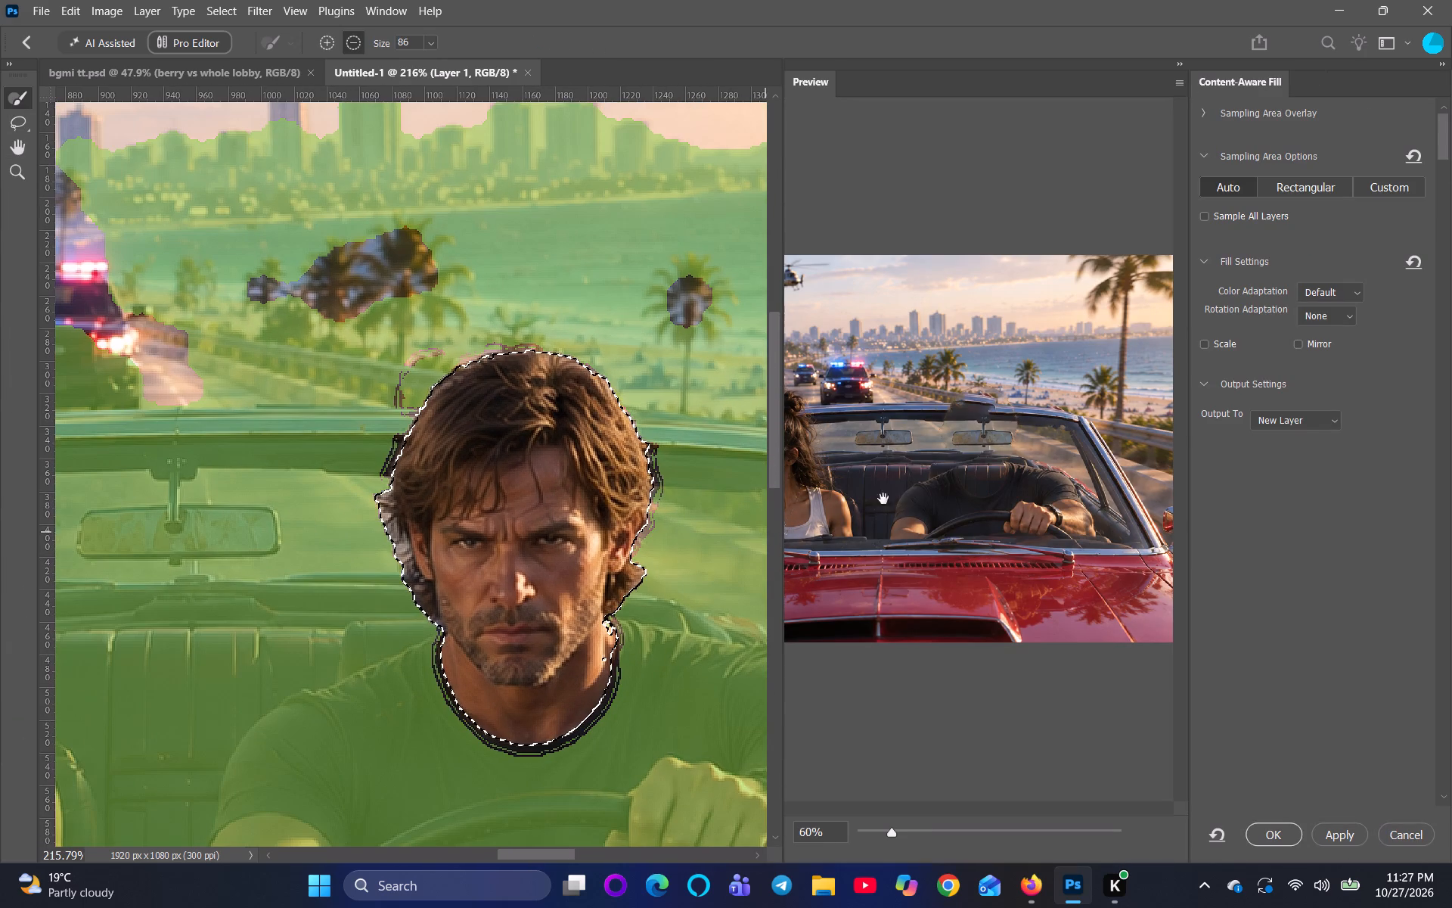
left_click(1263, 840)
scroll(929, 660, "down", 4)
scroll(869, 658, "down", 5)
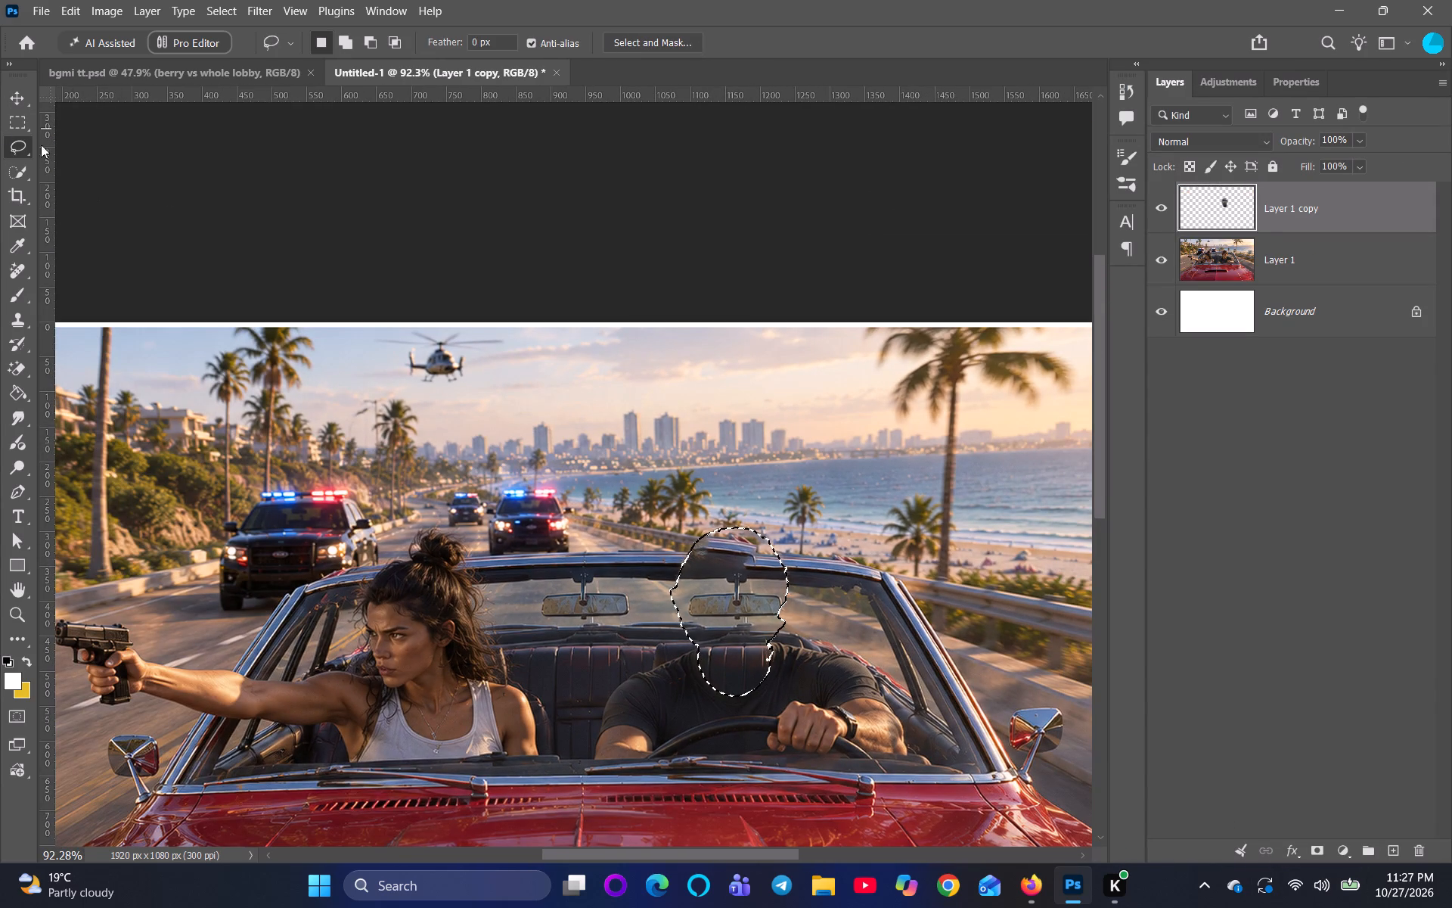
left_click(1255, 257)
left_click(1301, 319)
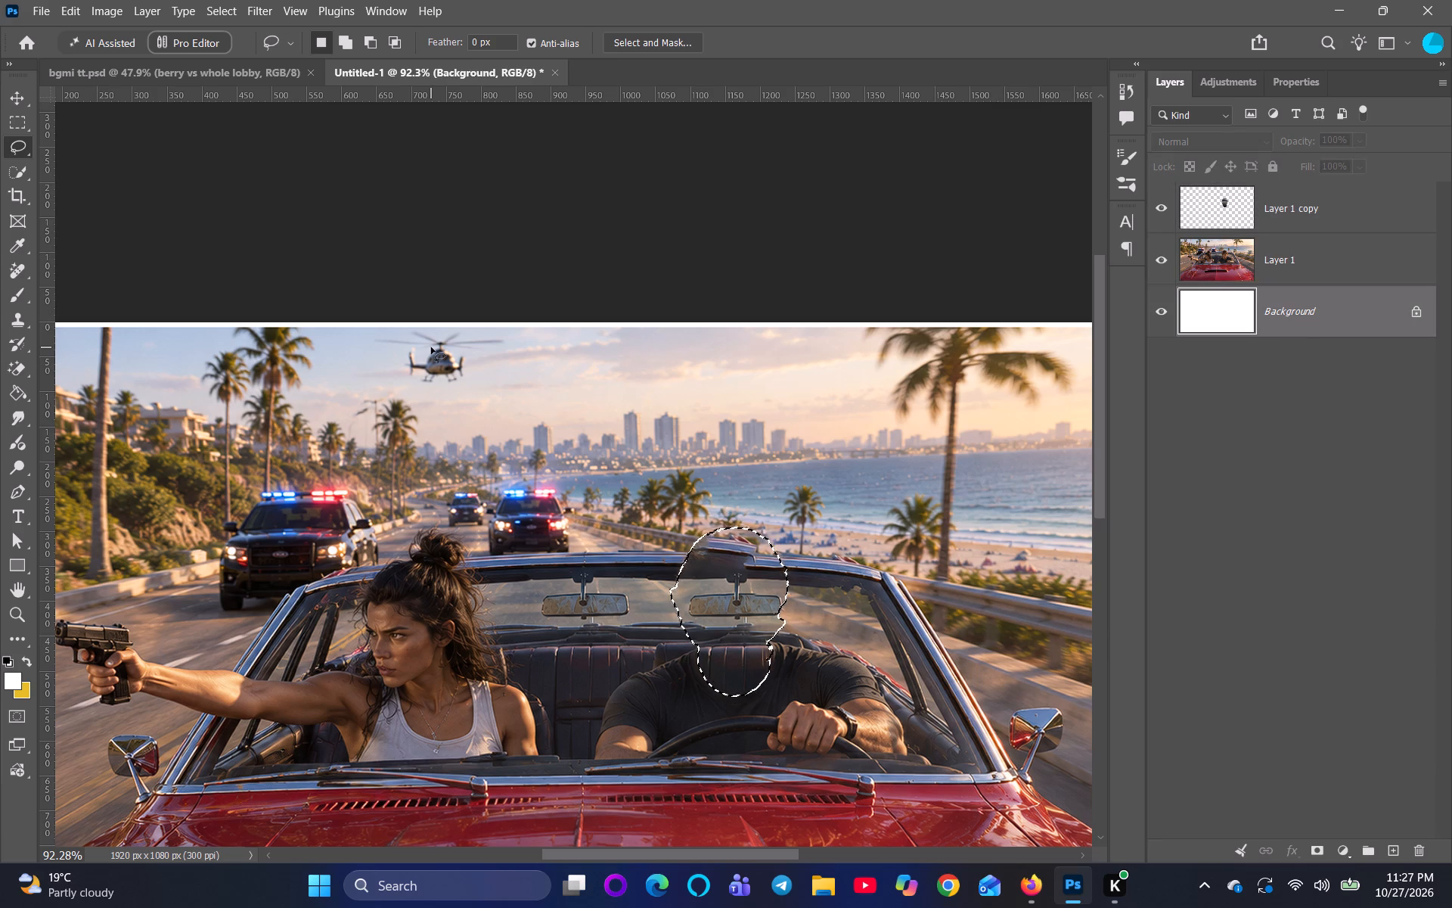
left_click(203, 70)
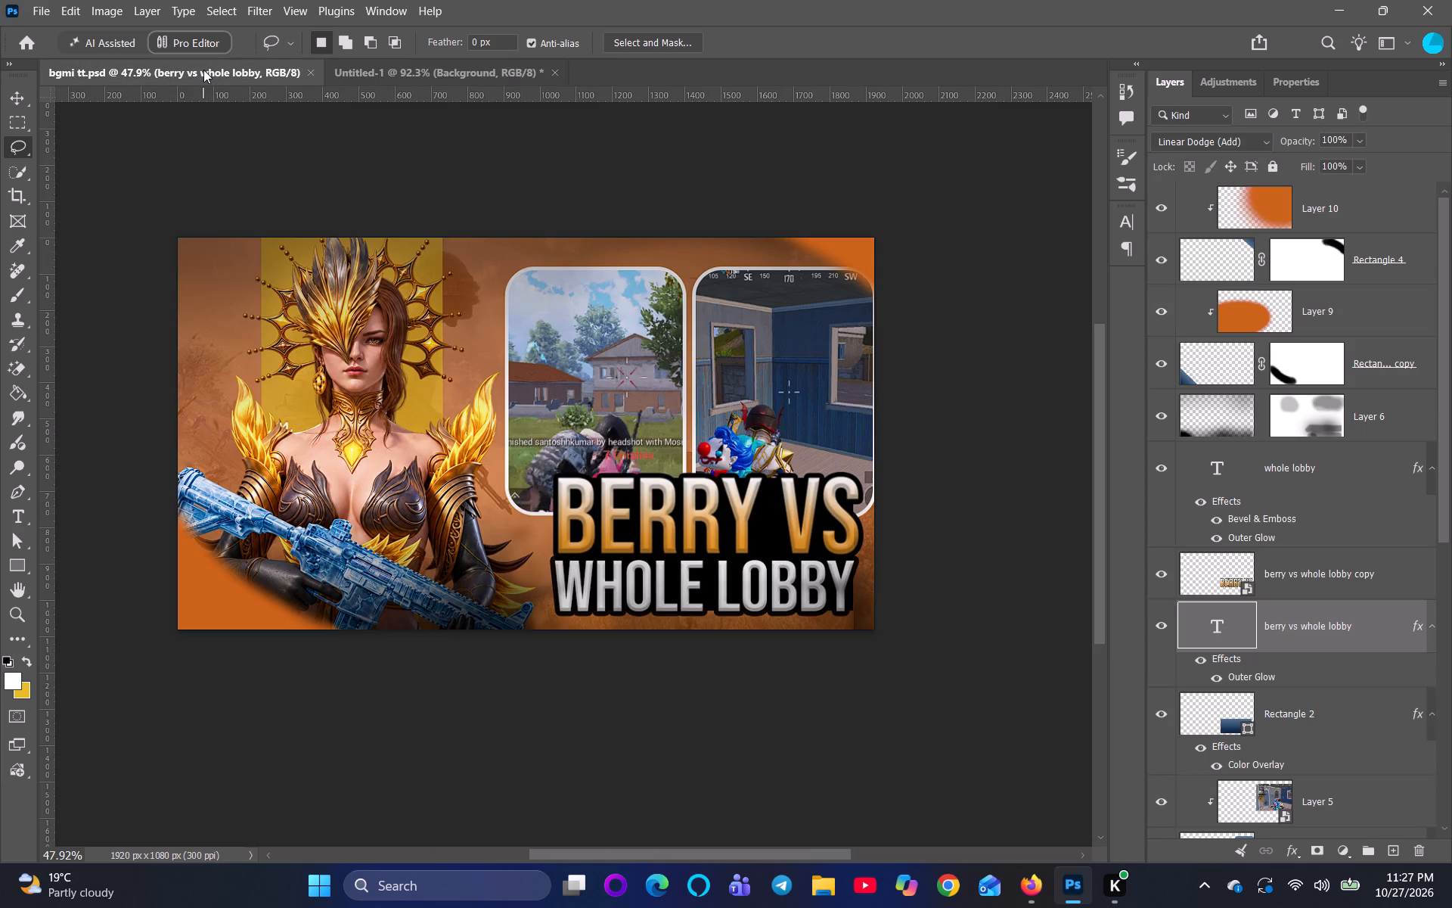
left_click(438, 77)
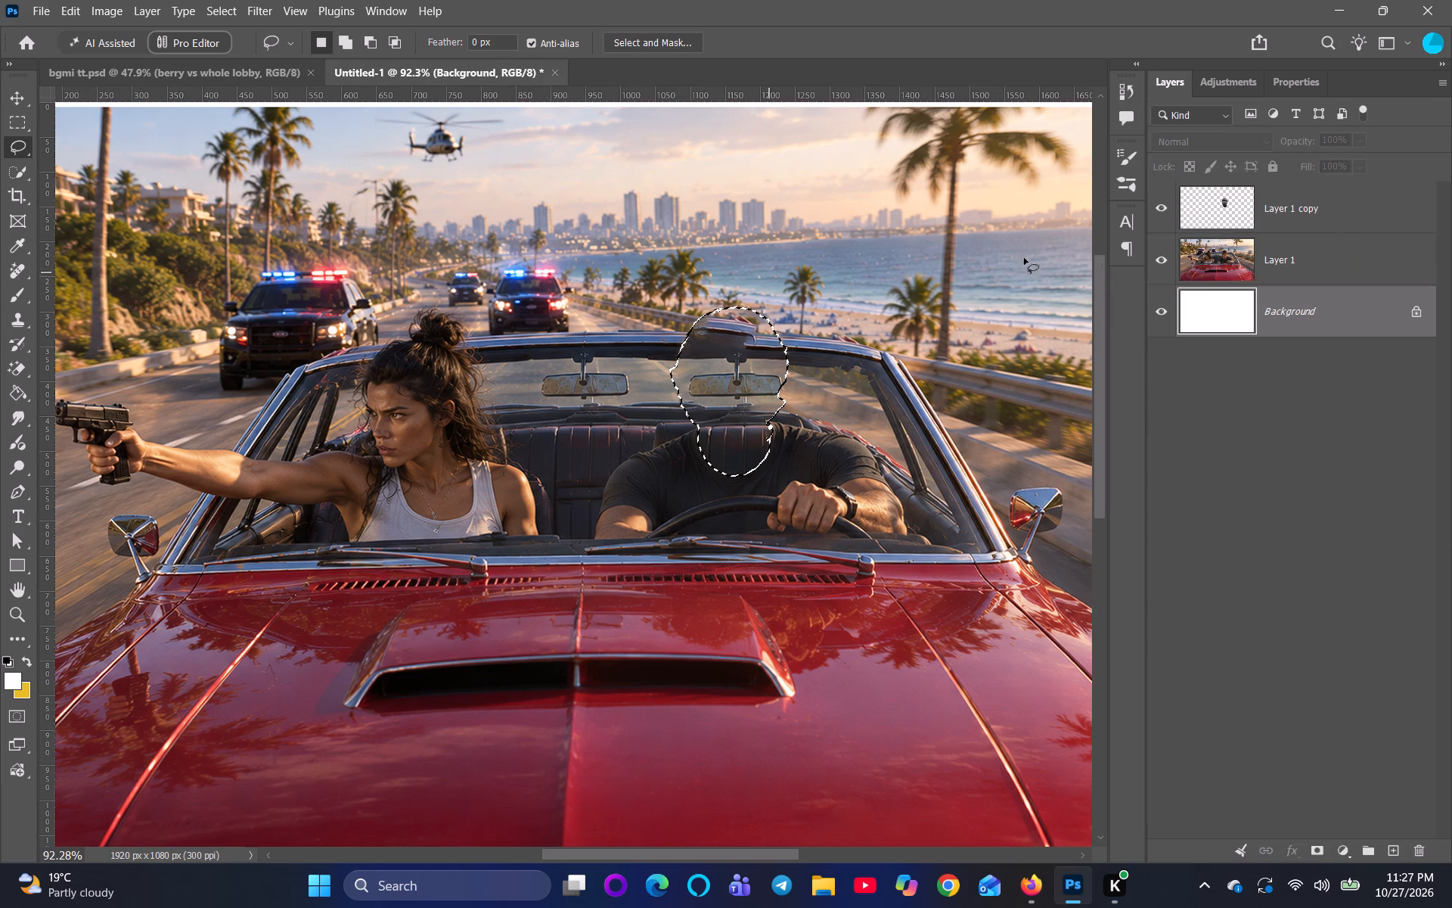
Toggle the content-aware fill layer's visibility to compare the image with and without the driver's head.
left_click(1246, 224)
left_click(1154, 204)
left_click(1154, 205)
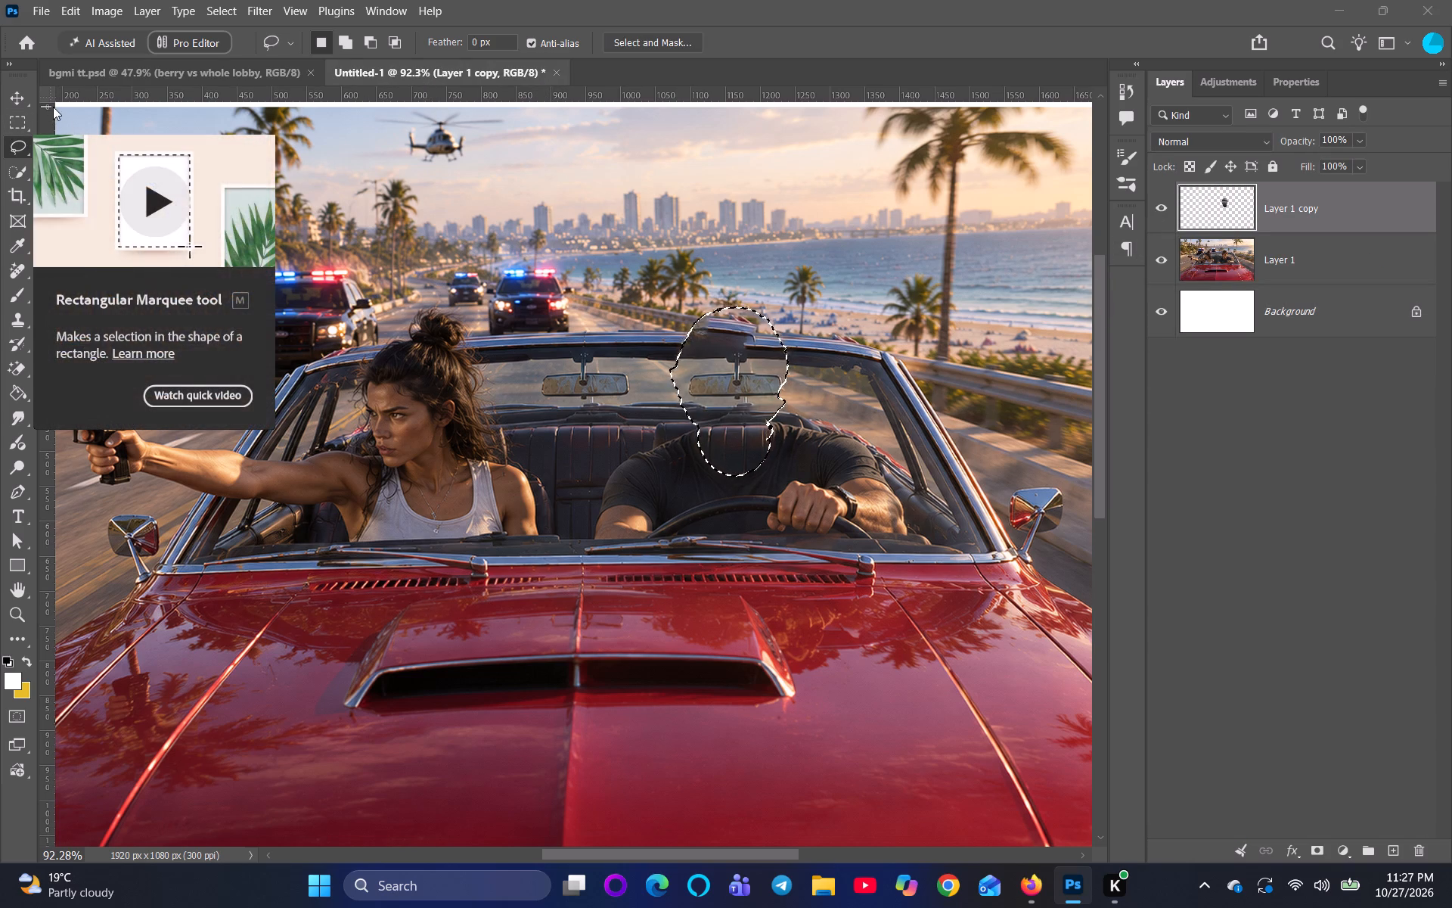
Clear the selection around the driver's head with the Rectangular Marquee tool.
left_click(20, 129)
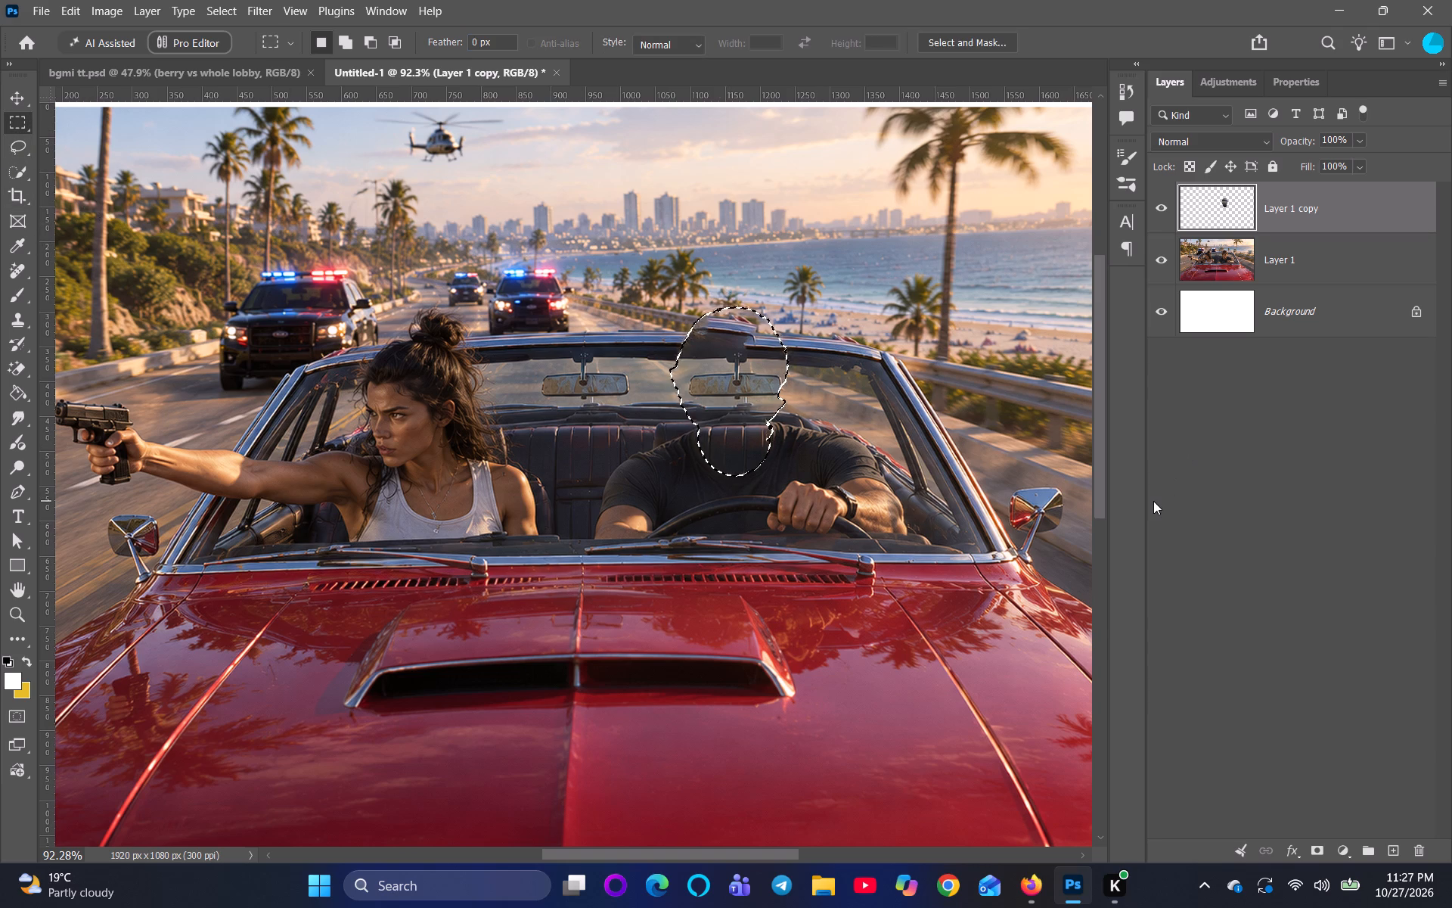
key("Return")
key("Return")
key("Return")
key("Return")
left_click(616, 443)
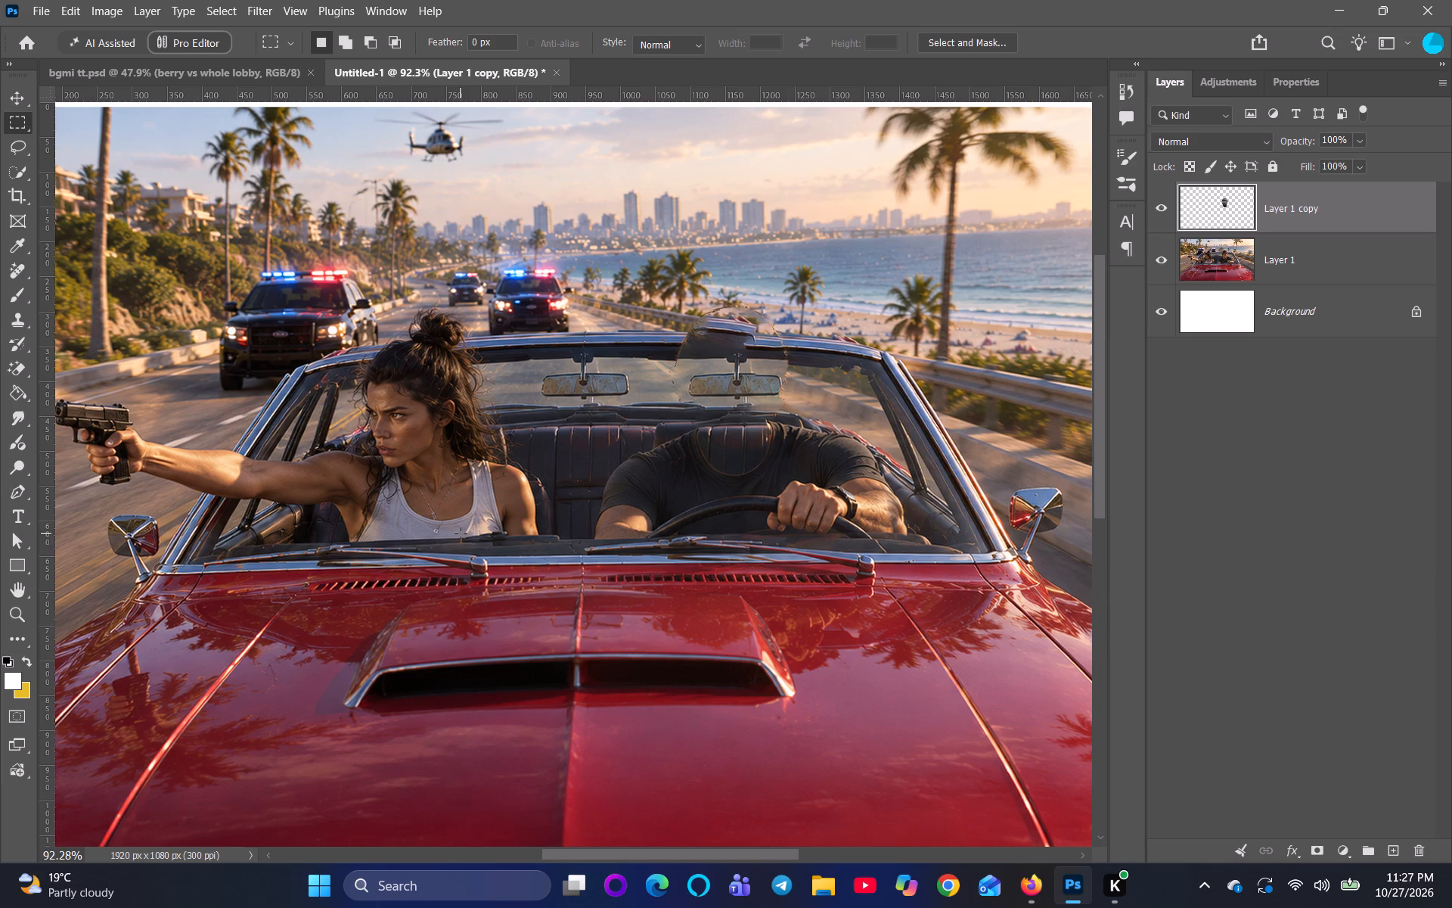
Inspect the filled head area, and undo the last two changes to restore the head selection and hide the fill layer.
scroll(514, 530, "up", 3)
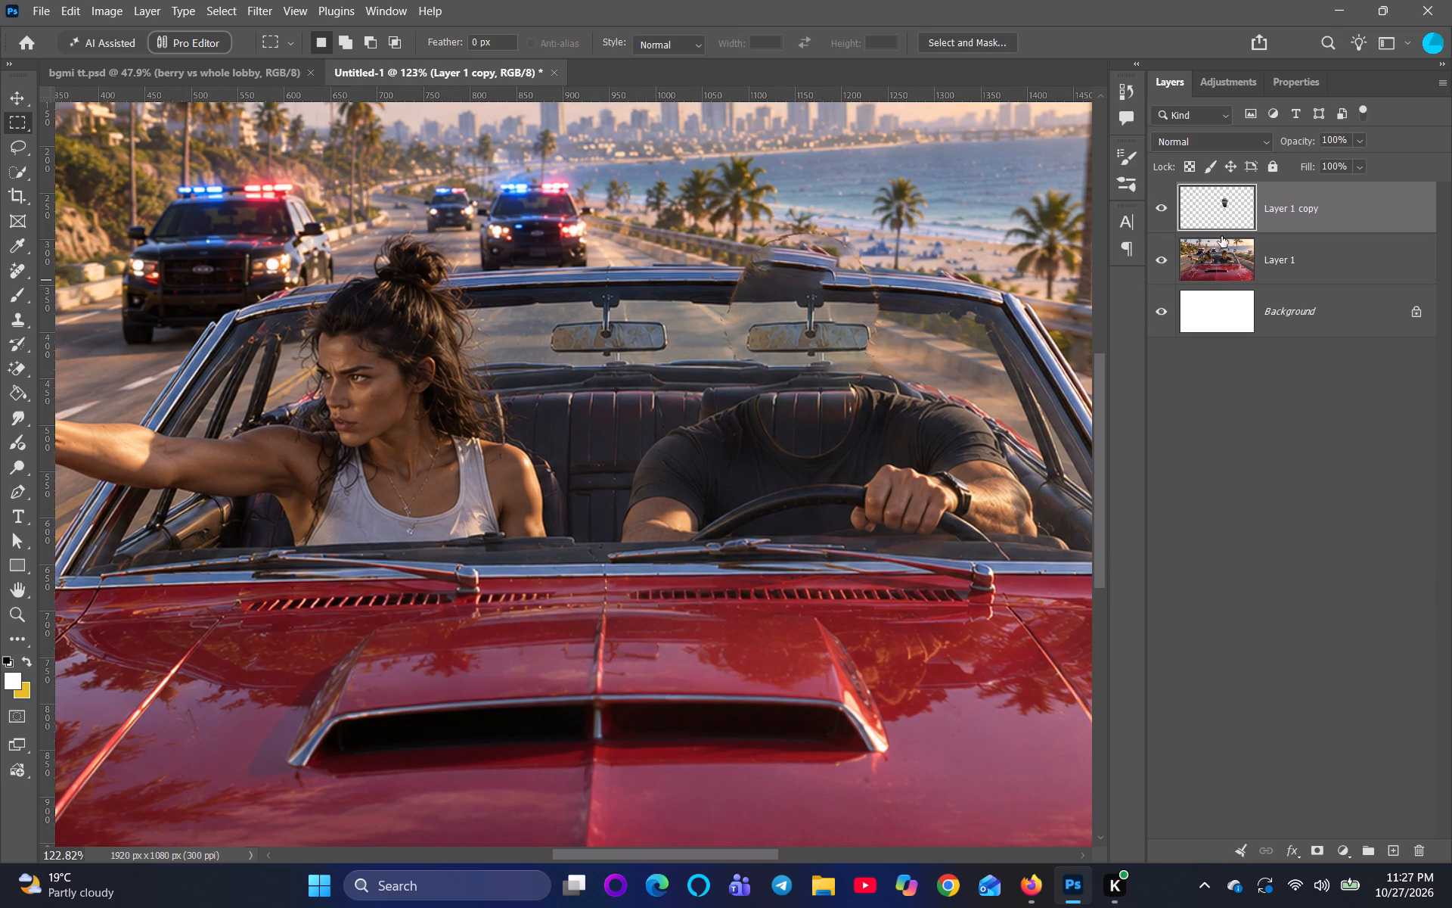
scroll(892, 305, "up", 7)
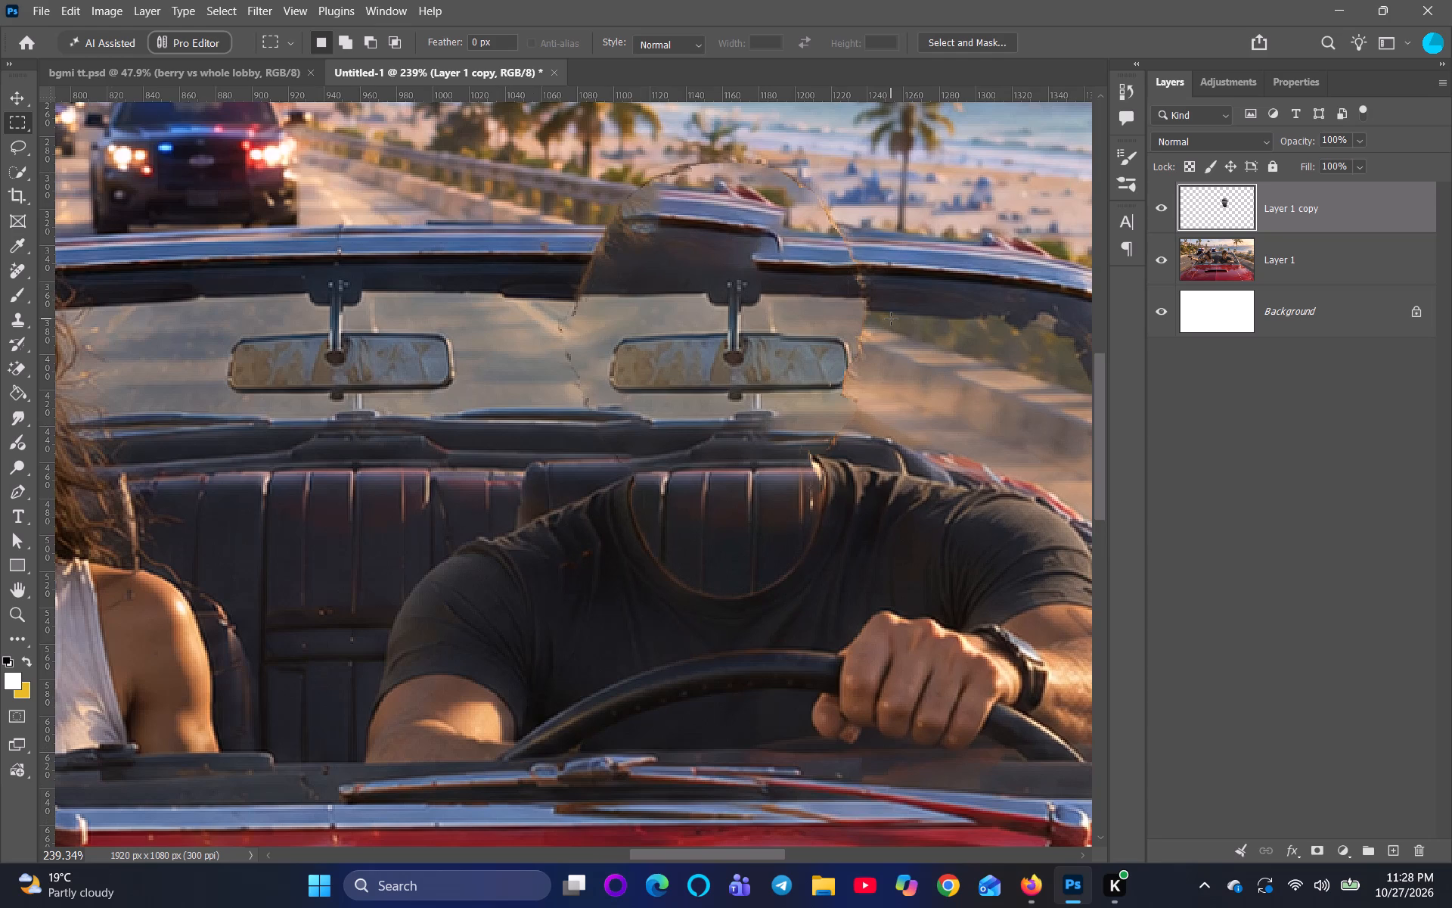
scroll(891, 319, "down", 2)
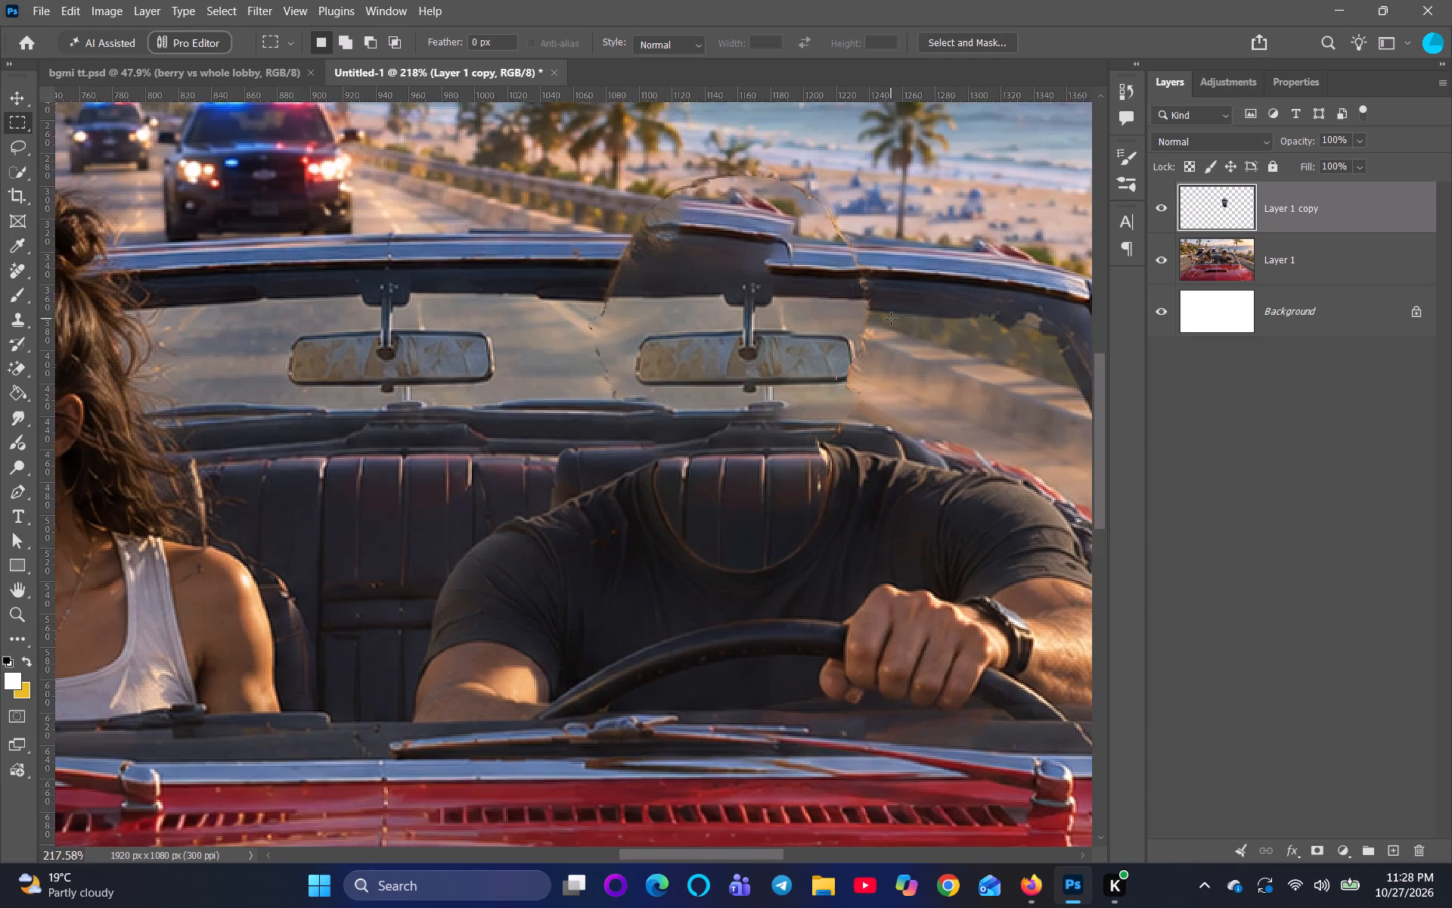
scroll(891, 319, "down", 2)
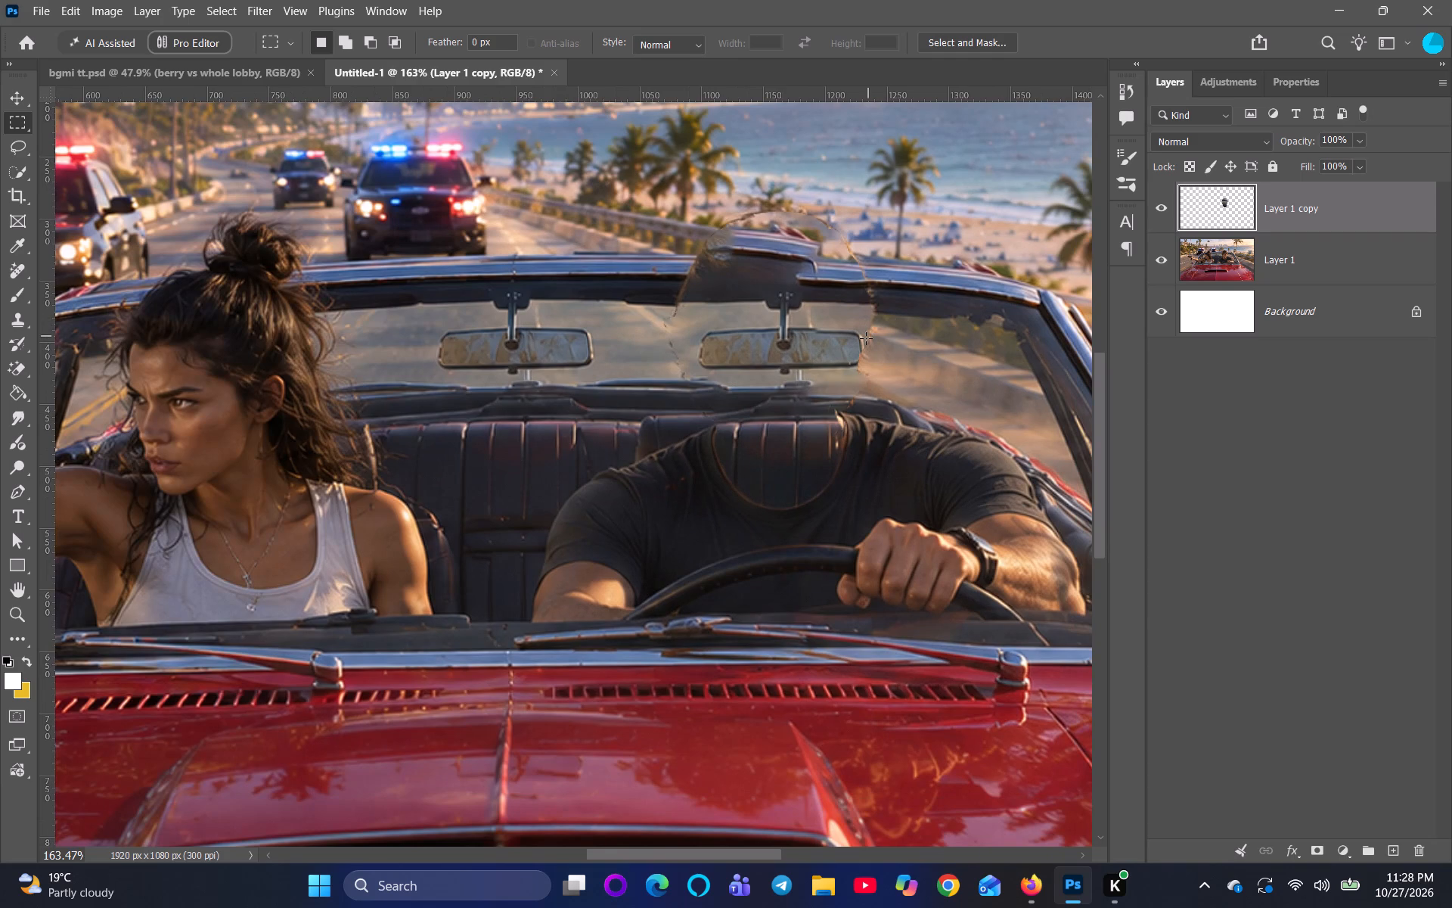
key("ctrl+z")
key("ctrl+z")
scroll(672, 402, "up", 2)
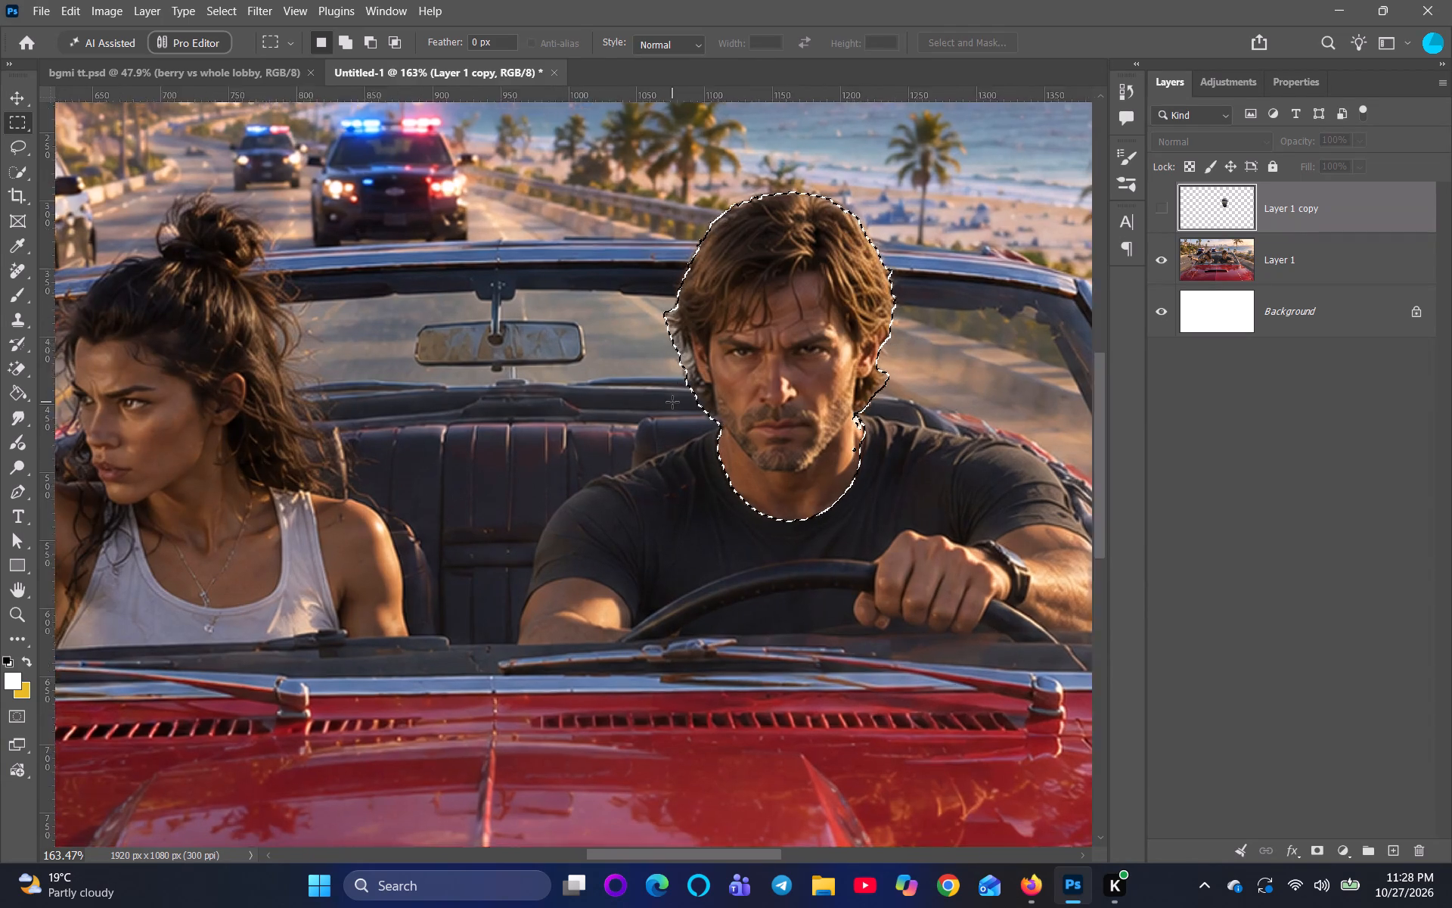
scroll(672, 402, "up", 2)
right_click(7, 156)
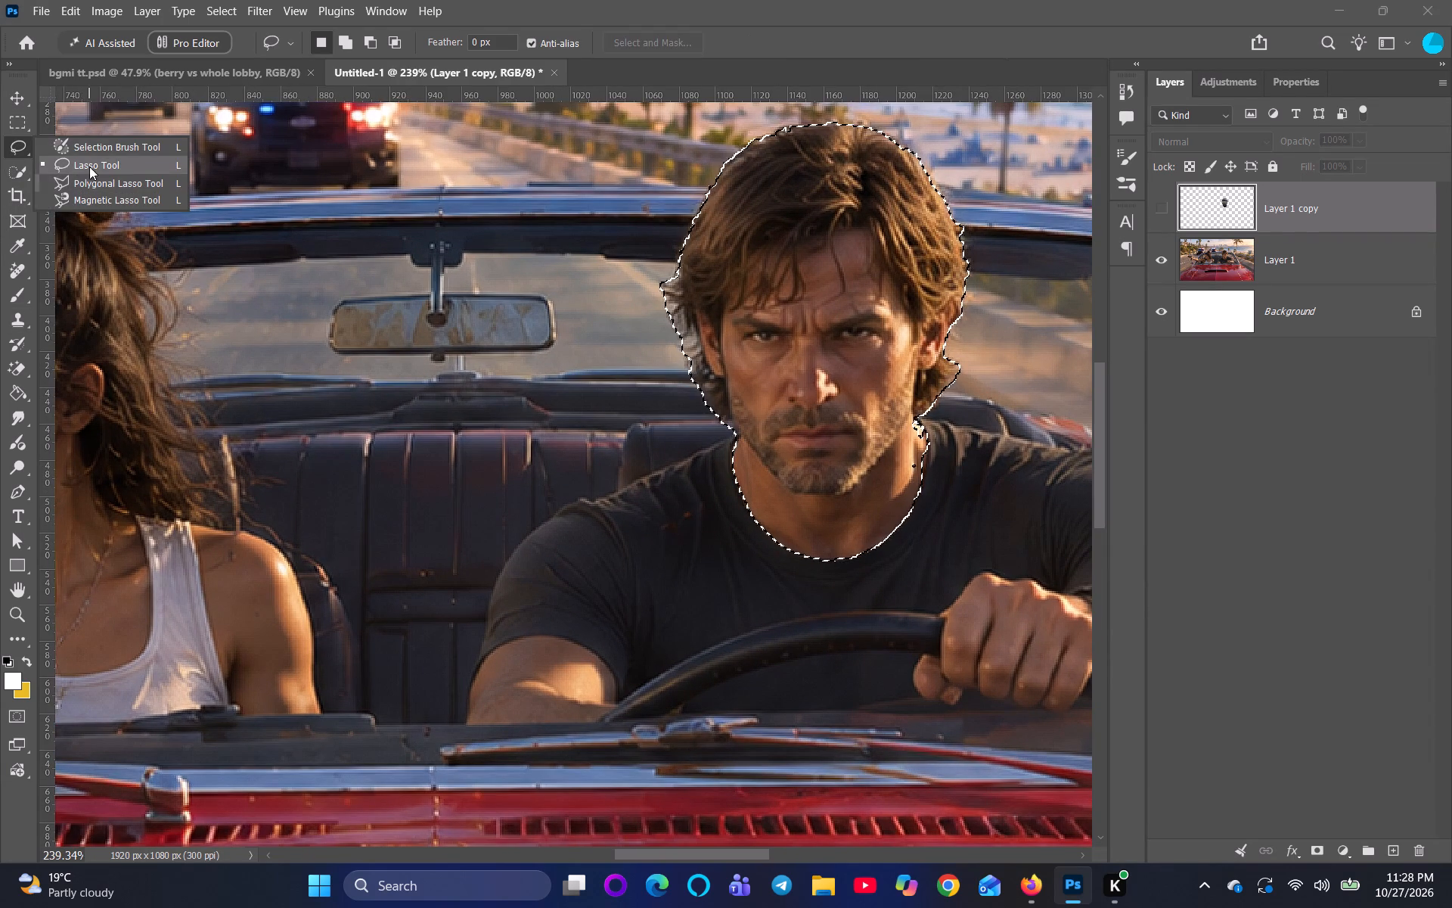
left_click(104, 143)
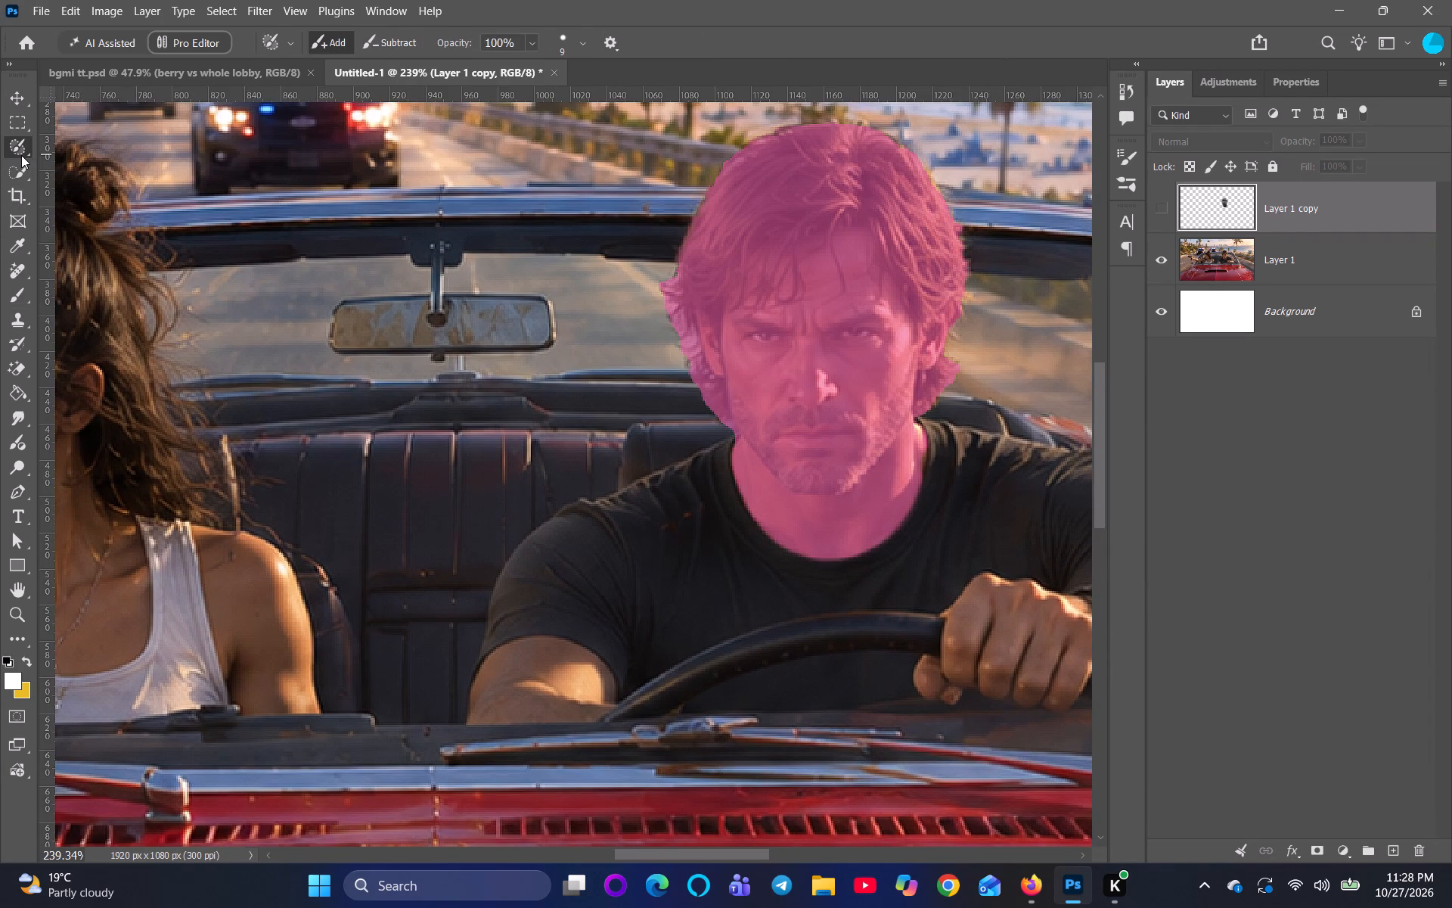
Widen the head selection by adding a looser Lasso outline around the driver's hair and ears, leaving a background margin.
right_click(20, 143)
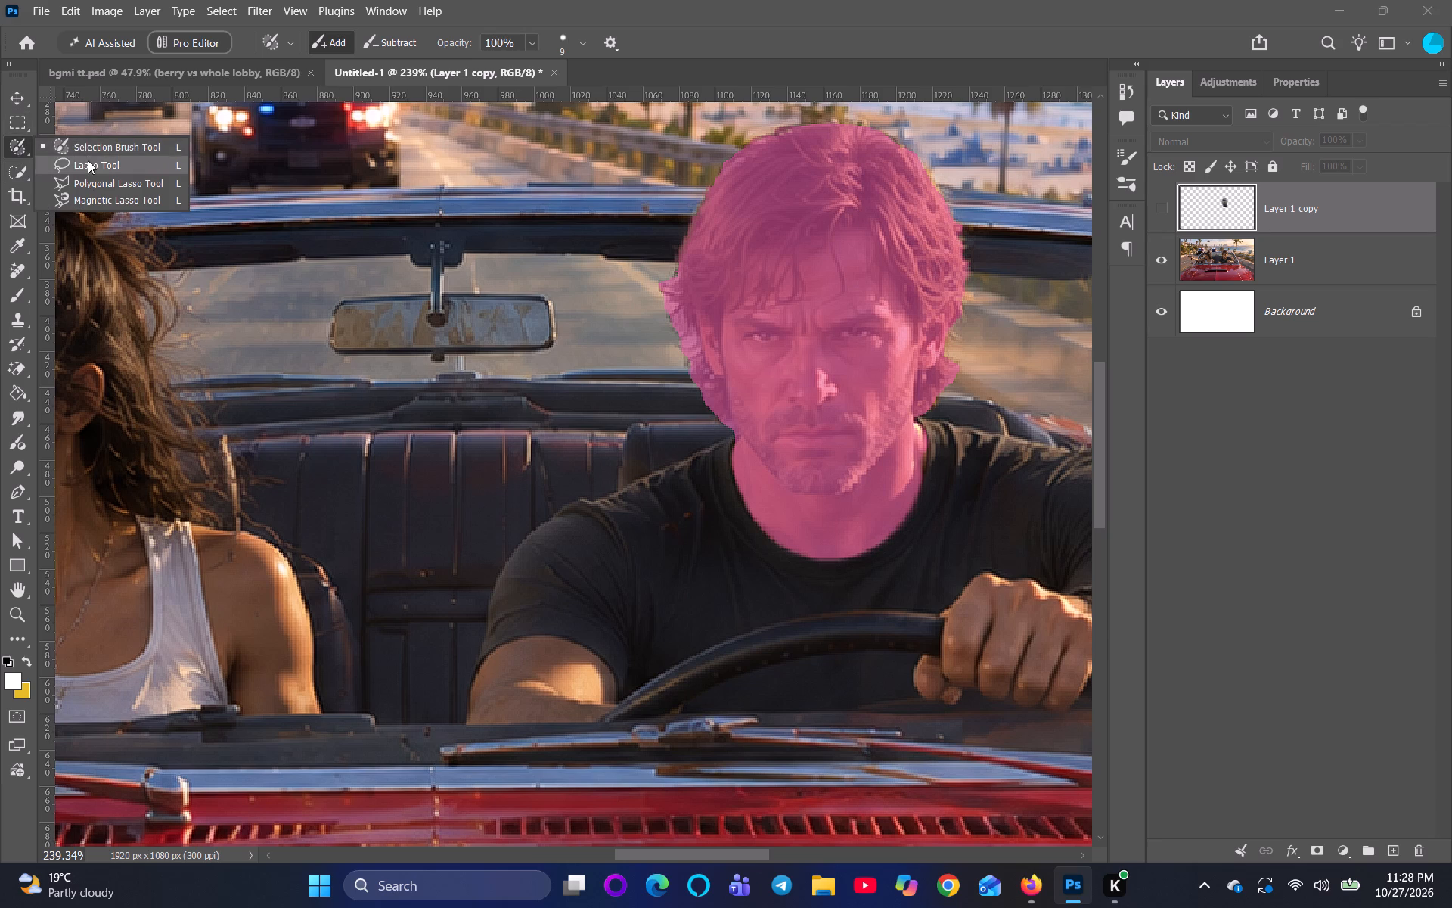
left_click(88, 160)
scroll(762, 441, "up", 5)
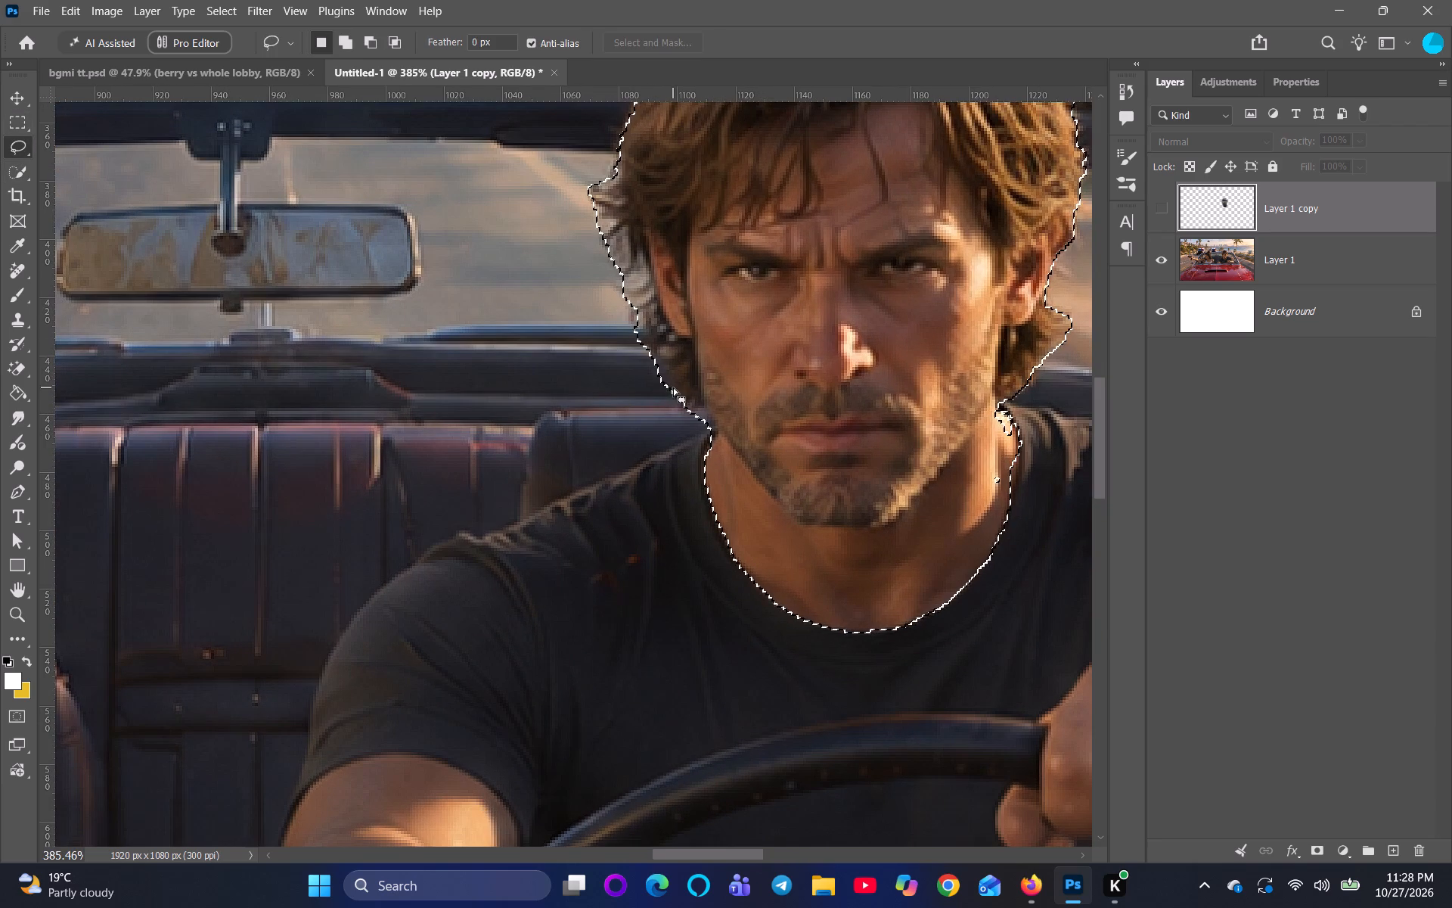
key("space")
scroll(662, 390, "up", 3)
scroll(637, 344, "down", 2)
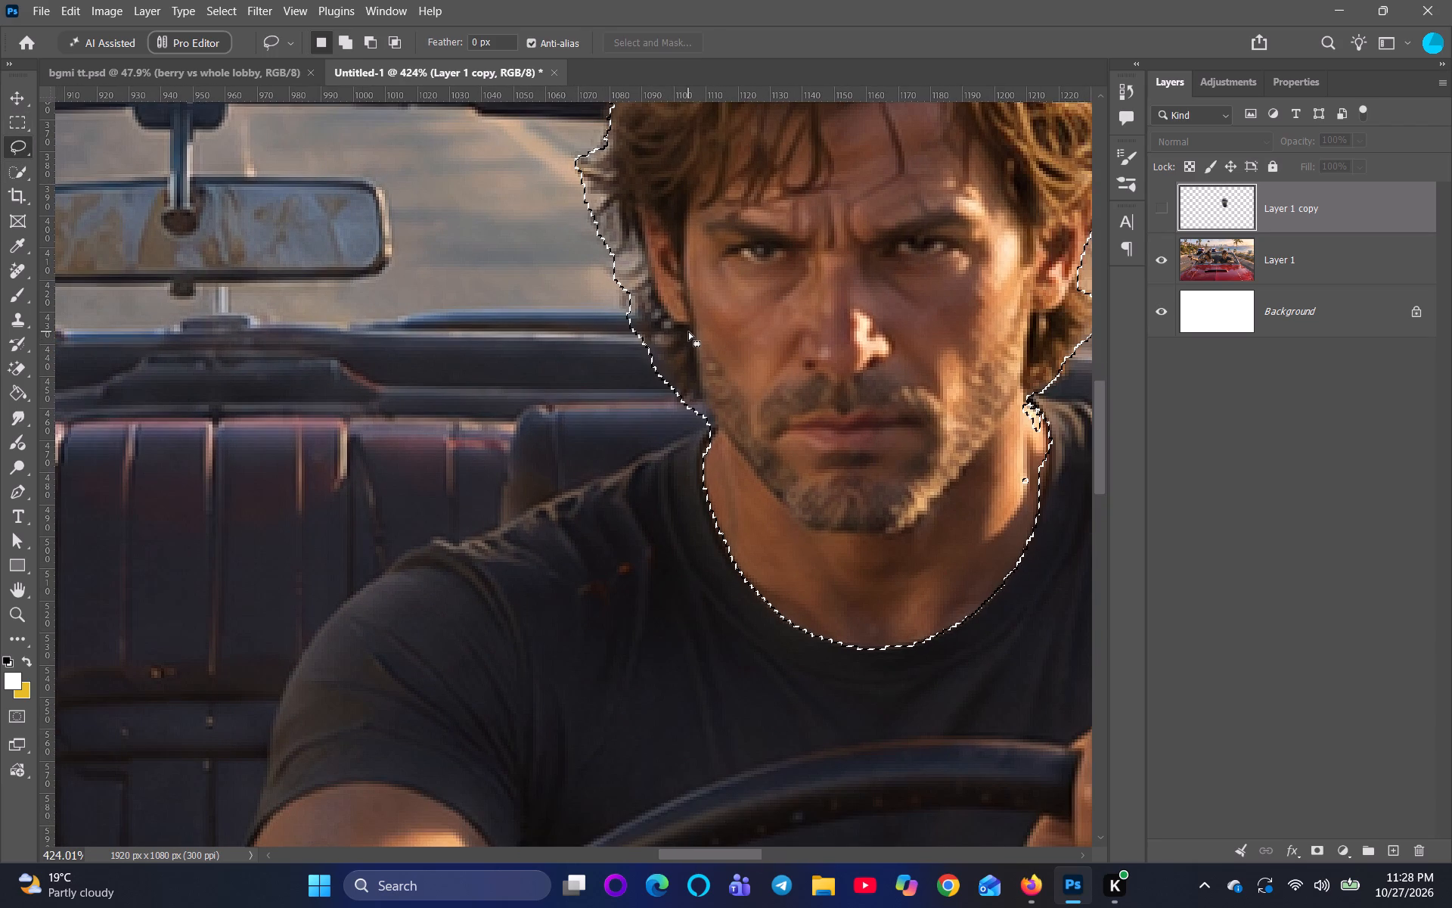
left_click_drag(643, 358, 588, 238, "shift")
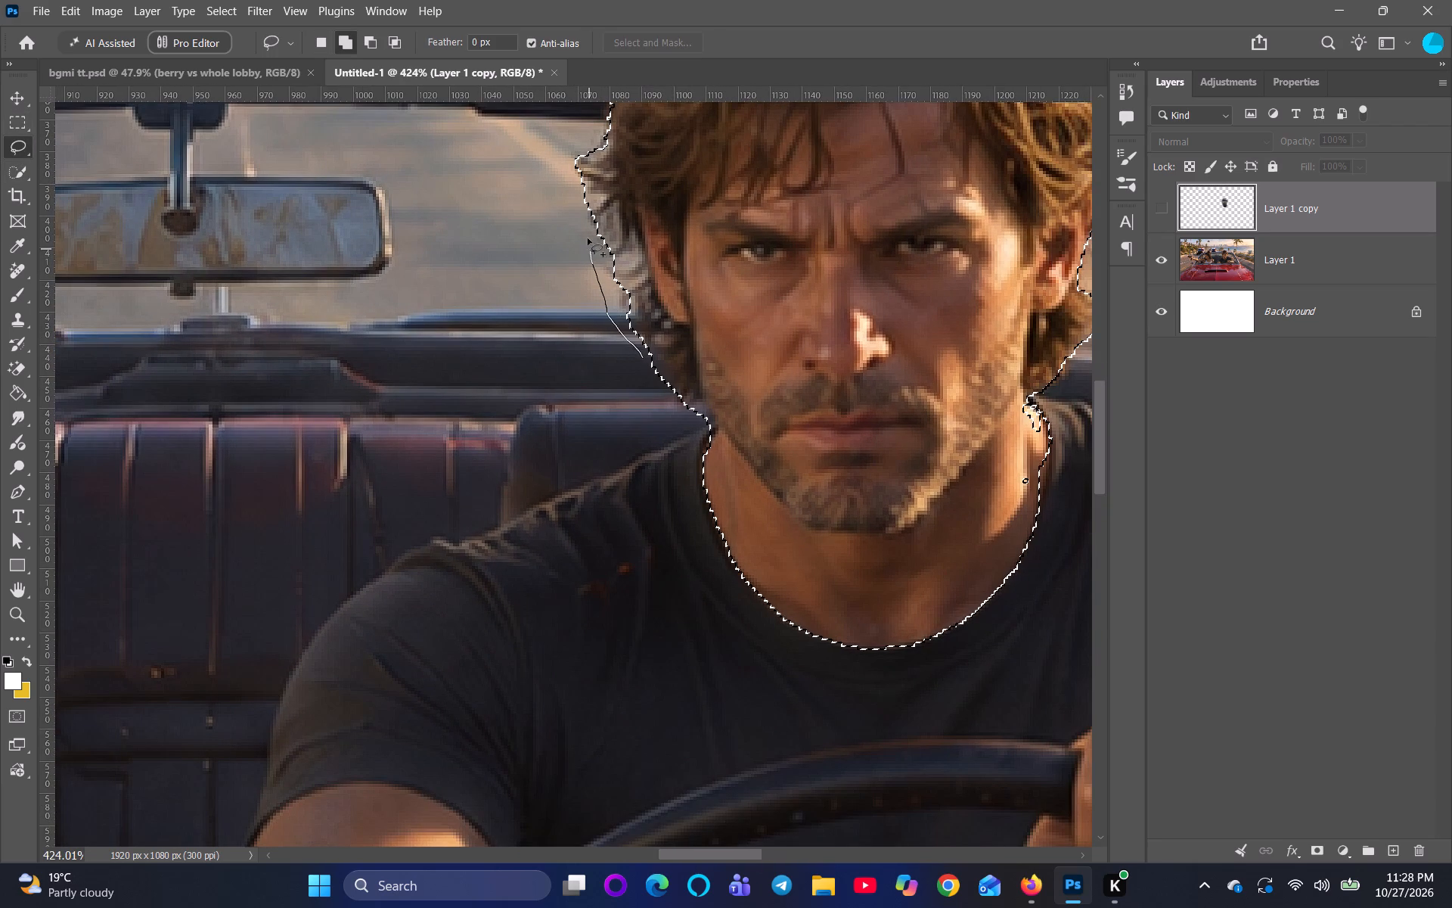
left_click_drag(588, 238, 369, 465, "shift")
key("space")
key("space")
key("space")
key("space")
key("space")
key("space")
key("space")
key("space")
key("space")
key("space")
key("space")
key("space")
key("space")
key("space")
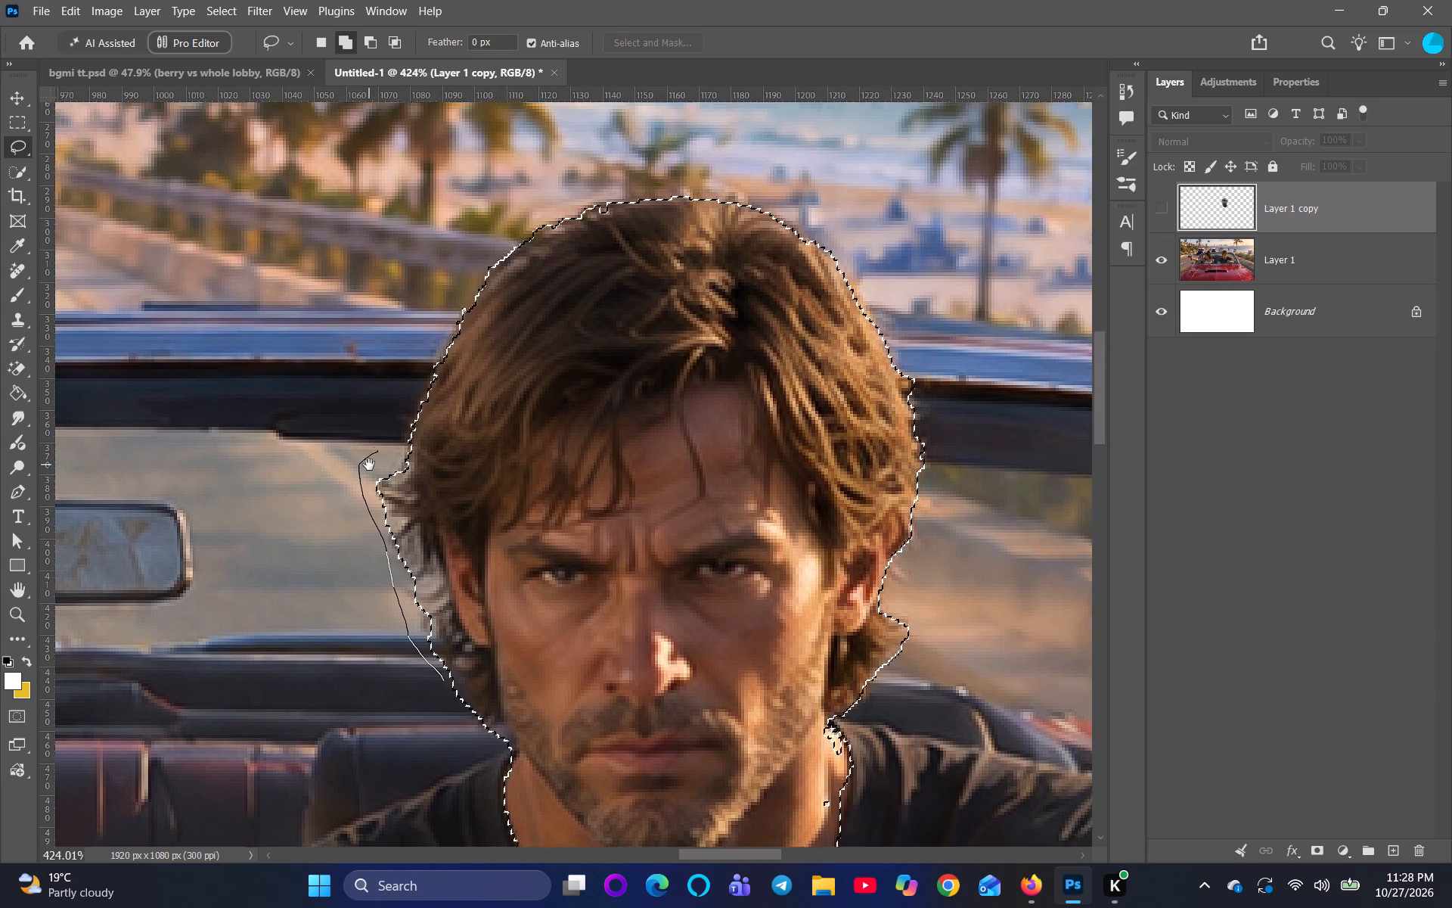
left_click_drag(369, 465, 480, 274, "shift")
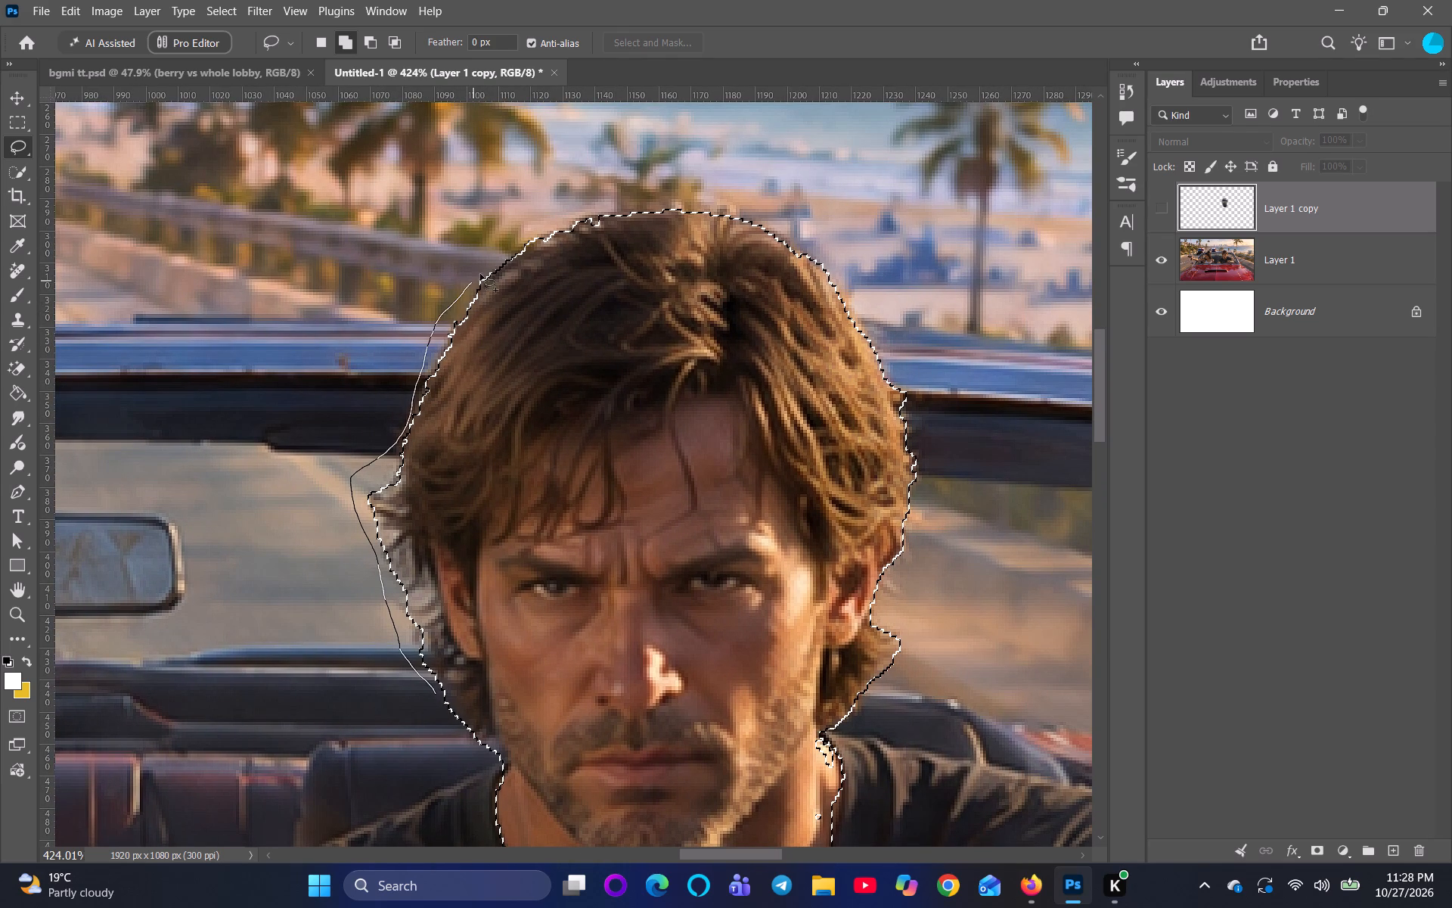
left_click_drag(480, 274, 824, 253, "shift")
left_click_drag(824, 253, 929, 457, "shift")
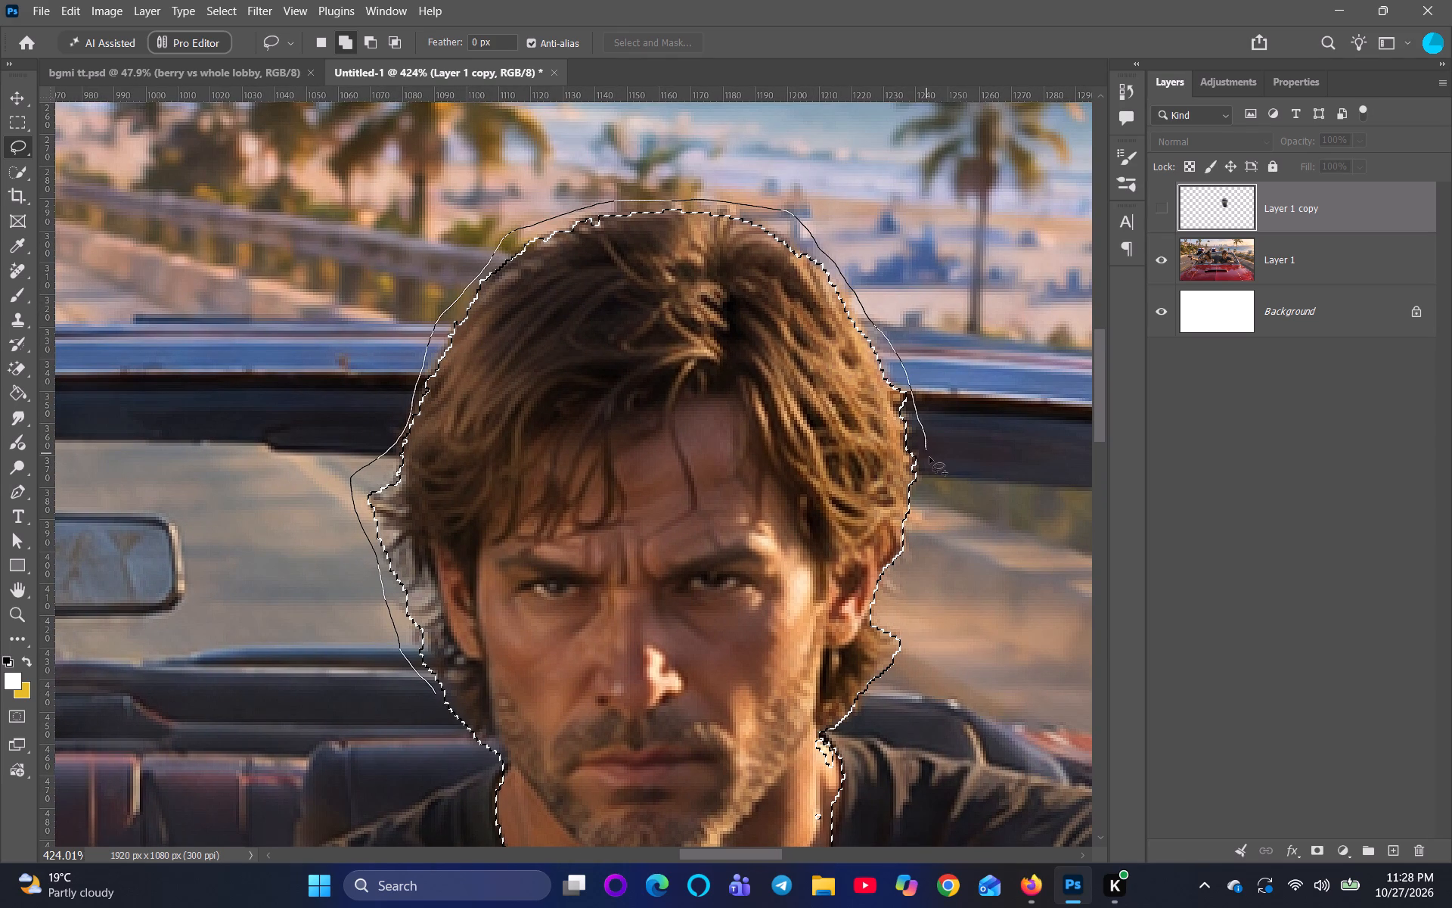
left_click_drag(929, 457, 919, 633, "shift")
left_click_drag(919, 633, 851, 757, "shift")
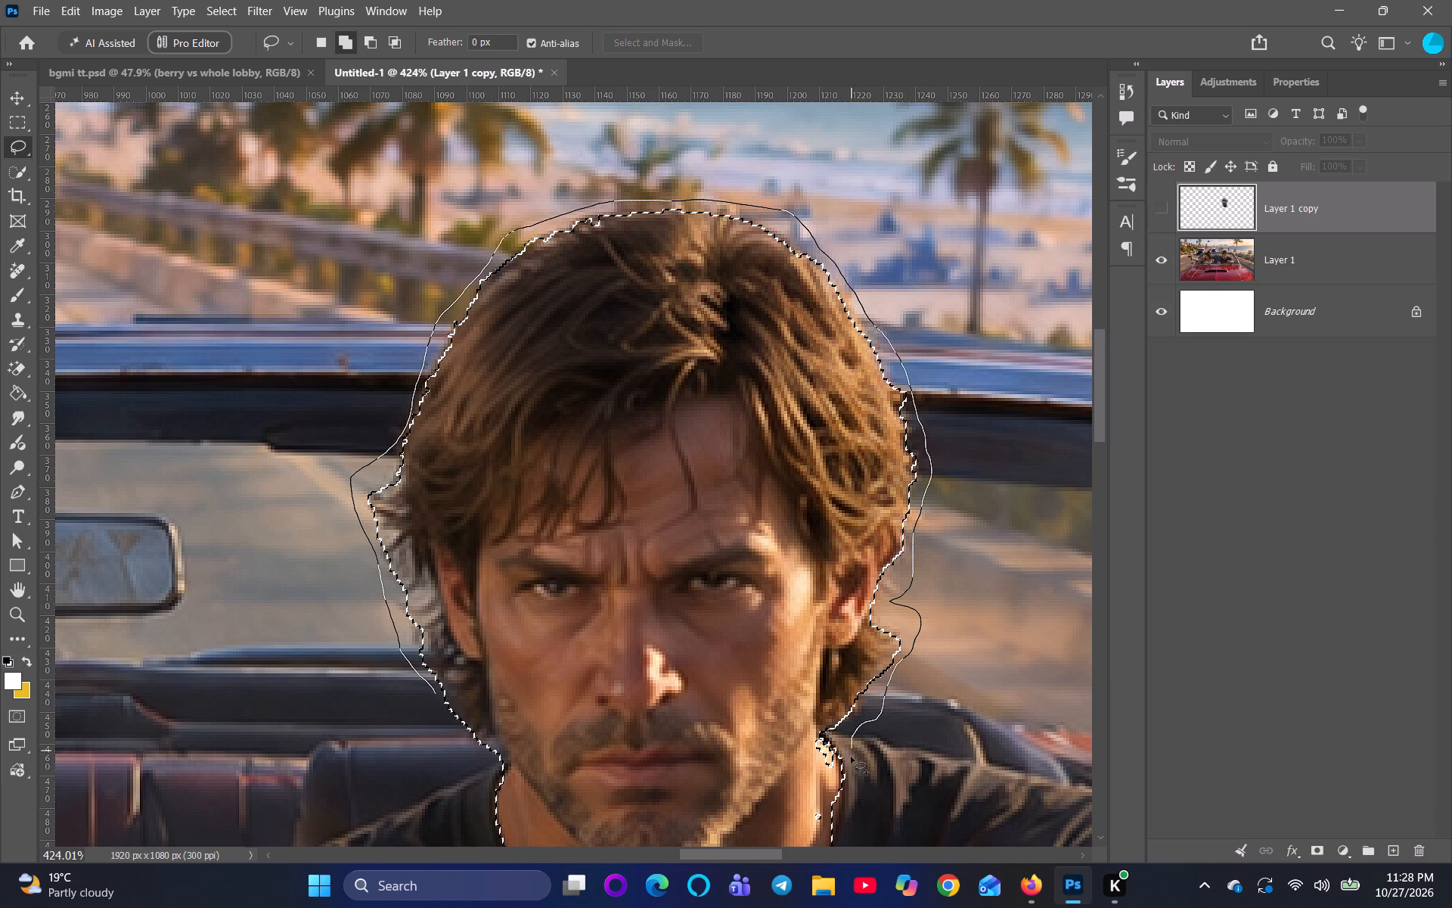
left_click_drag(851, 757, 492, 782, "shift")
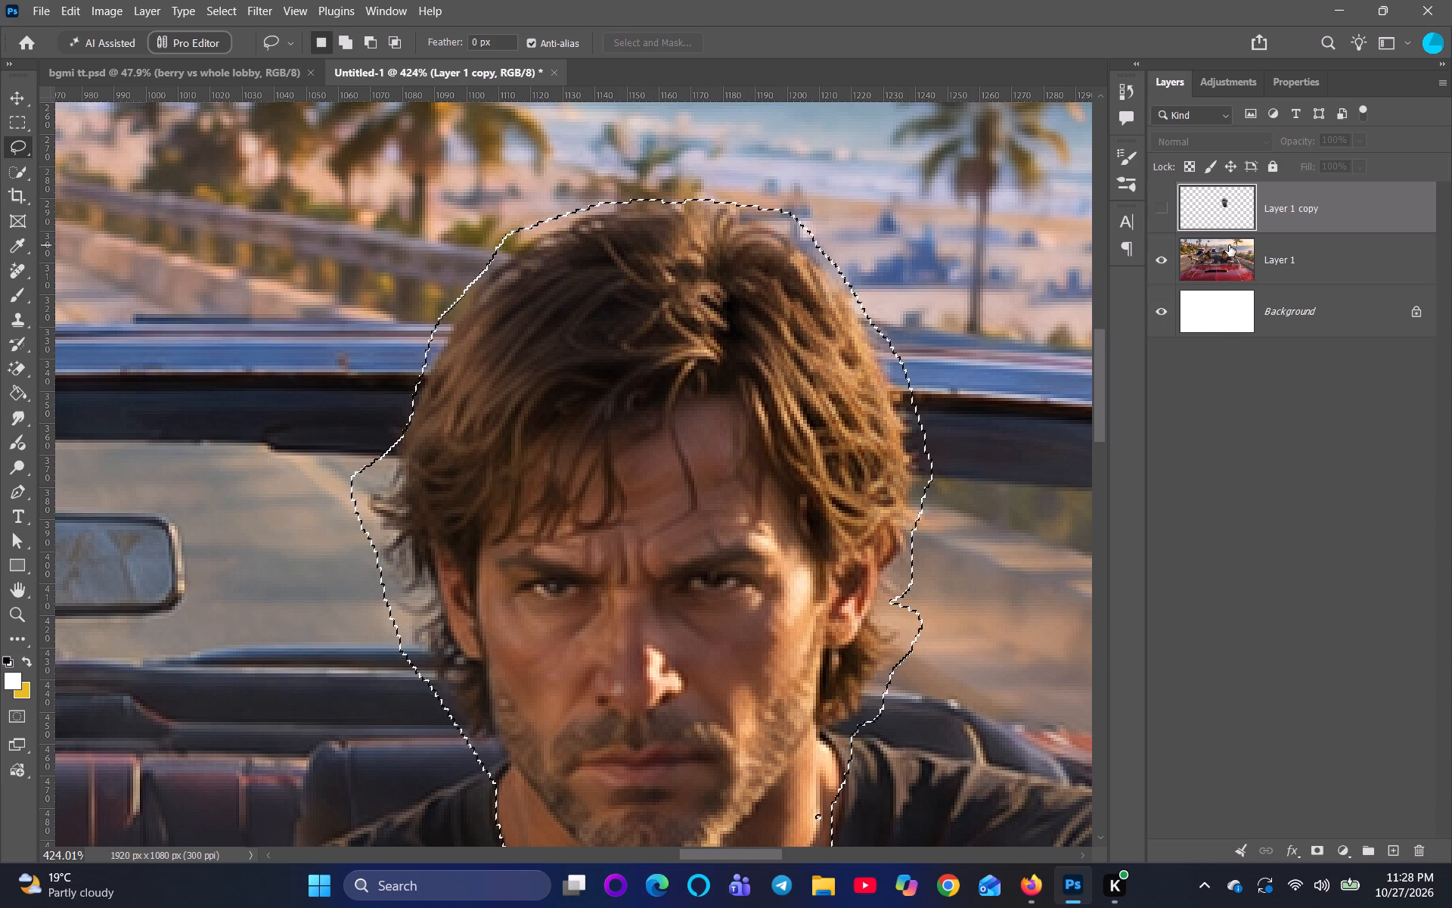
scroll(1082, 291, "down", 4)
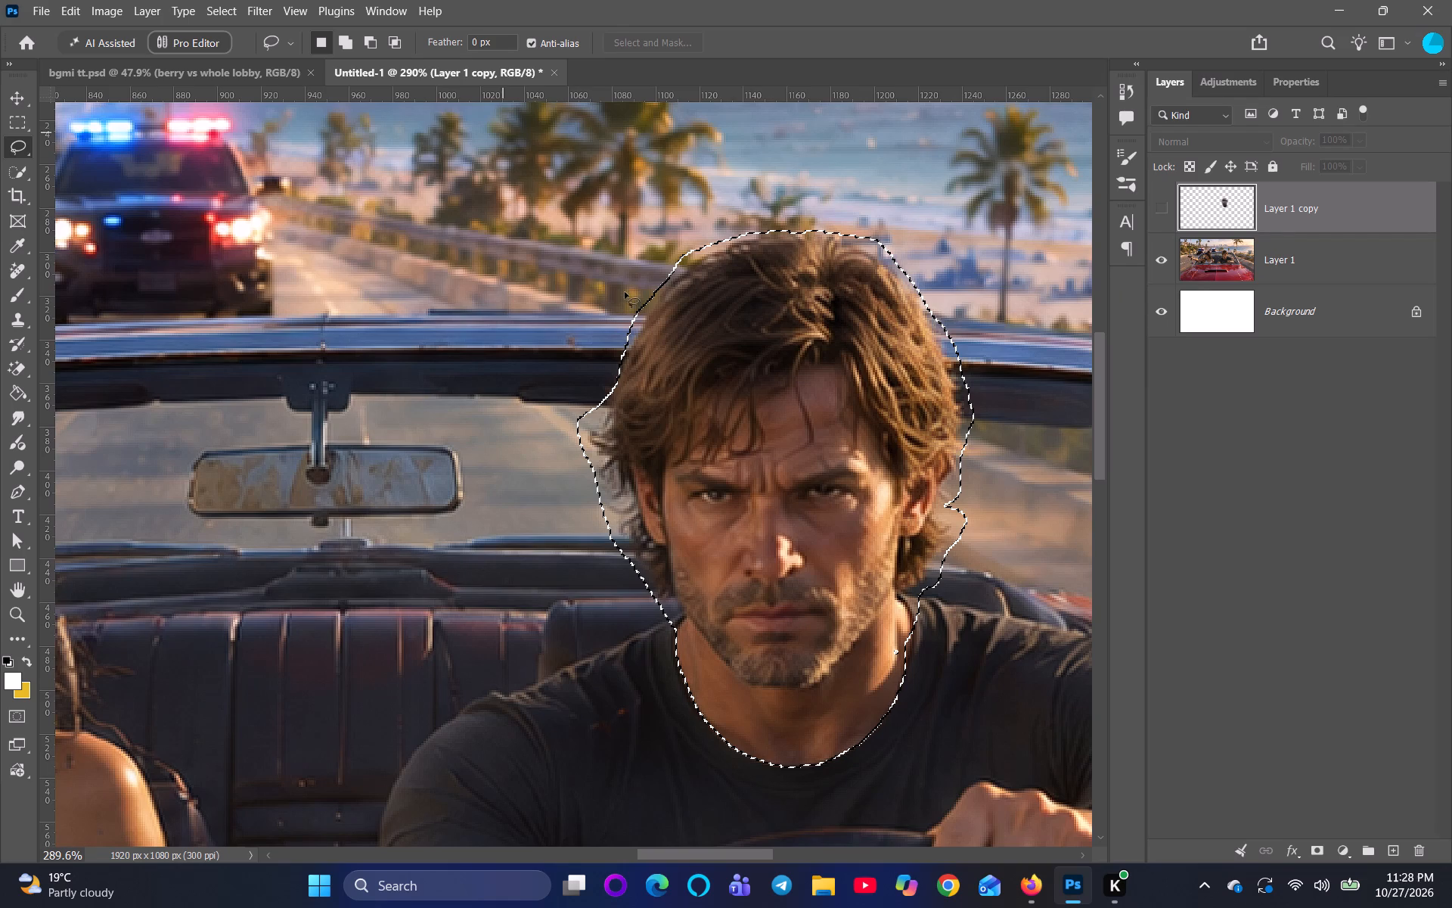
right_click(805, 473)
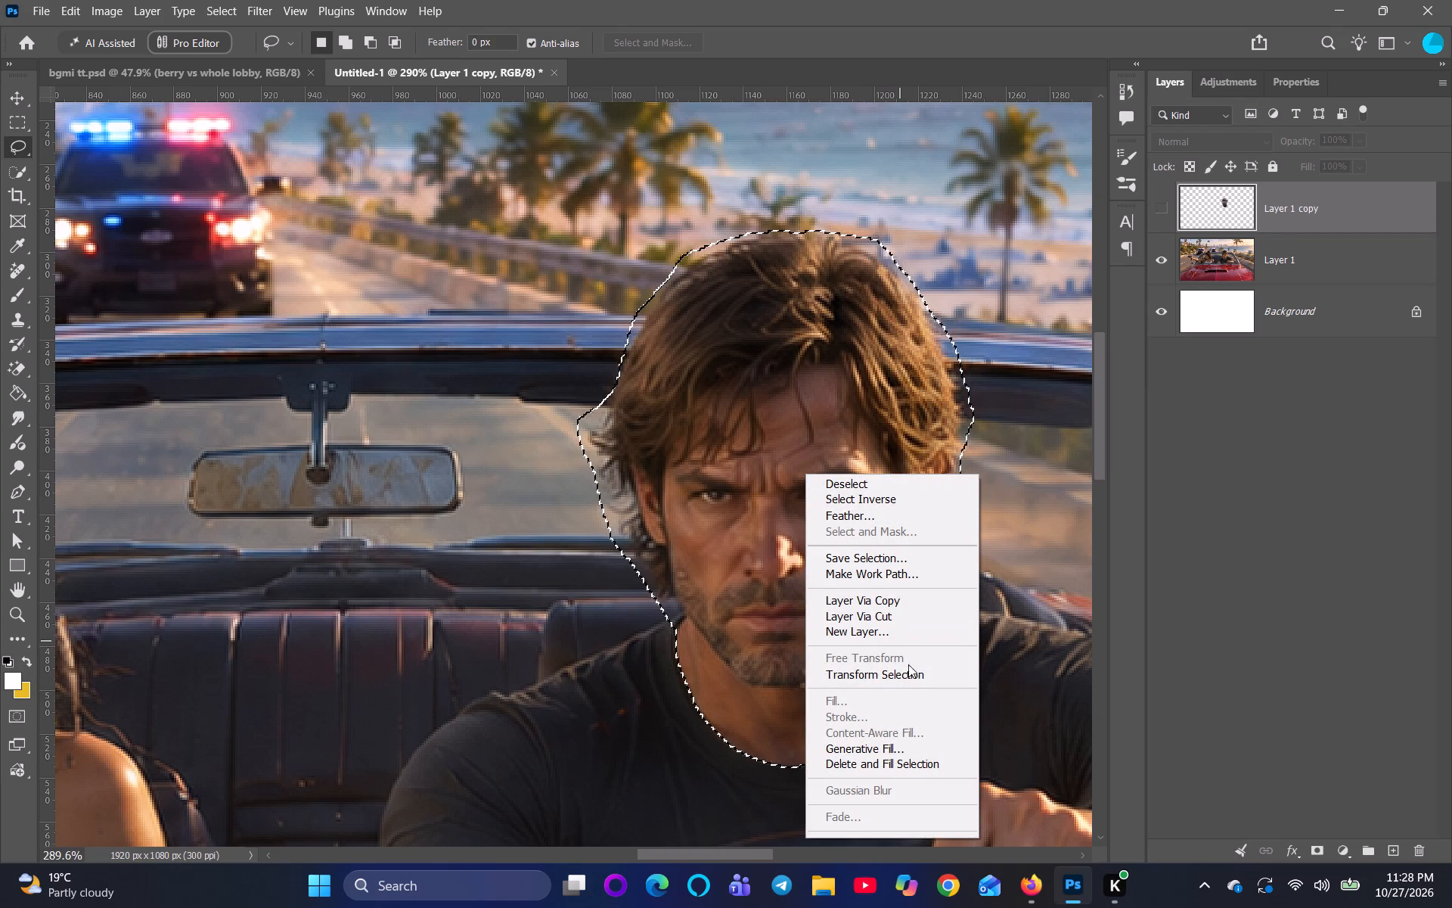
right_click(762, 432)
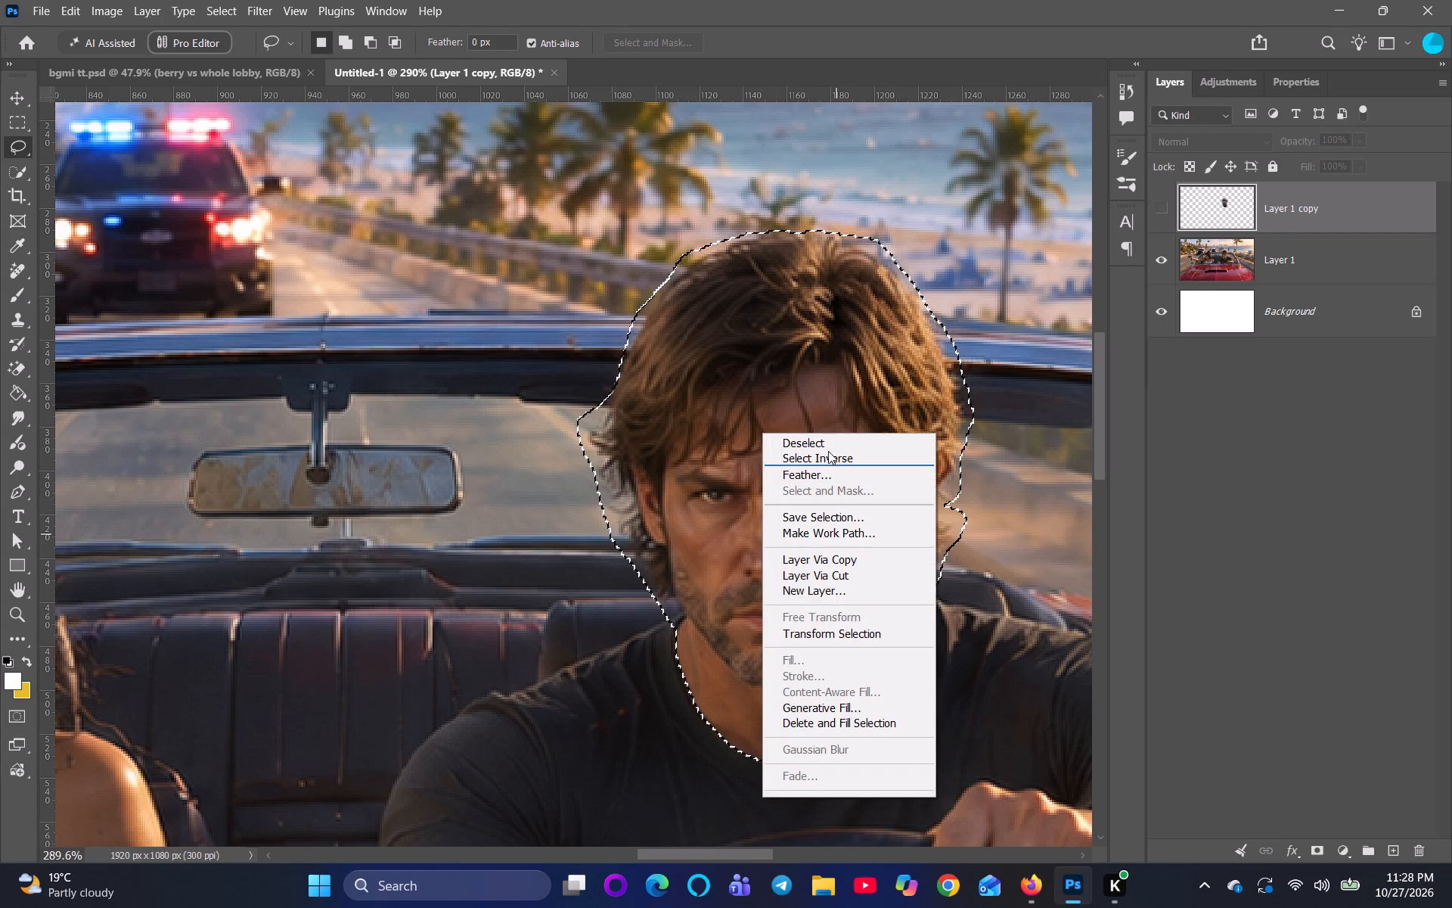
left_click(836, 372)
Briefly show the content-aware fill layer to compare its fill with the widened head selection, and hide it again.
left_click(1156, 201)
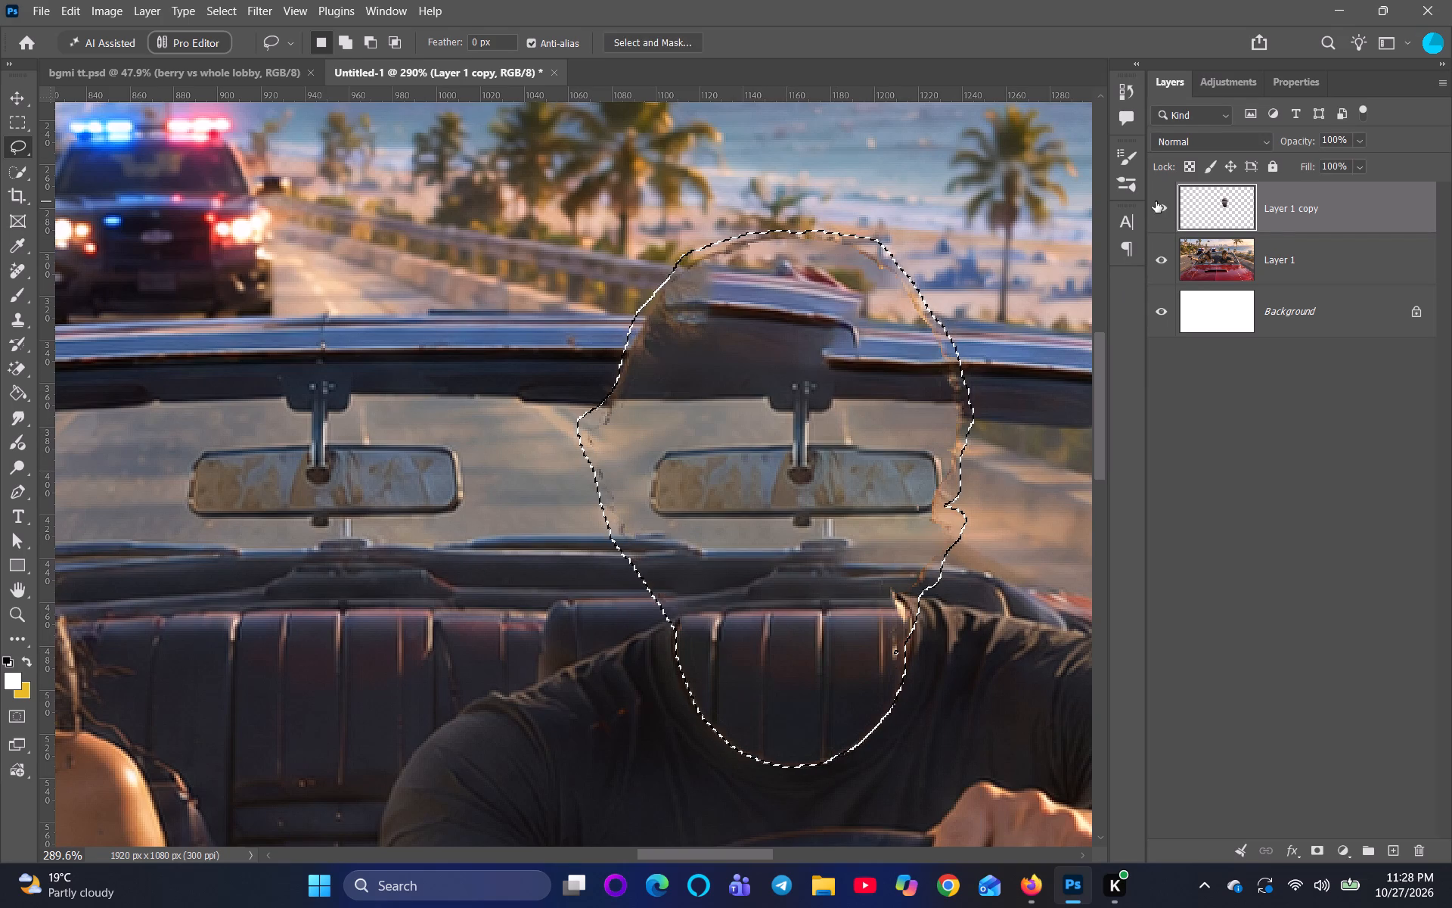
left_click(1150, 208)
Delete the hidden fill layer above the chase image.
left_click_drag(1241, 207, 1255, 233)
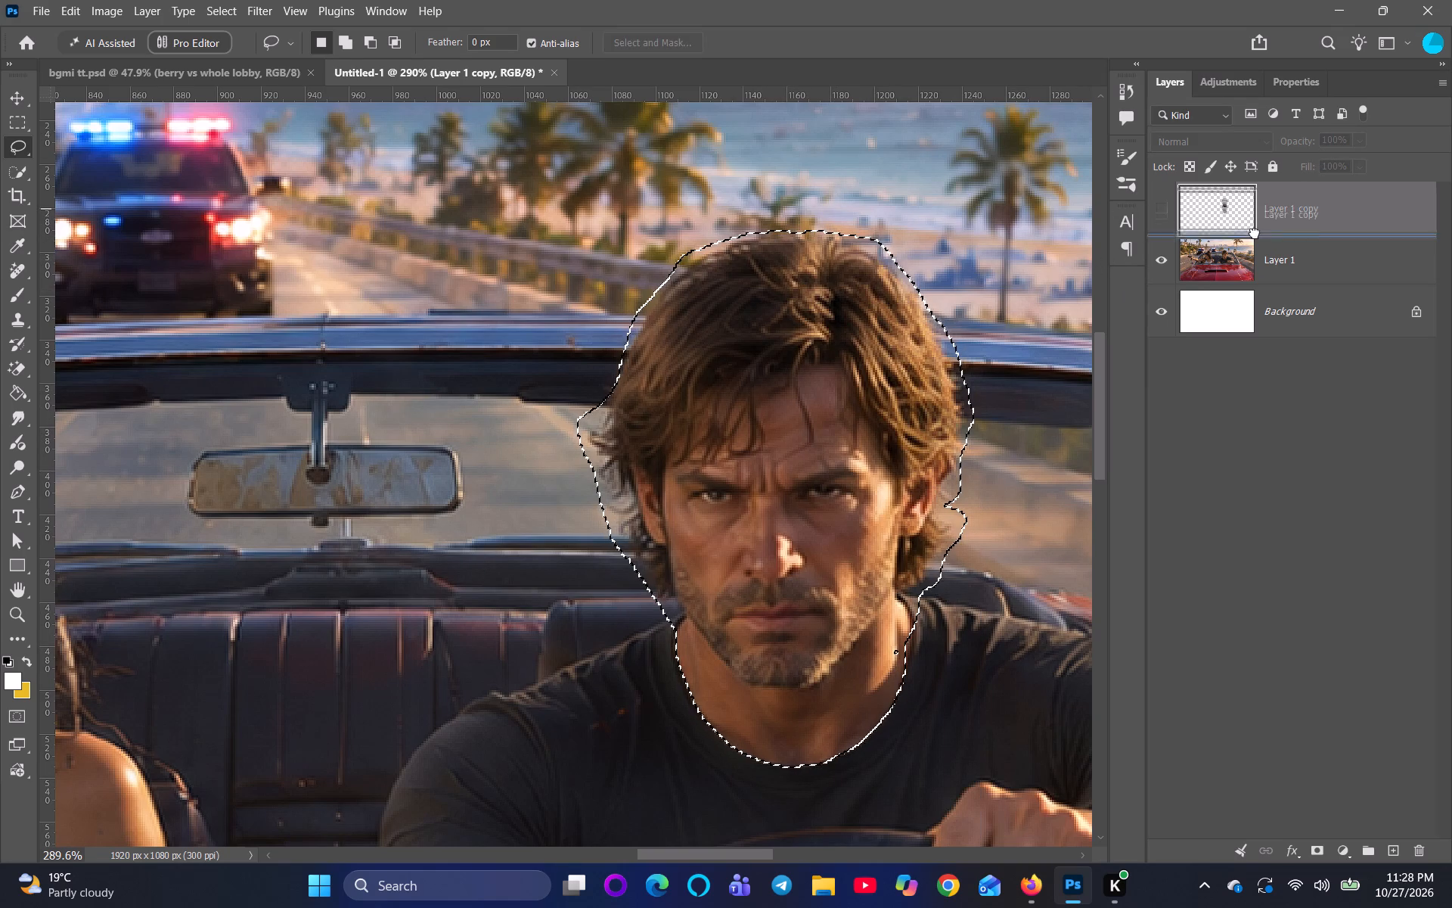
left_click_drag(1255, 233, 1429, 853)
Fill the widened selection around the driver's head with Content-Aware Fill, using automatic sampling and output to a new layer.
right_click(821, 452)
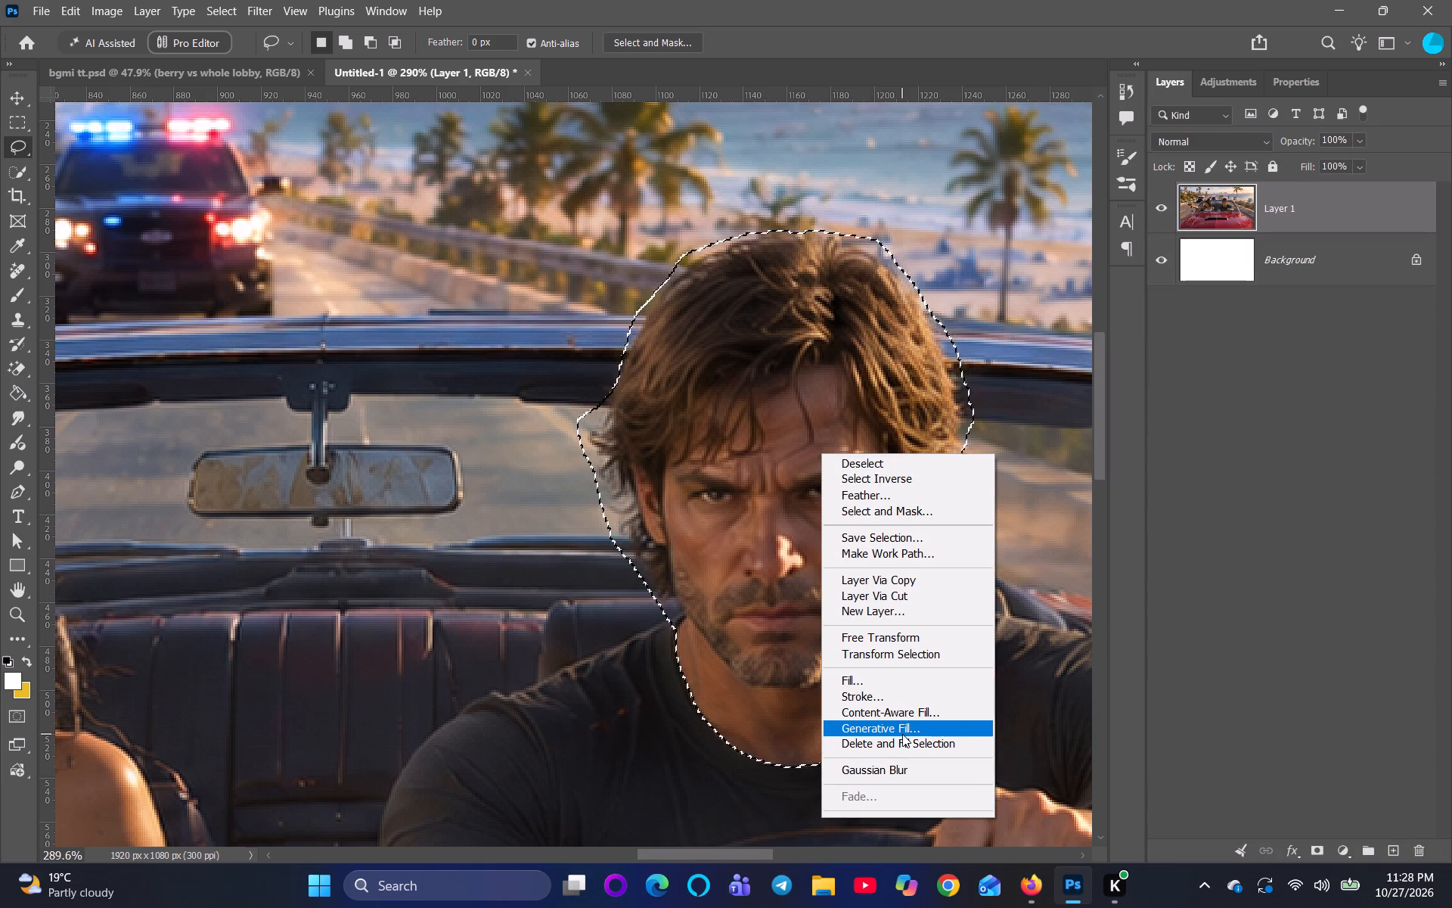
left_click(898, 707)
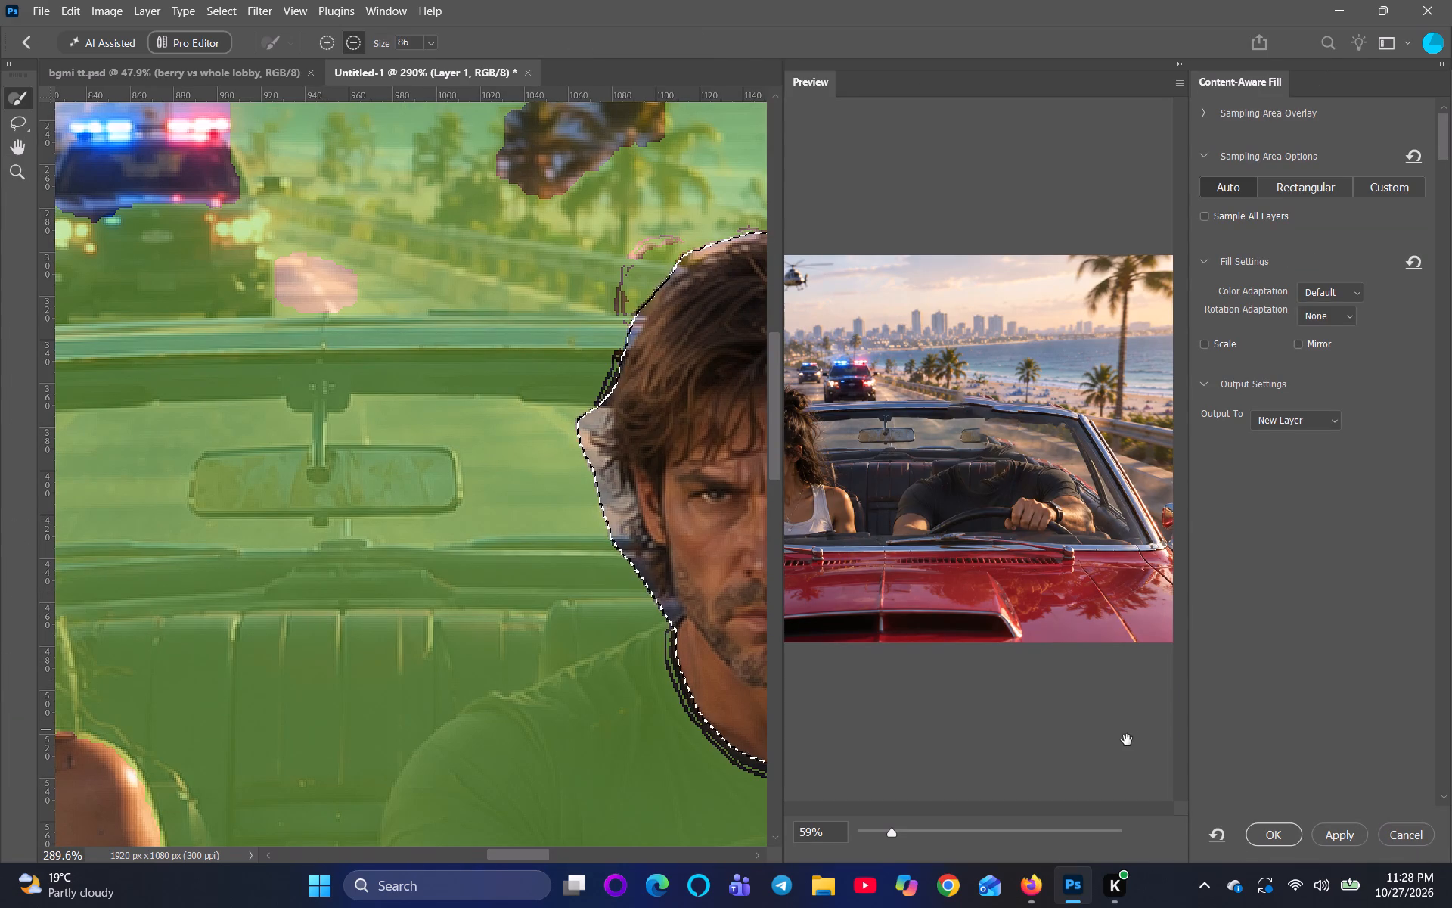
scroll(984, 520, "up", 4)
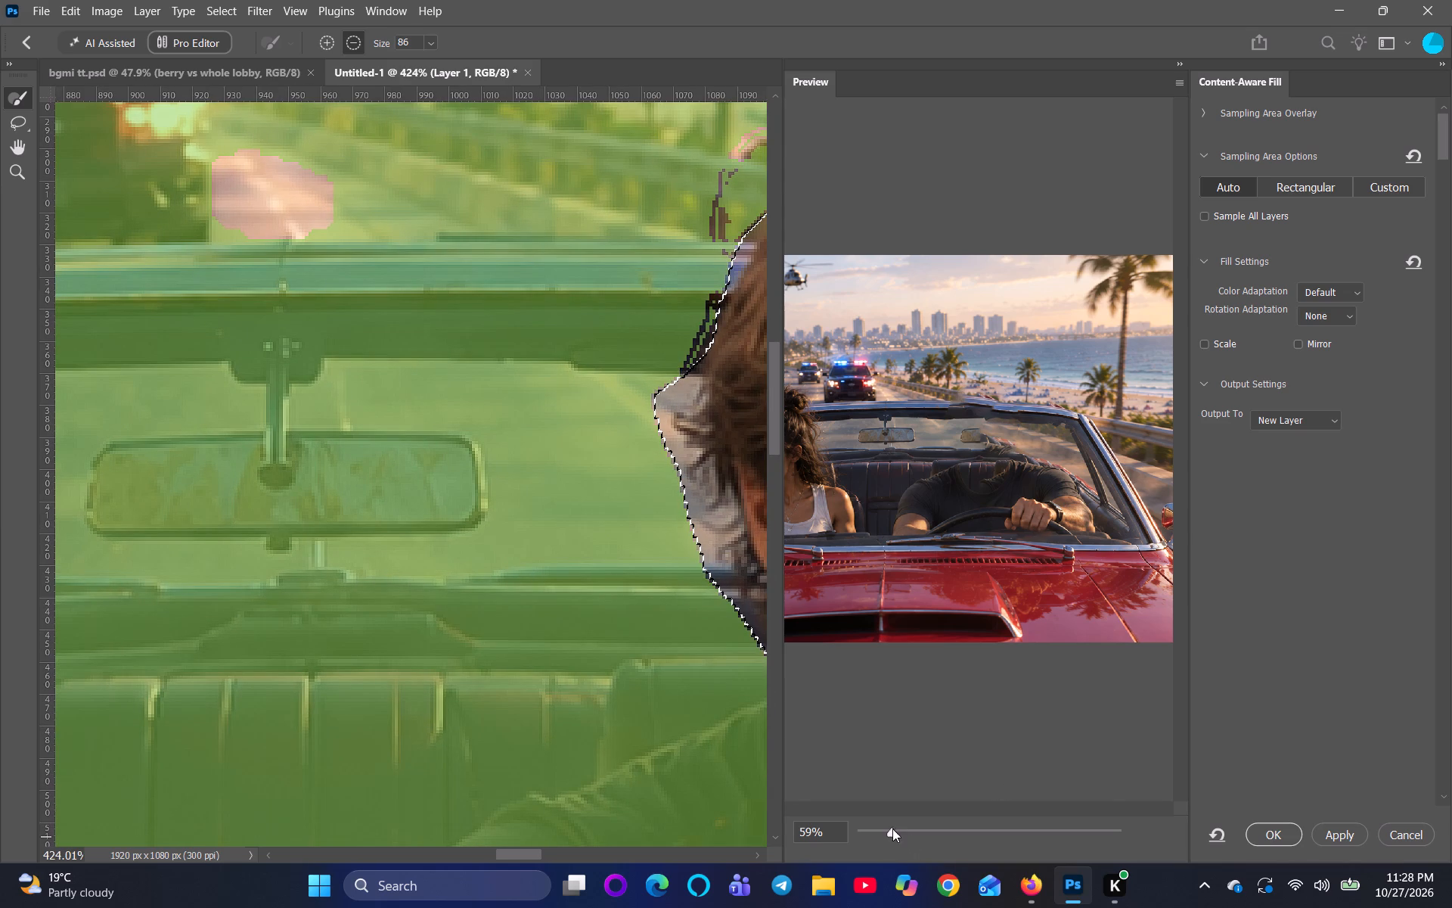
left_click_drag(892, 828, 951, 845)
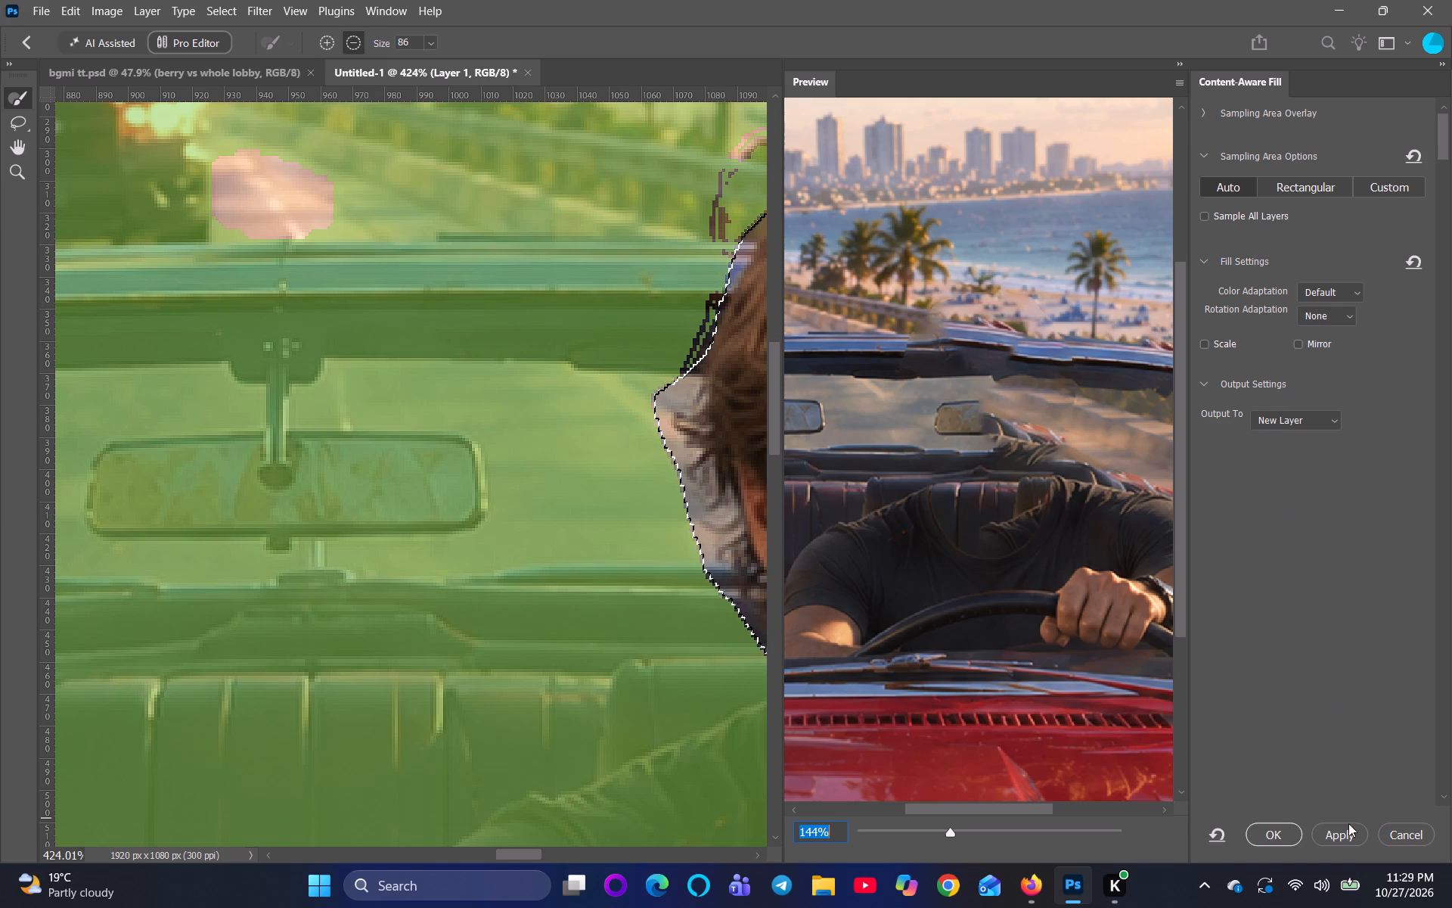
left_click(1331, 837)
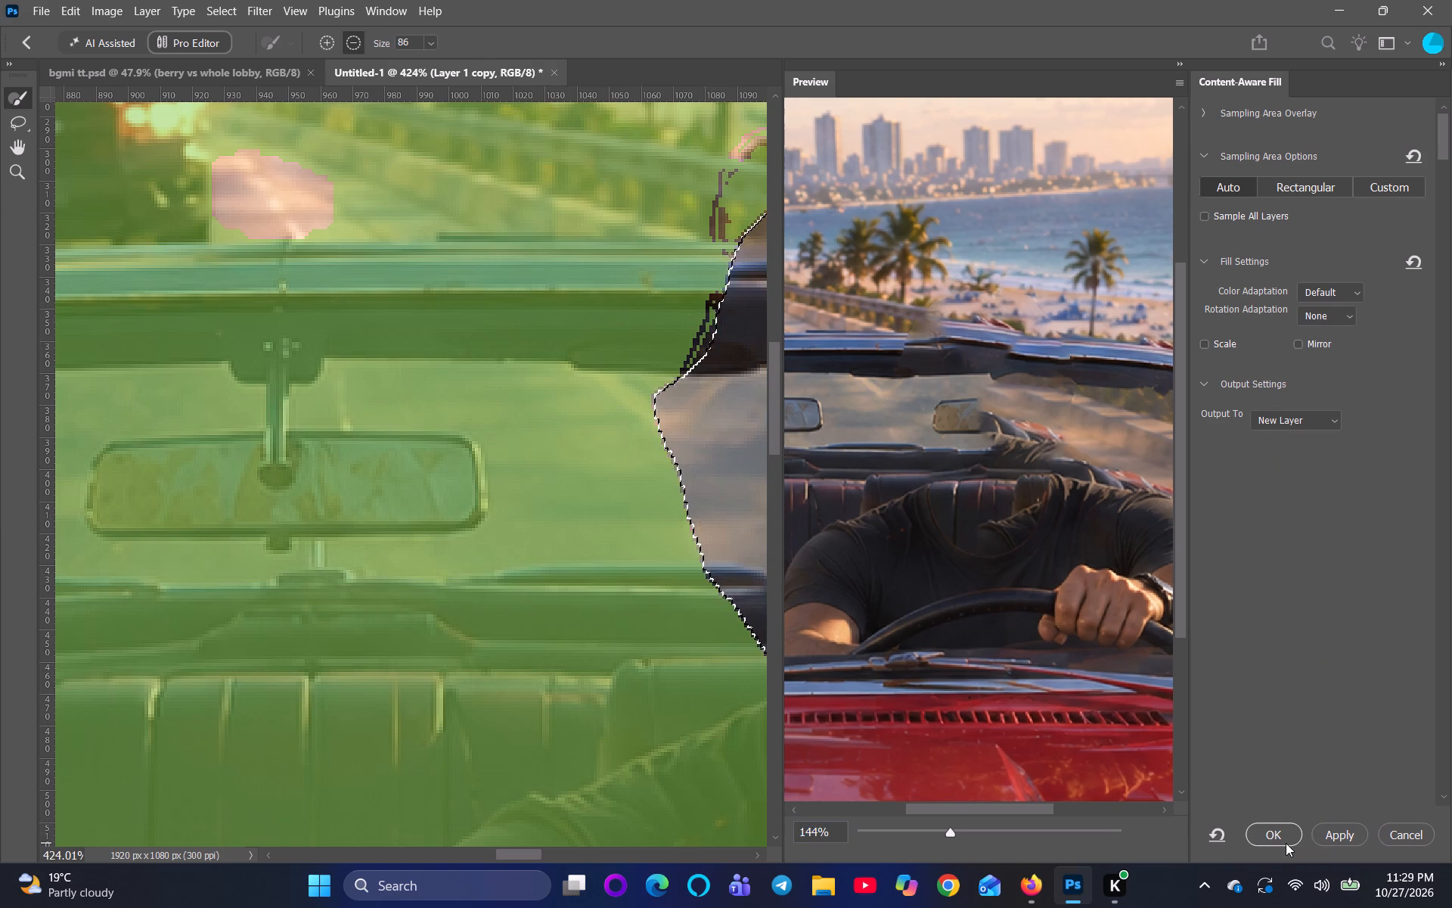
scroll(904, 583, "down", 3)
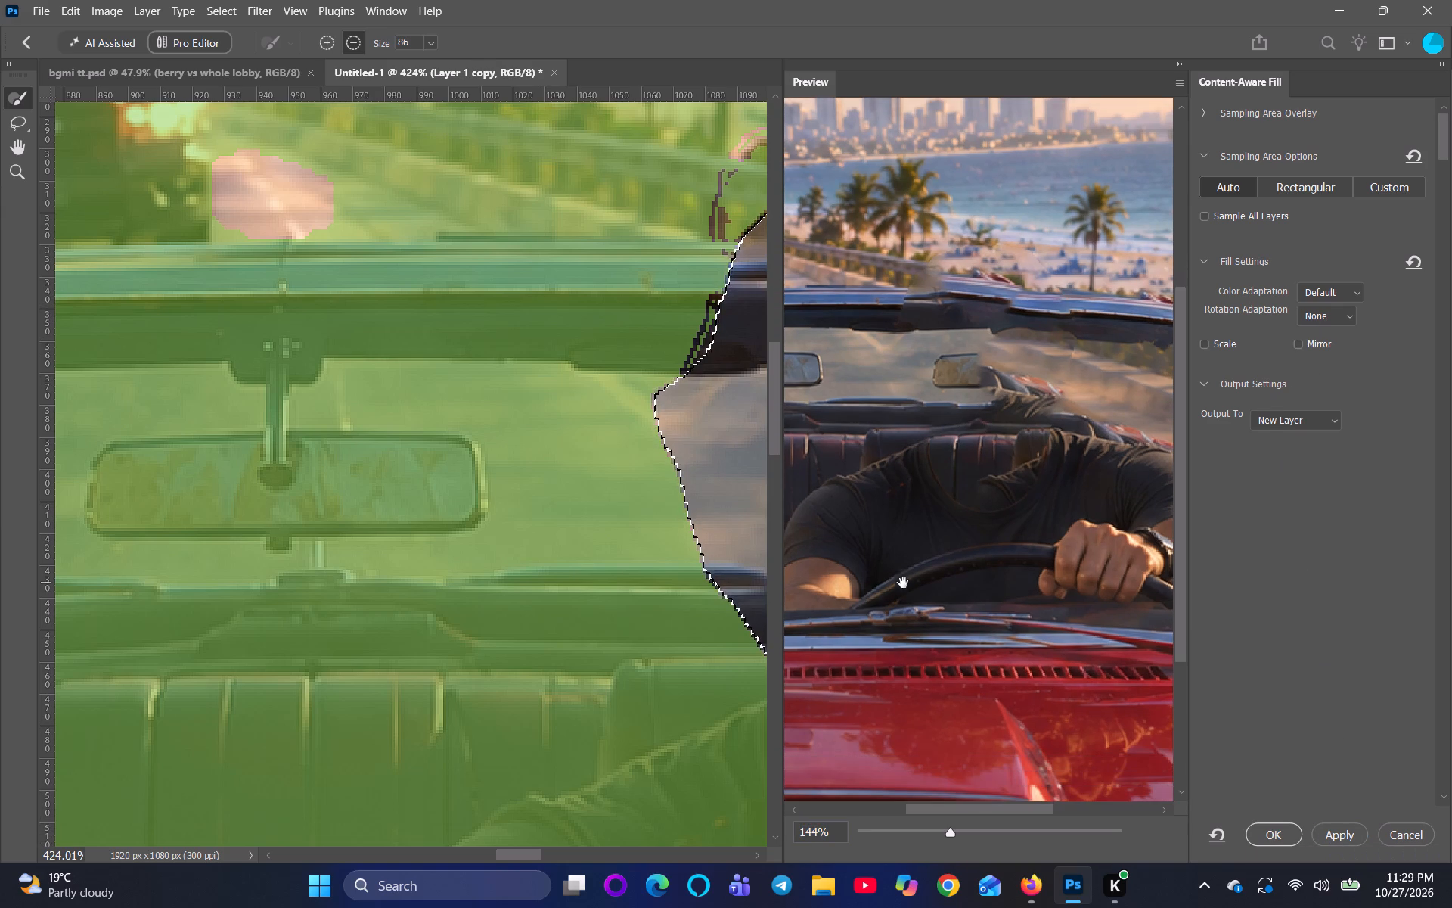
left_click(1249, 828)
Examine the new fill where the driver's head was, both close up and with the whole image fitted in view.
scroll(939, 644, "down", 3)
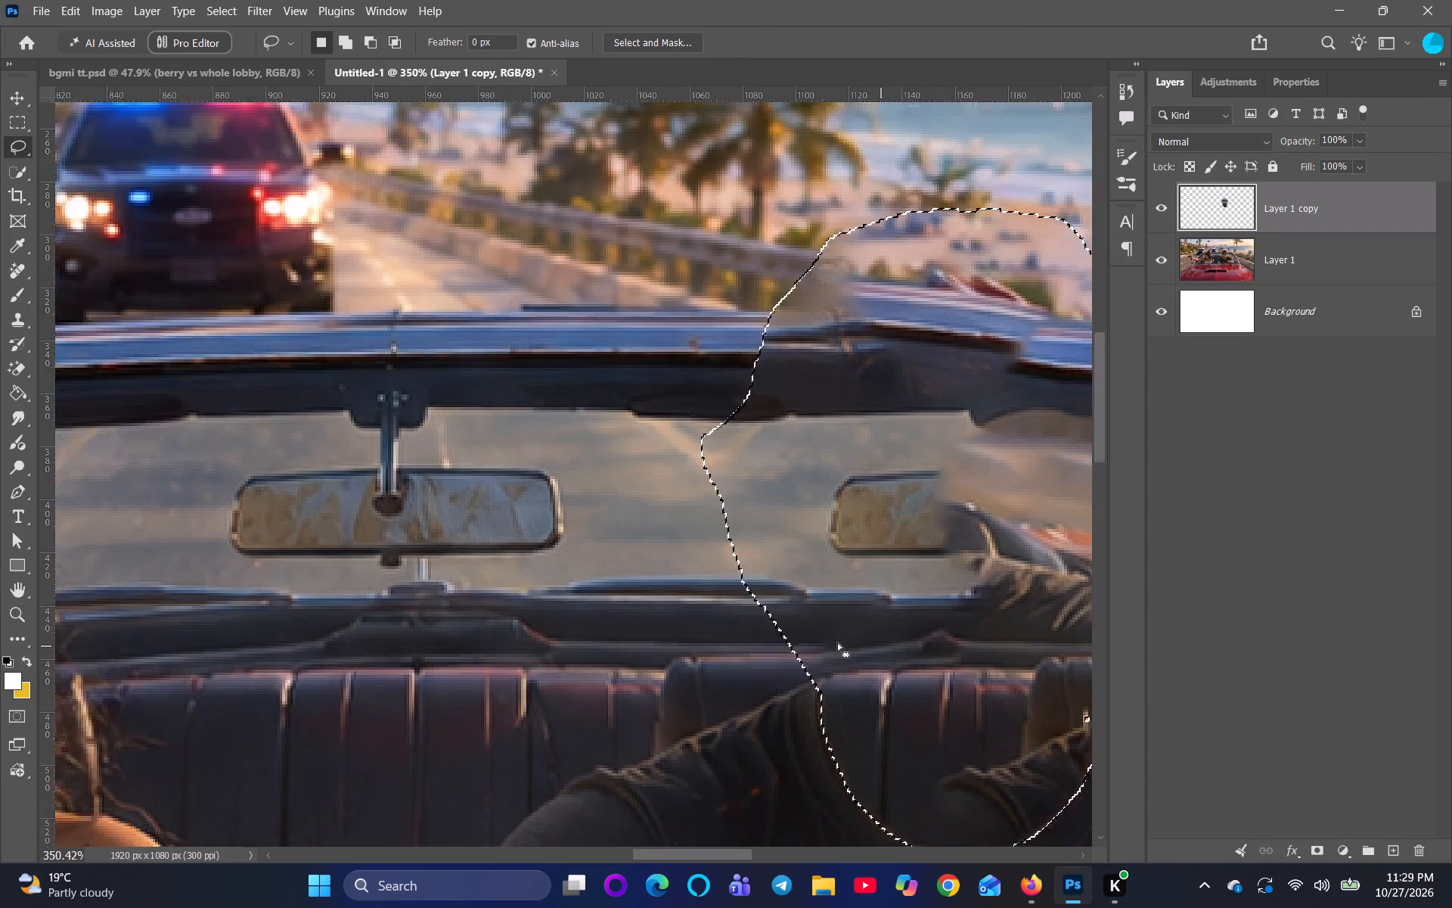
scroll(837, 642, "down", 5)
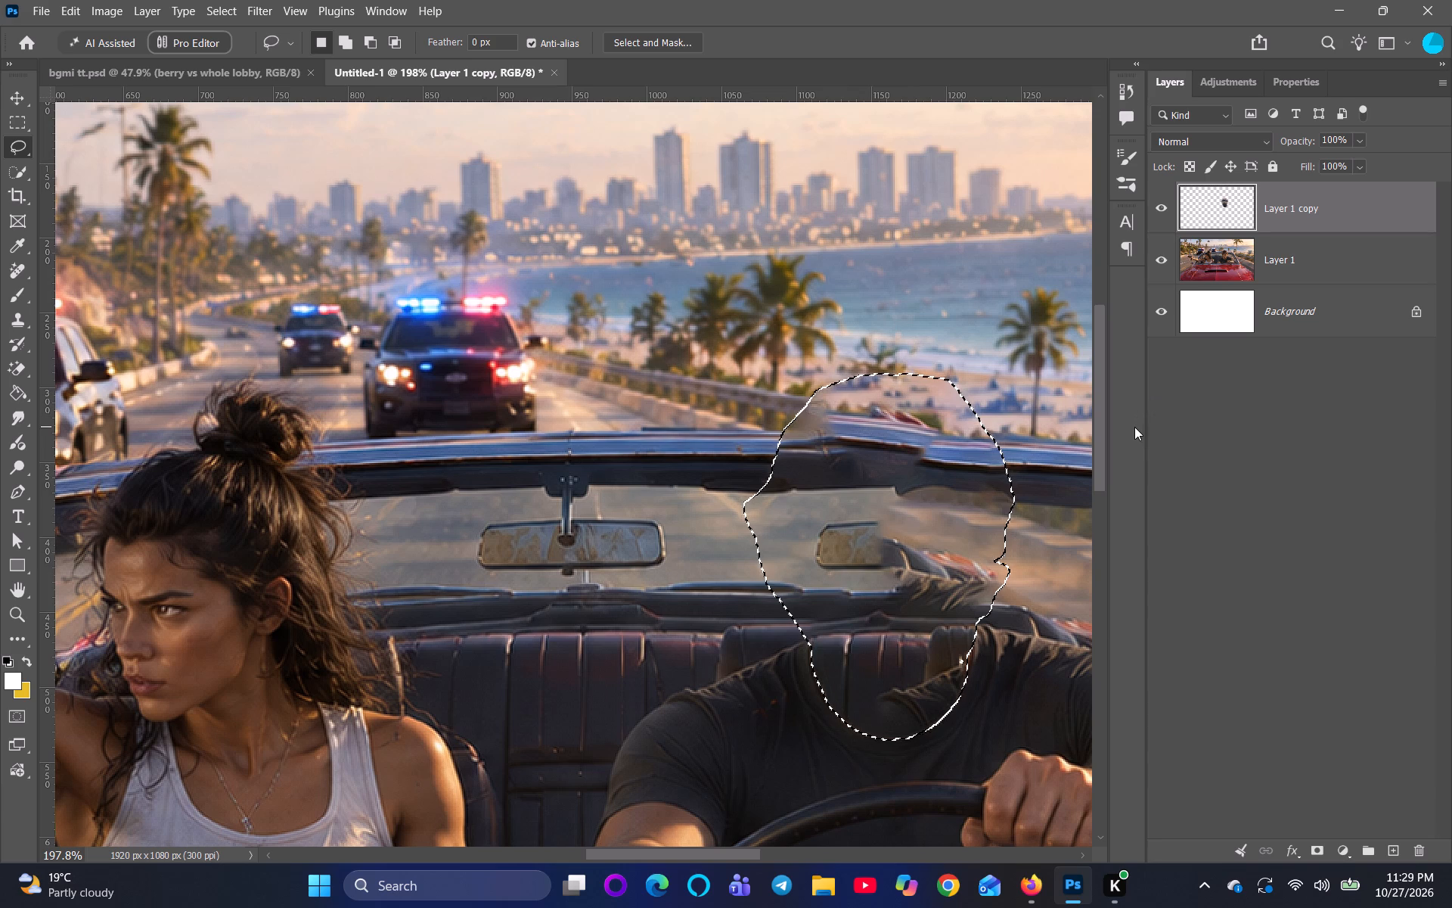
key("Return")
key("Return")
key("Return")
key("Return")
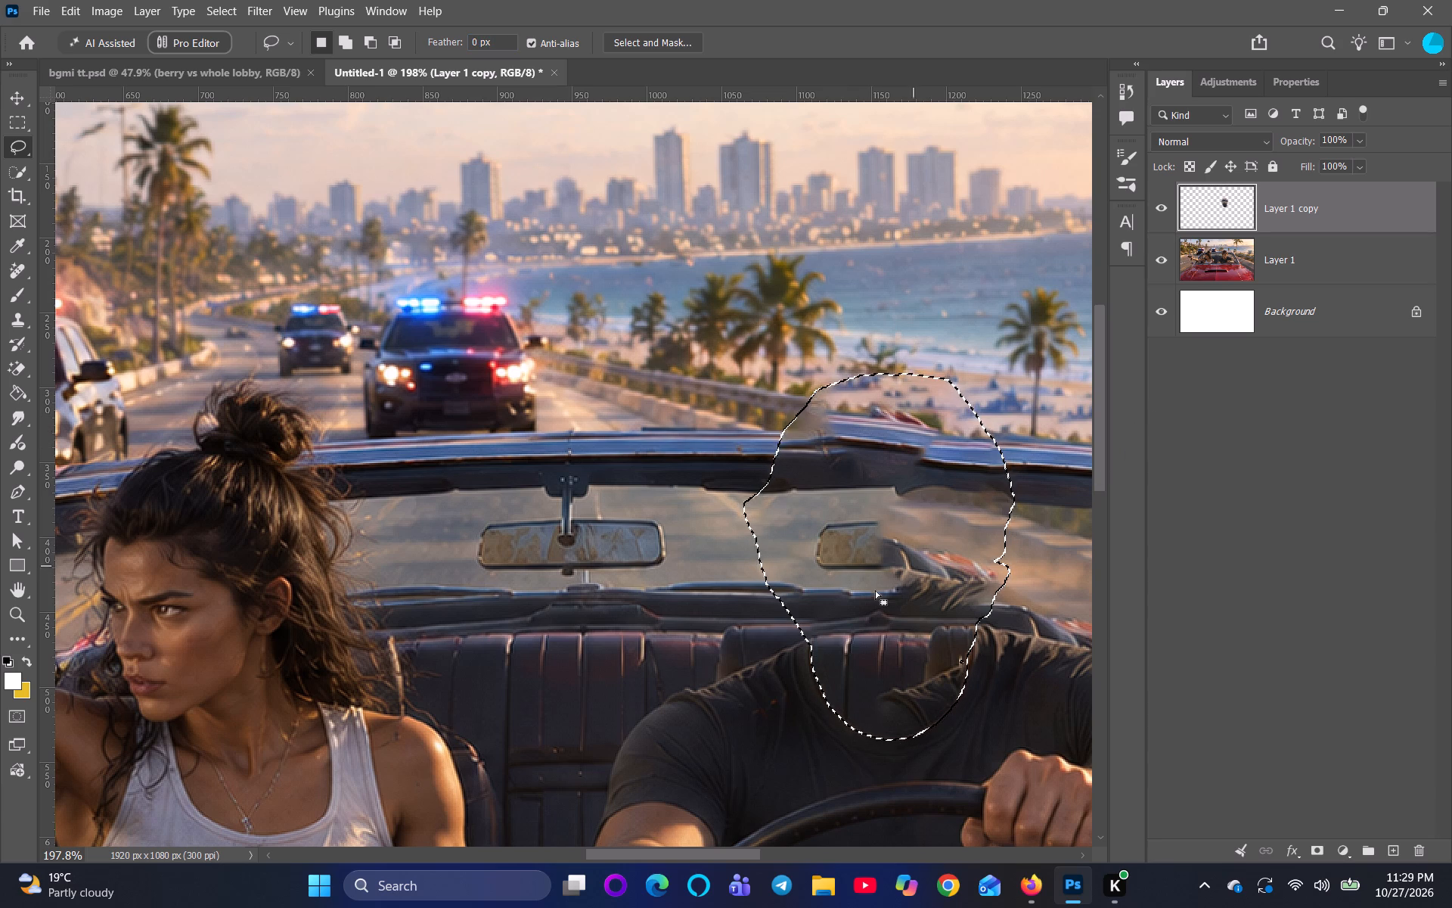
key("Return")
scroll(780, 530, "down", 7)
scroll(924, 567, "down", 4)
left_click(1278, 275)
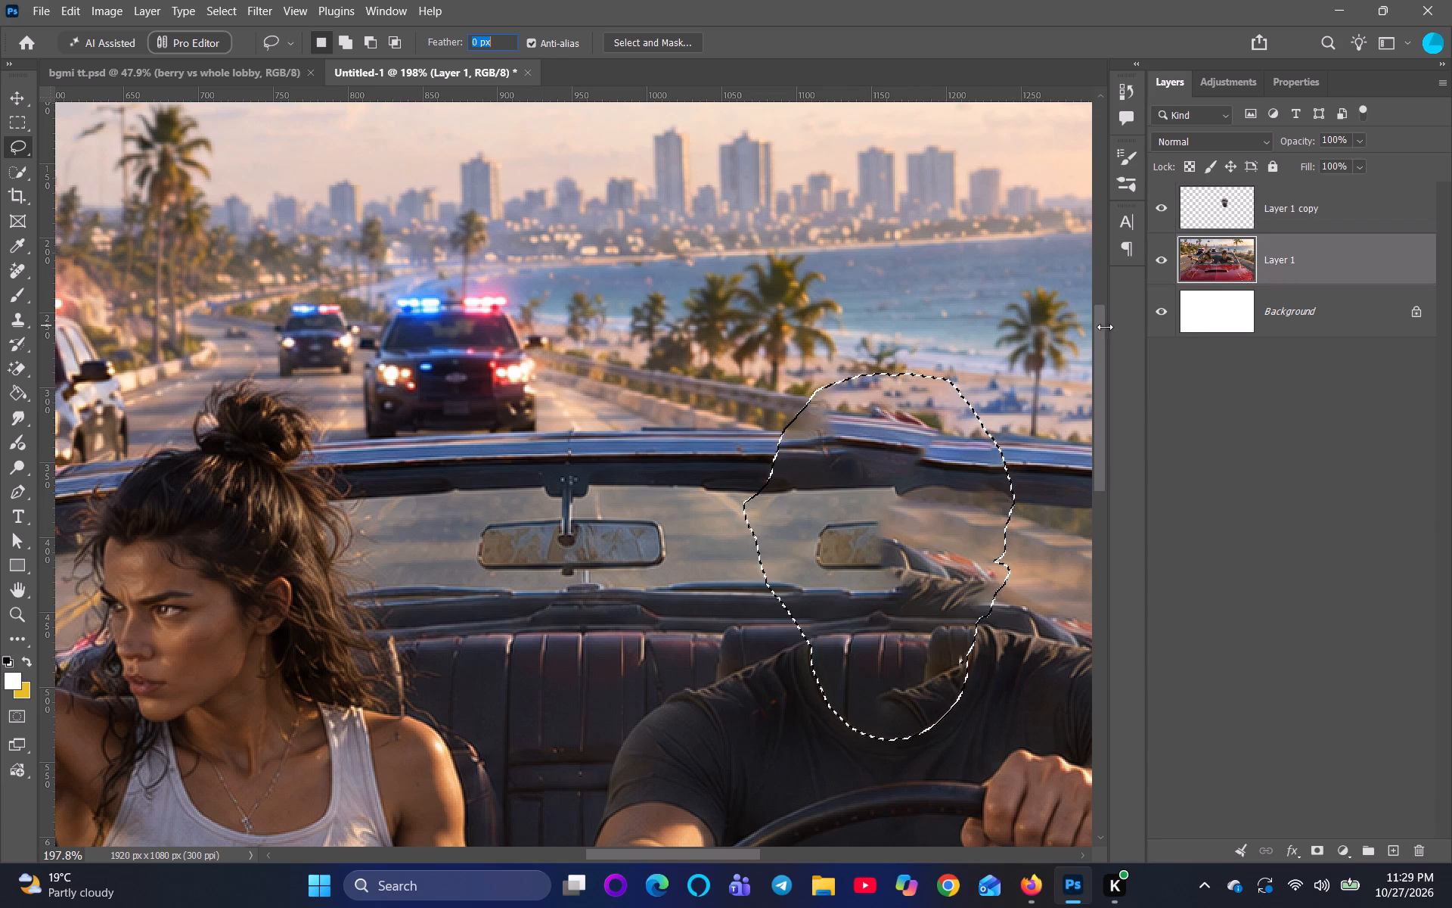
scroll(1044, 342, "down", 5)
left_click(1324, 211)
scroll(467, 371, "down", 5)
scroll(33, 317, "down", 2)
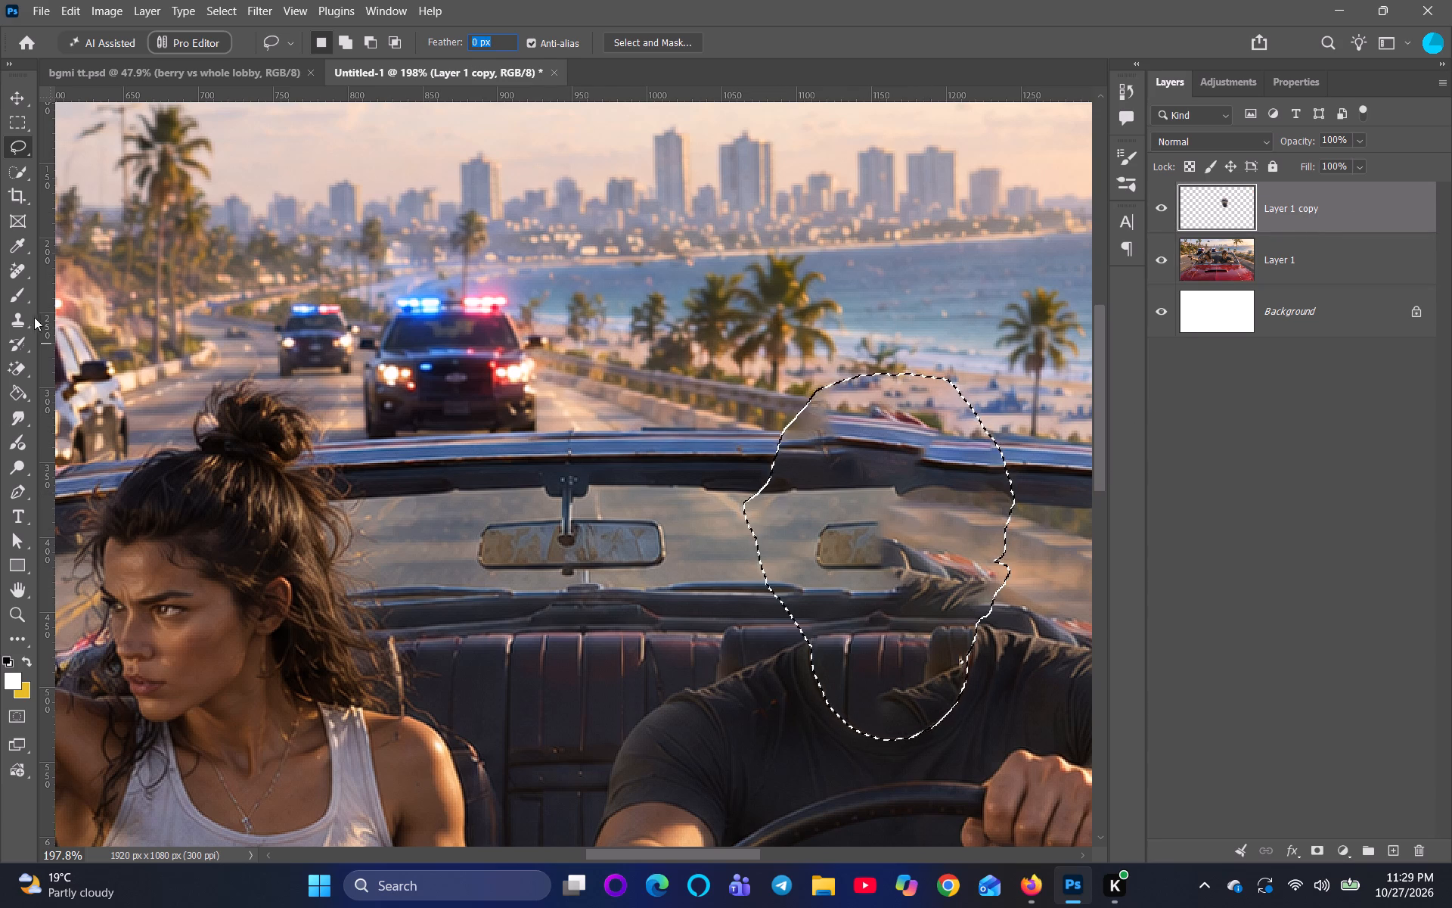
scroll(34, 317, "down", 3)
scroll(283, 225, "down", 4)
scroll(774, 266, "down", 10)
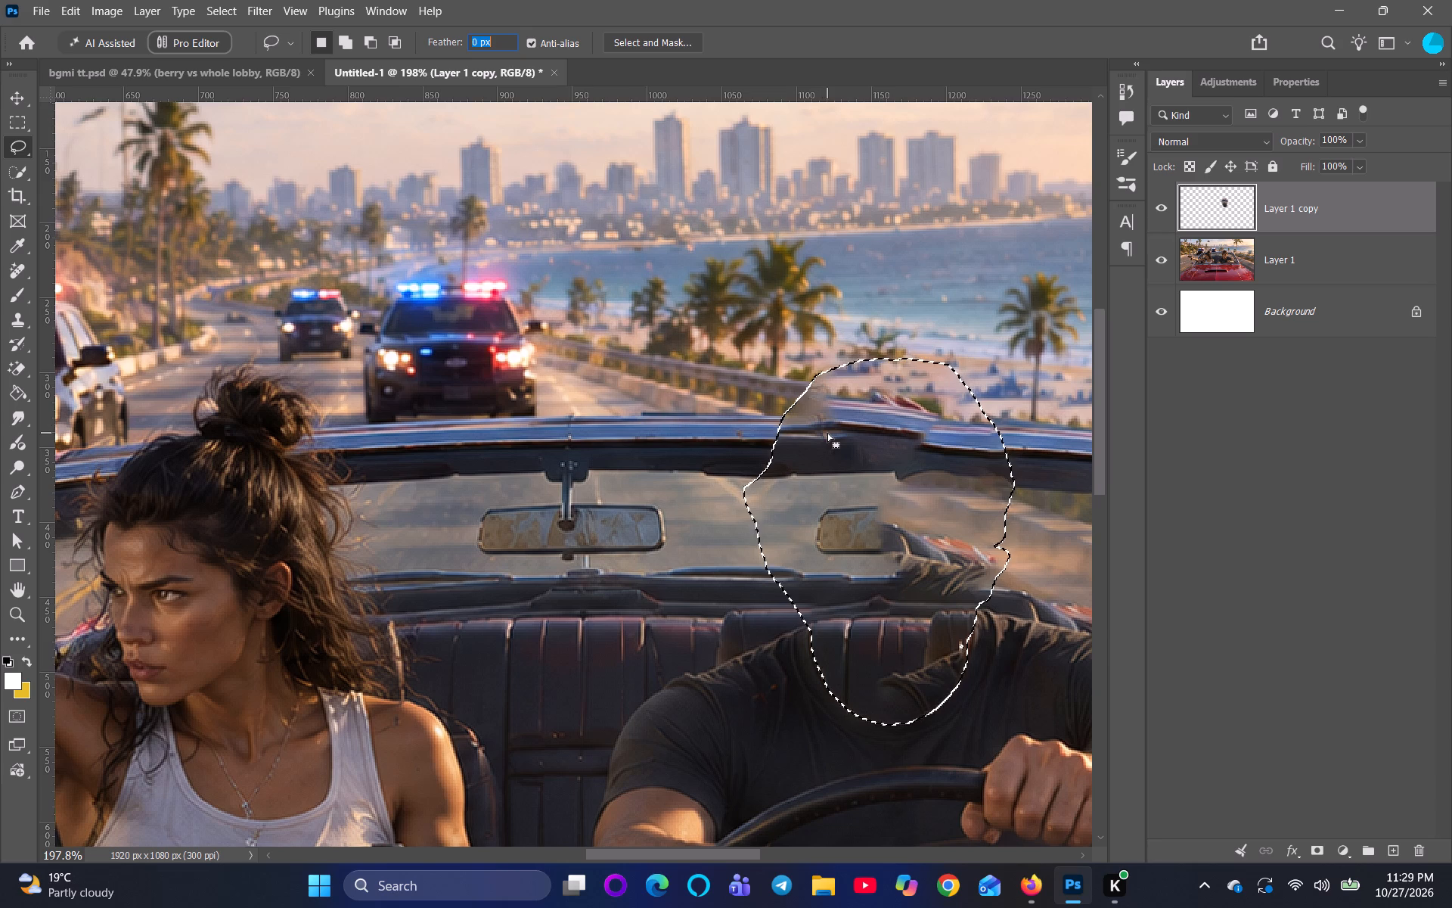
key("ctrl+0")
key("0")
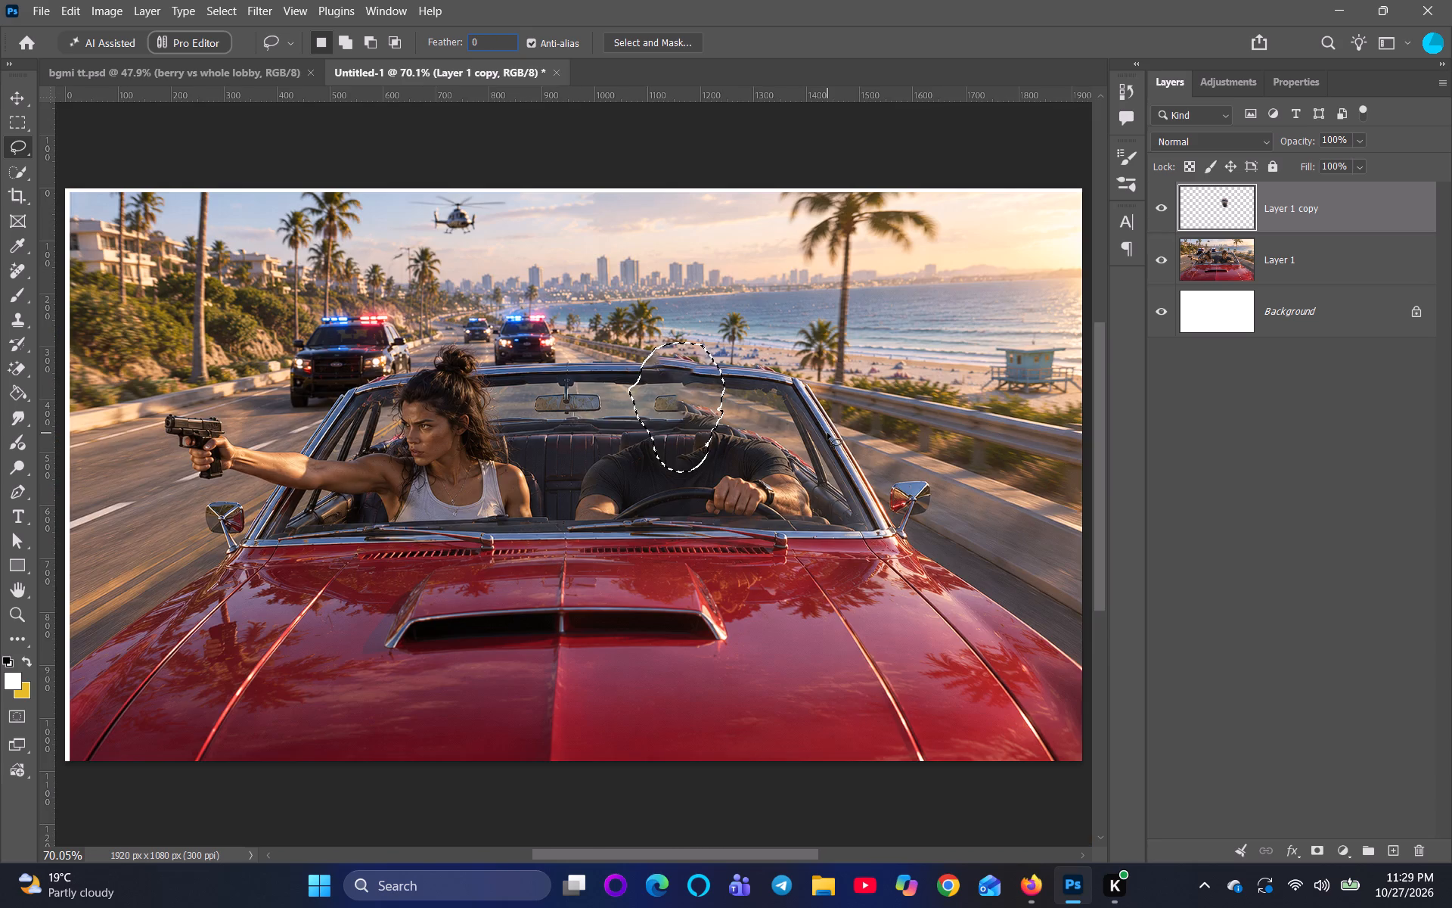
key("Return")
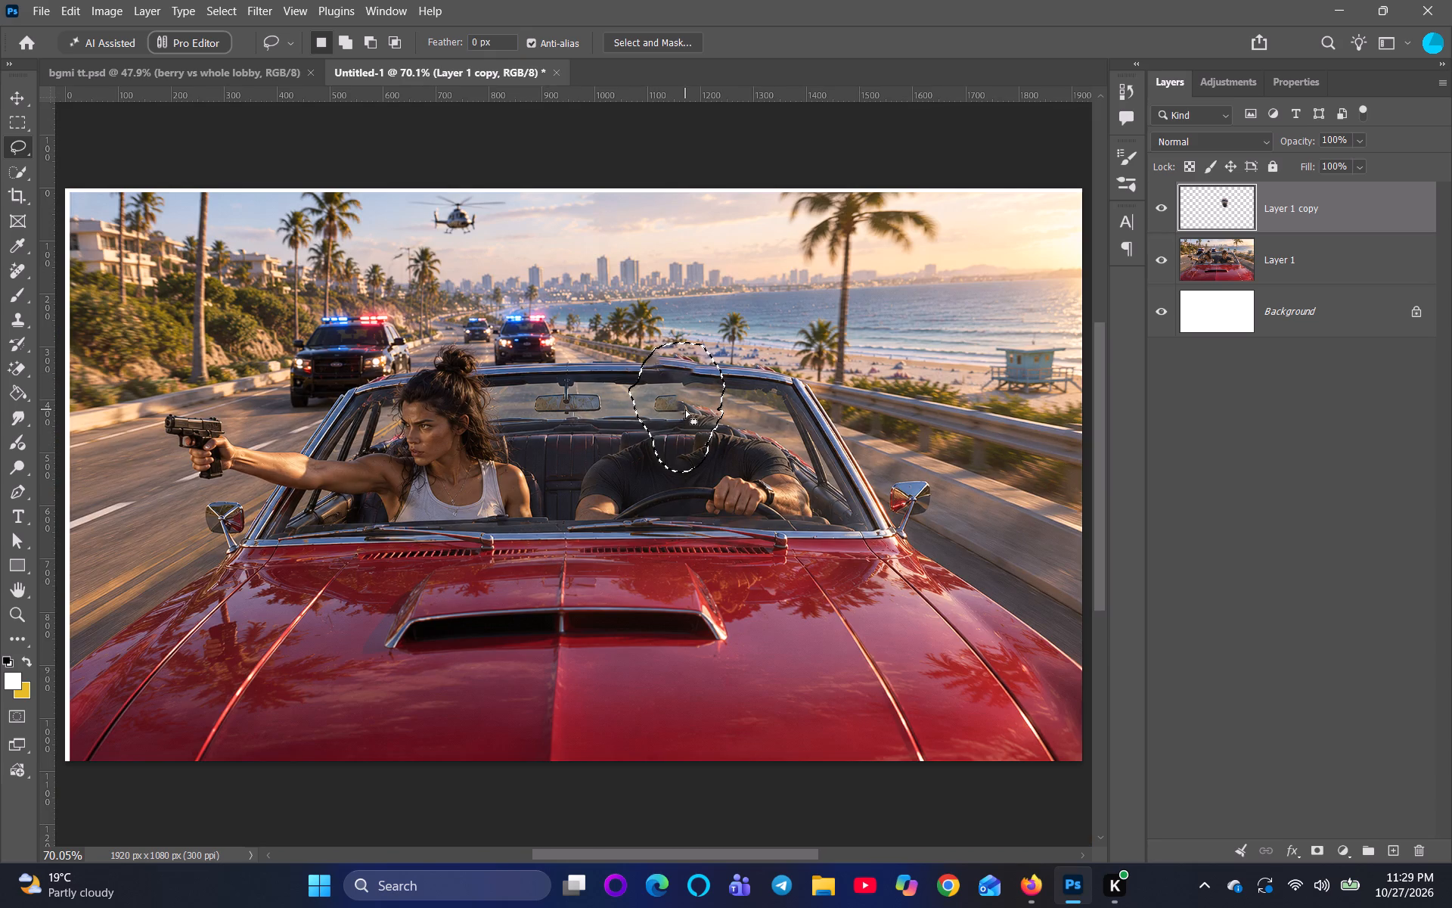
key("Return")
key("Return")
key("Return")
key("Return")
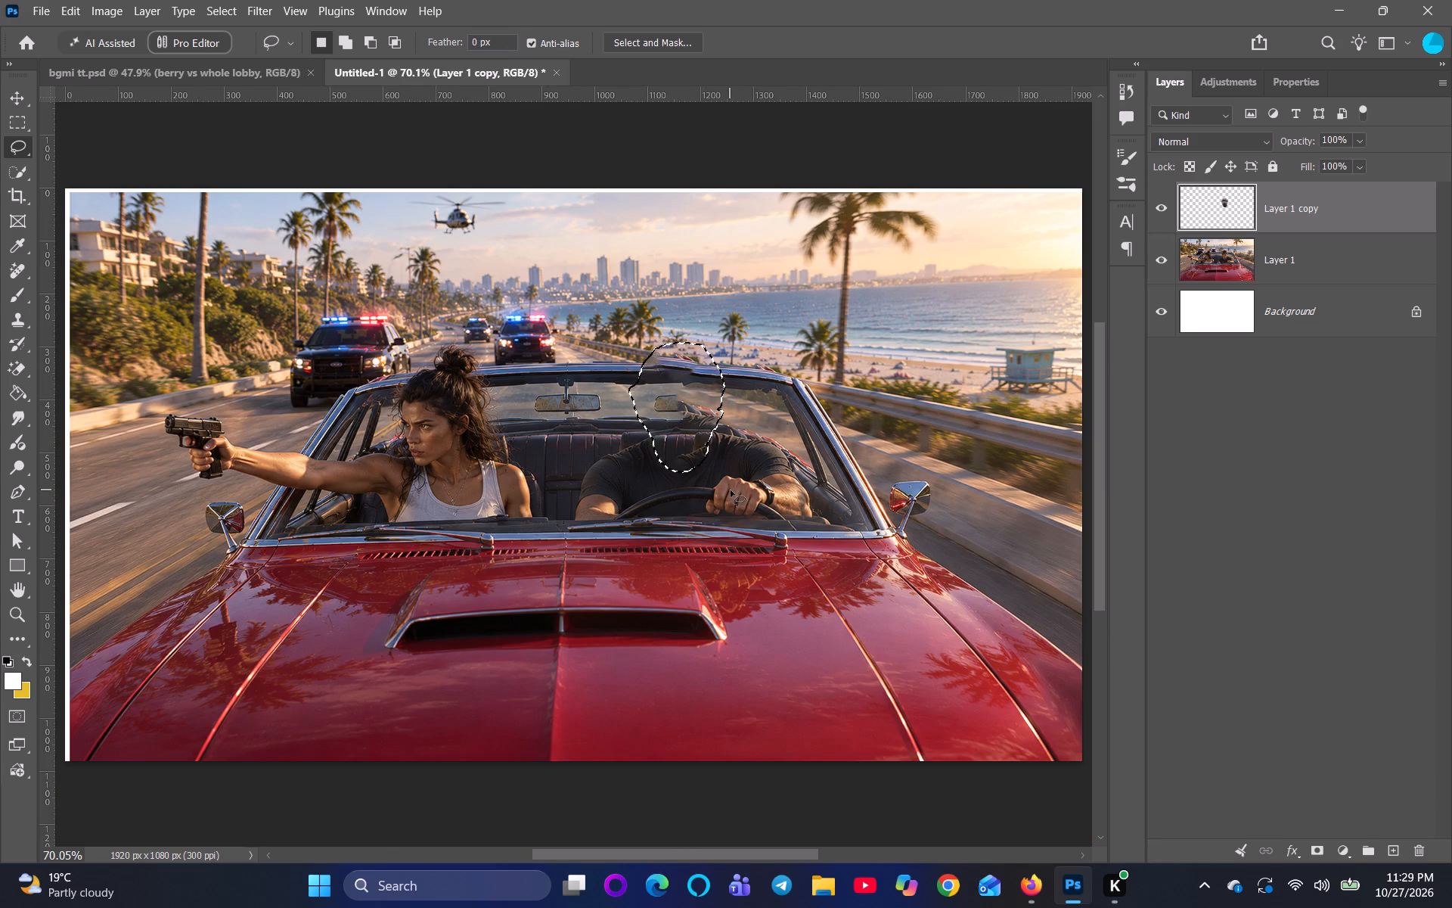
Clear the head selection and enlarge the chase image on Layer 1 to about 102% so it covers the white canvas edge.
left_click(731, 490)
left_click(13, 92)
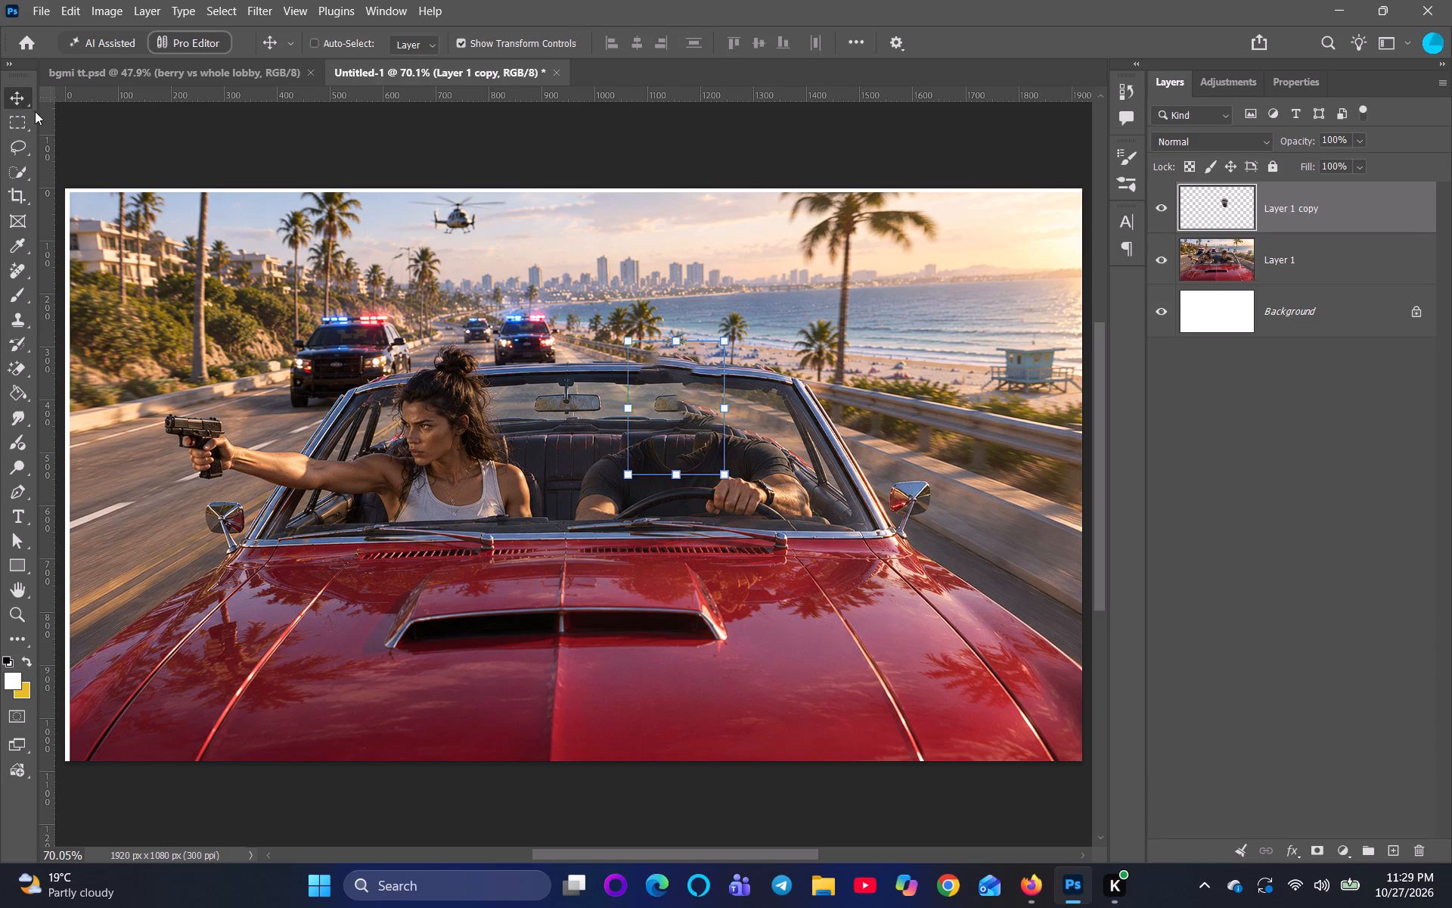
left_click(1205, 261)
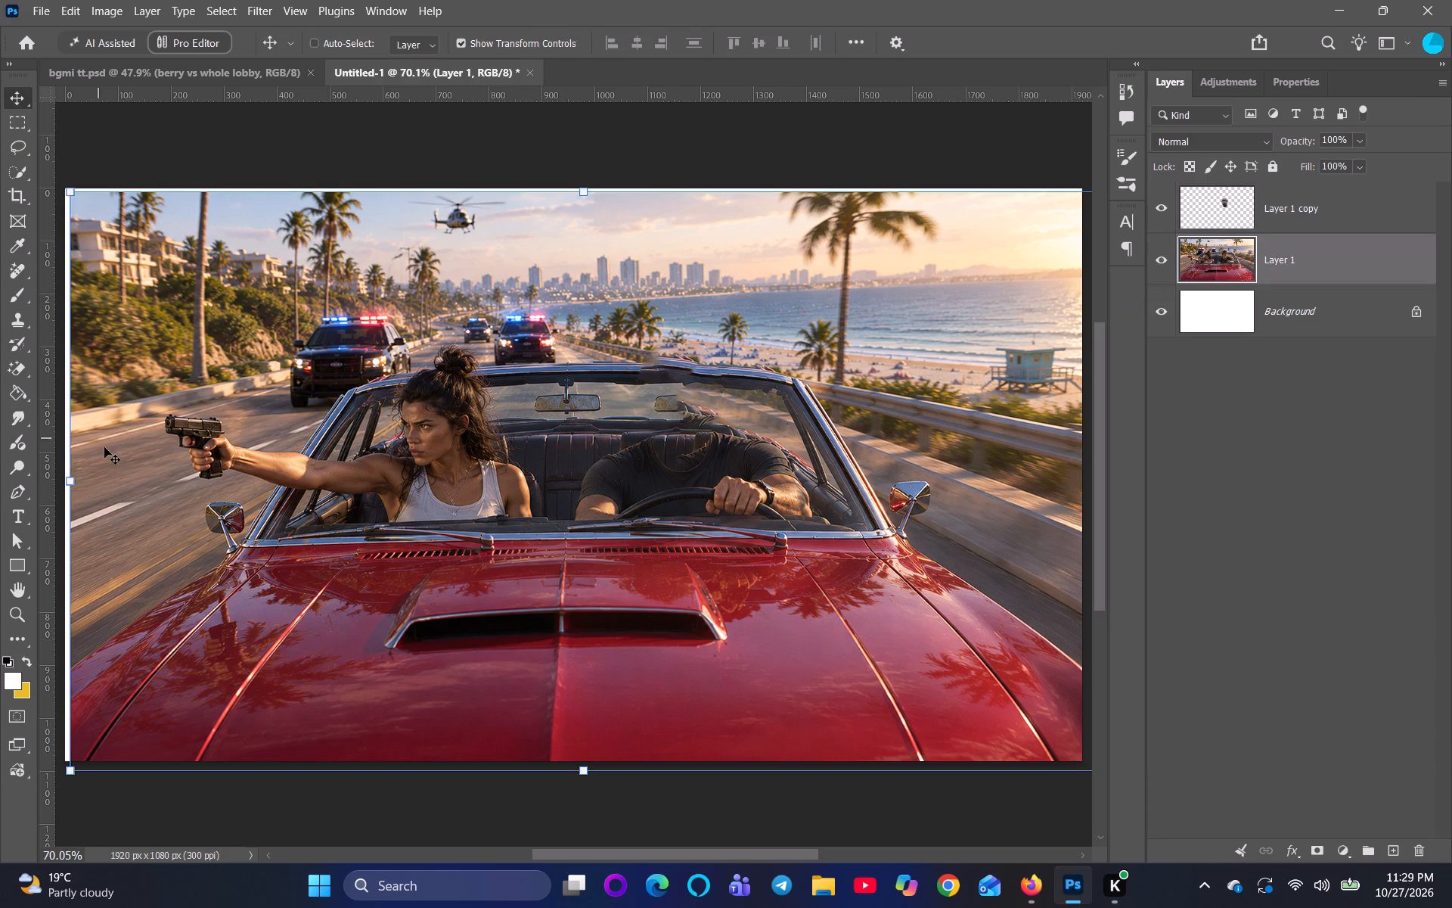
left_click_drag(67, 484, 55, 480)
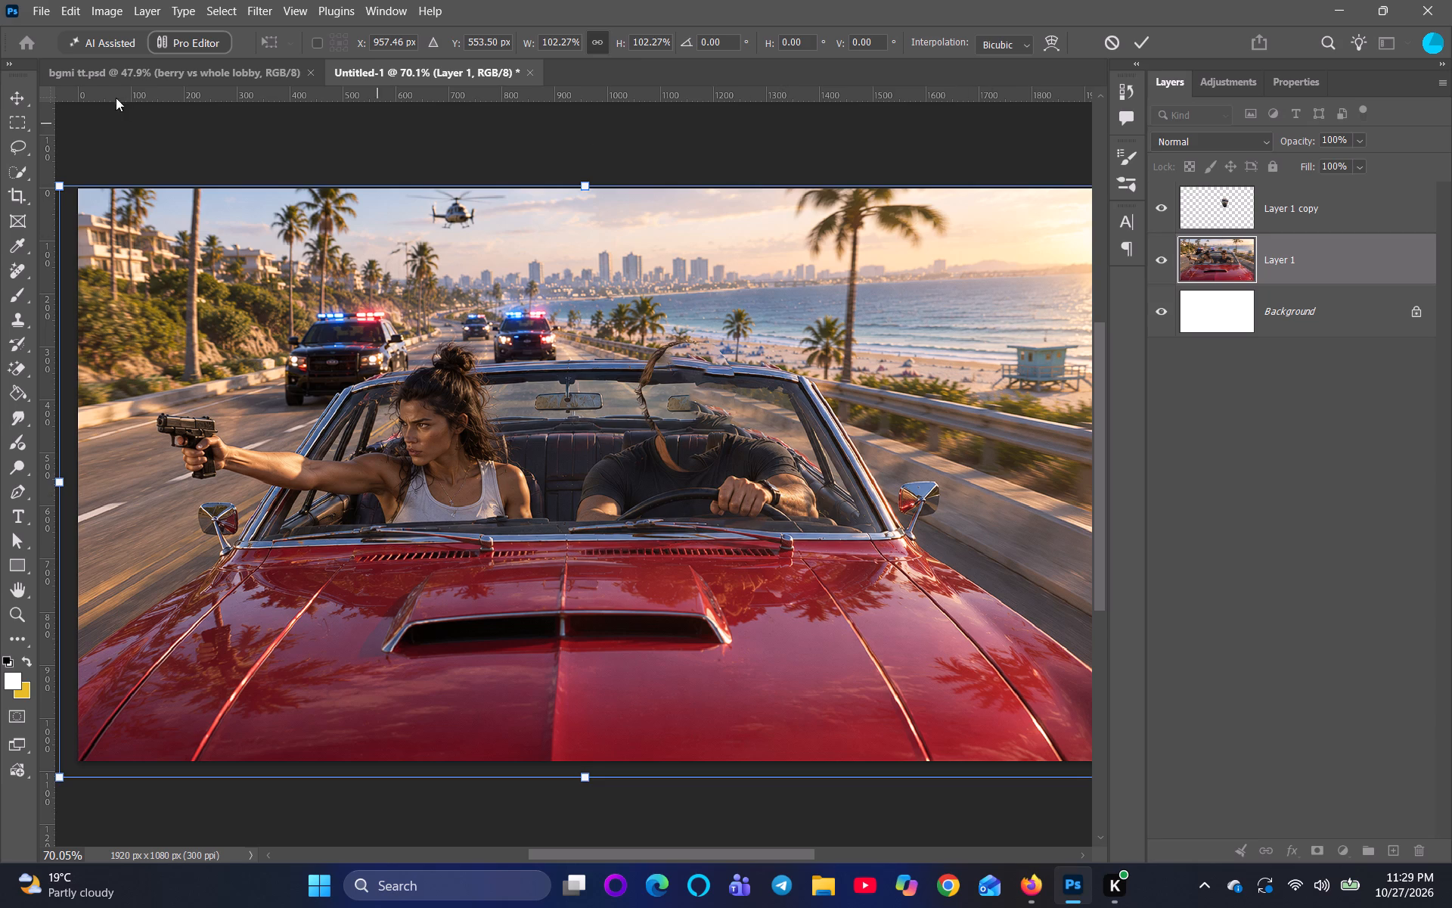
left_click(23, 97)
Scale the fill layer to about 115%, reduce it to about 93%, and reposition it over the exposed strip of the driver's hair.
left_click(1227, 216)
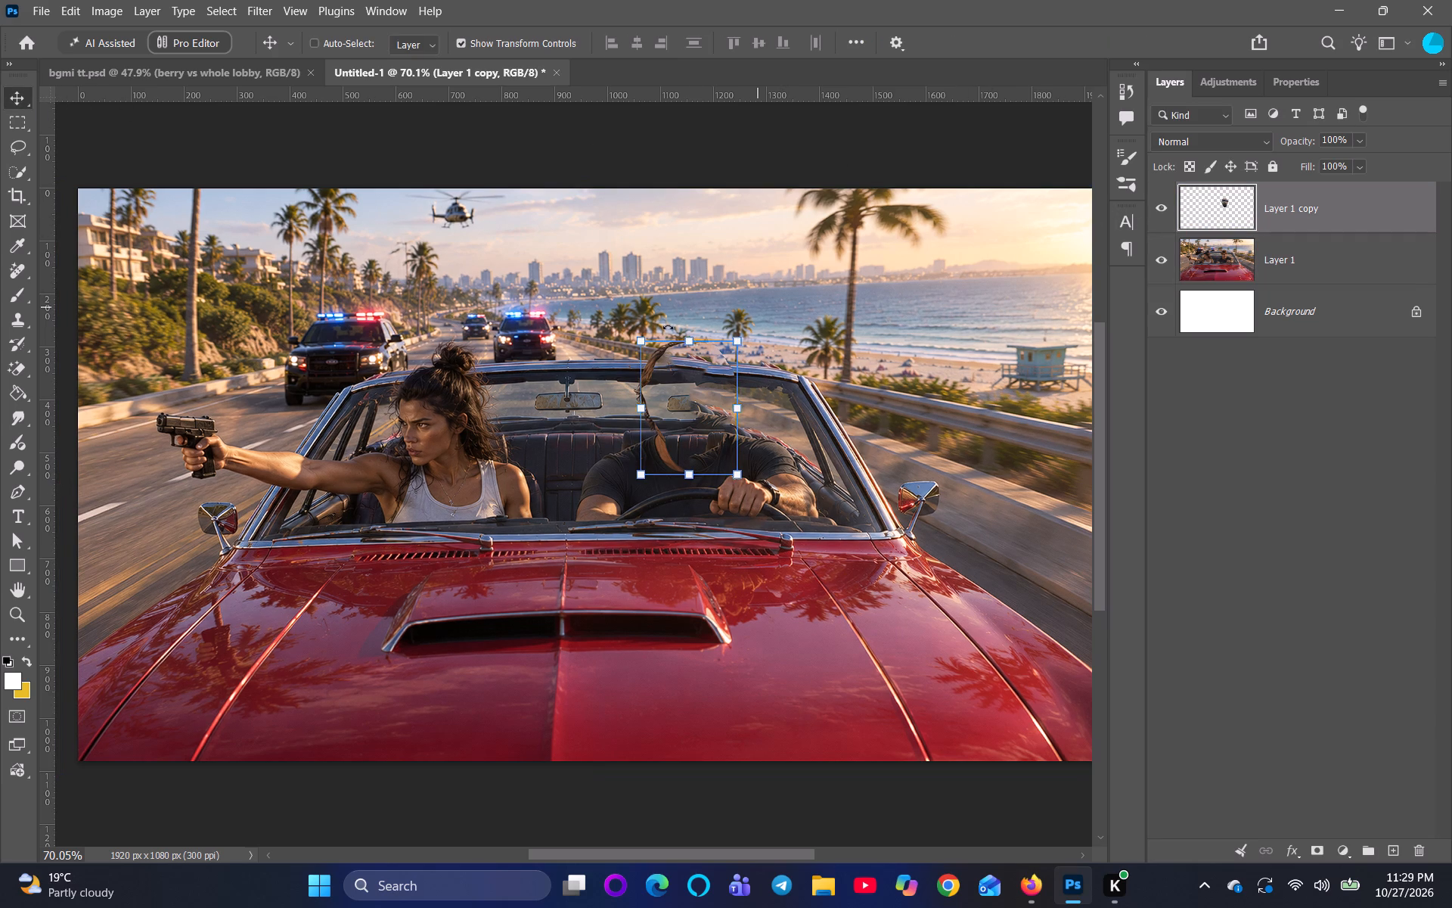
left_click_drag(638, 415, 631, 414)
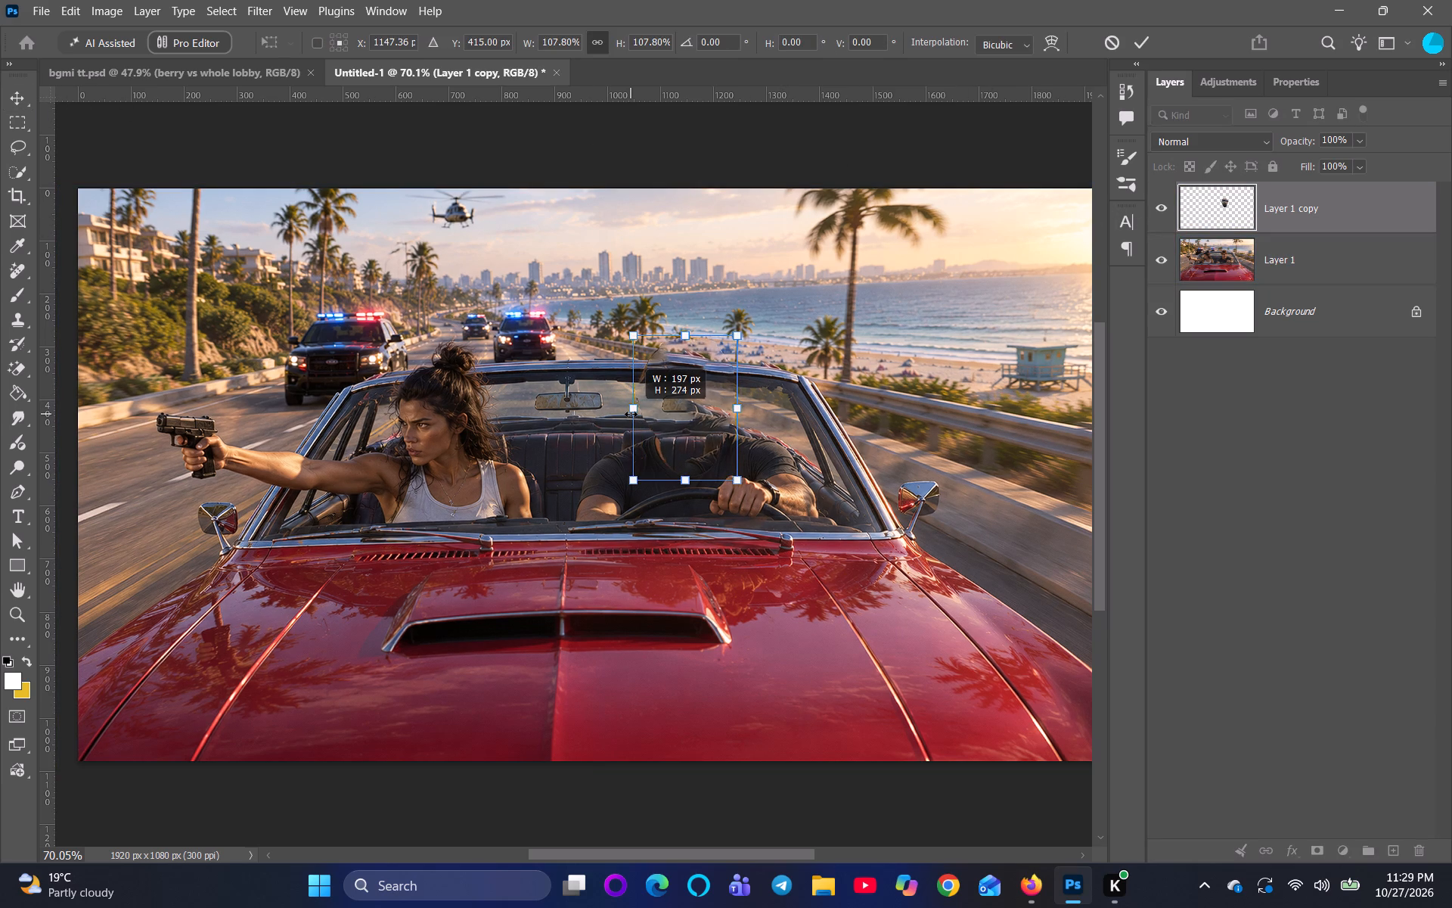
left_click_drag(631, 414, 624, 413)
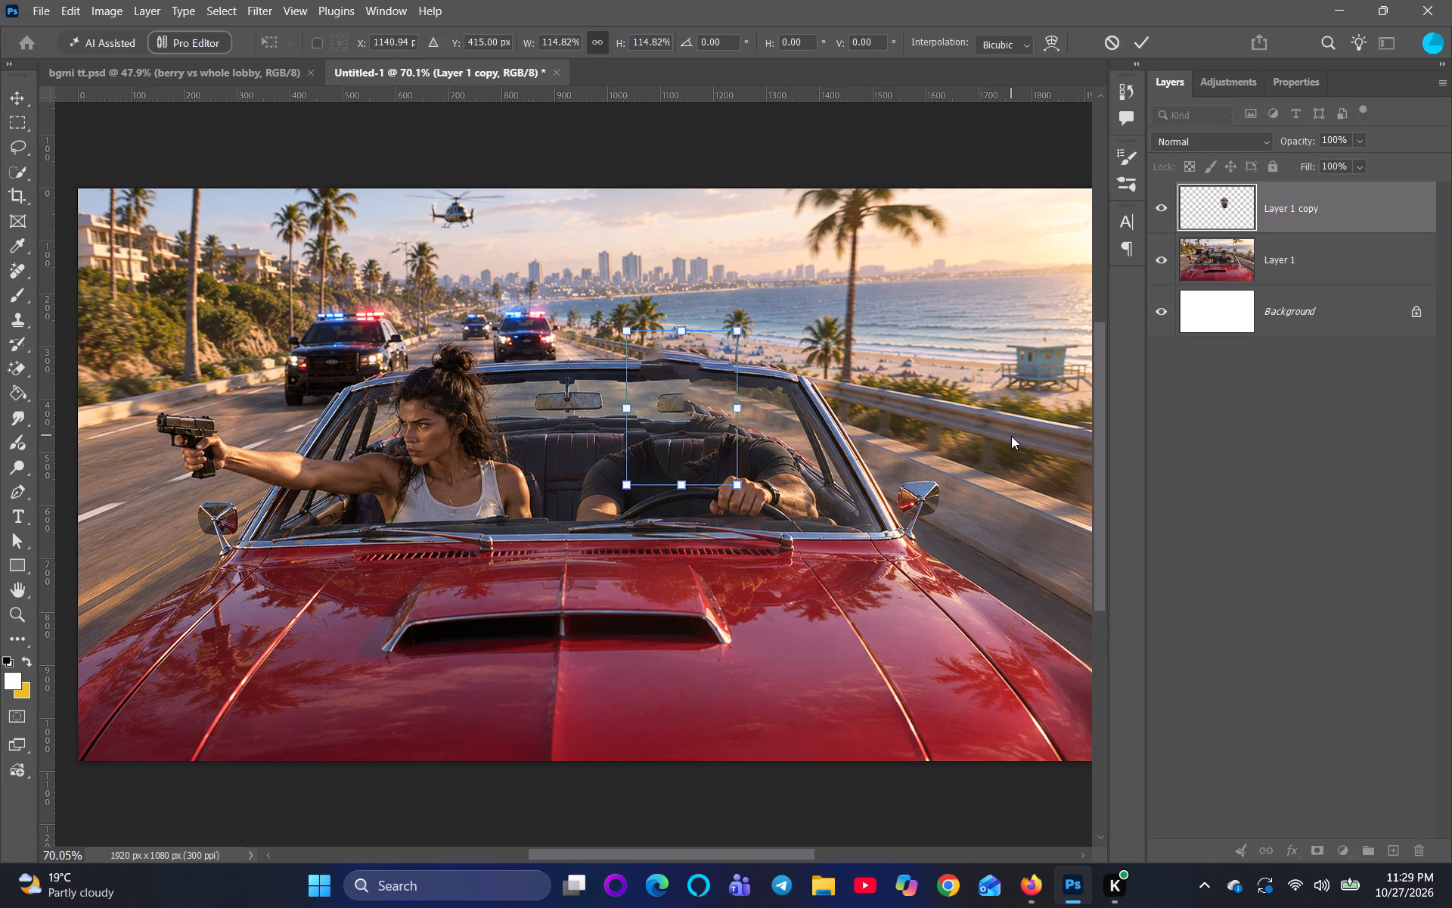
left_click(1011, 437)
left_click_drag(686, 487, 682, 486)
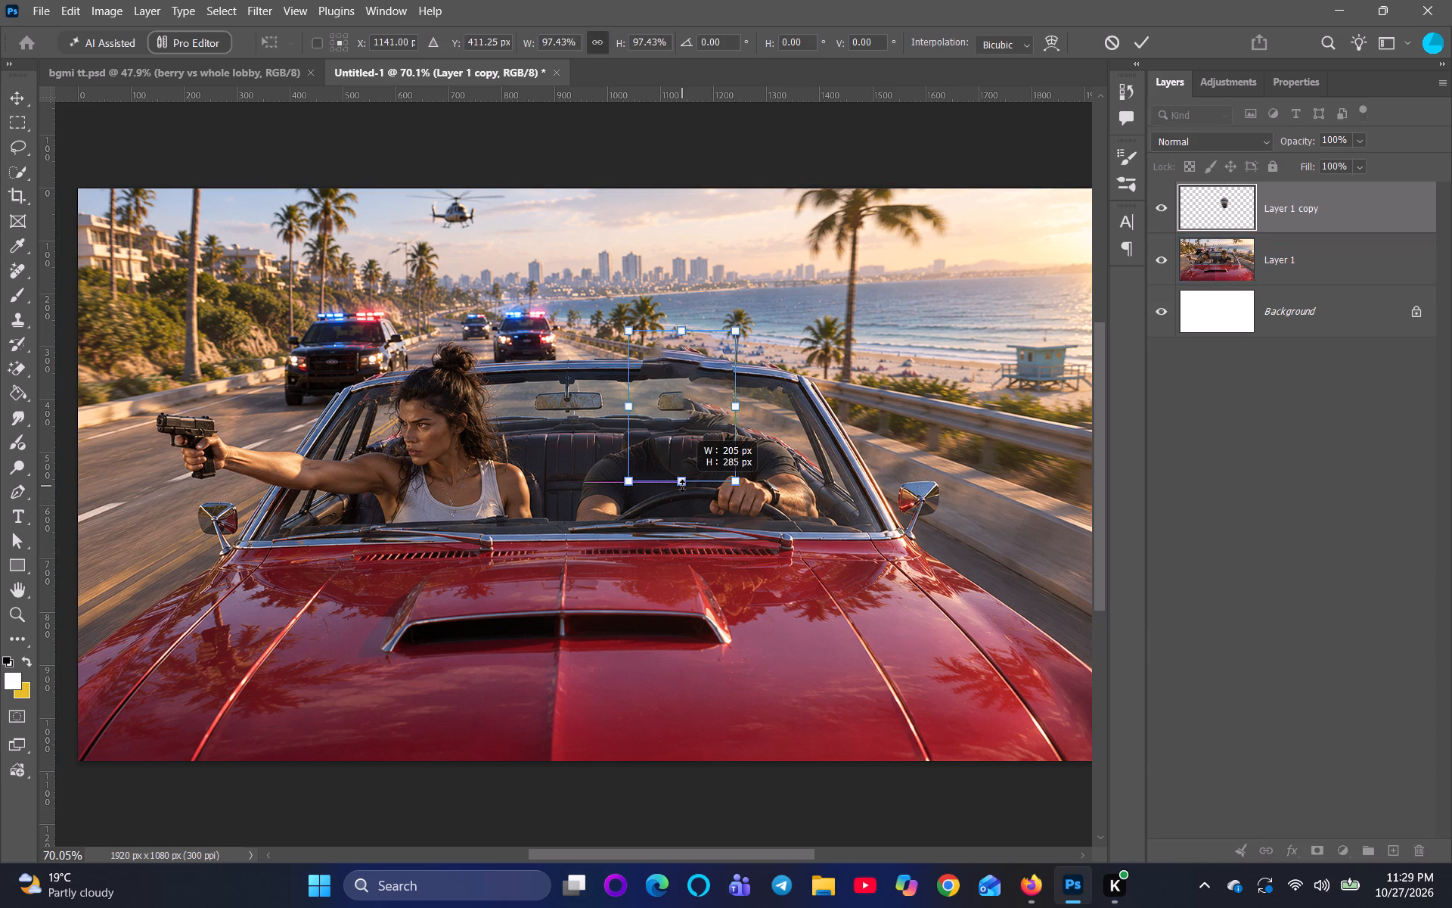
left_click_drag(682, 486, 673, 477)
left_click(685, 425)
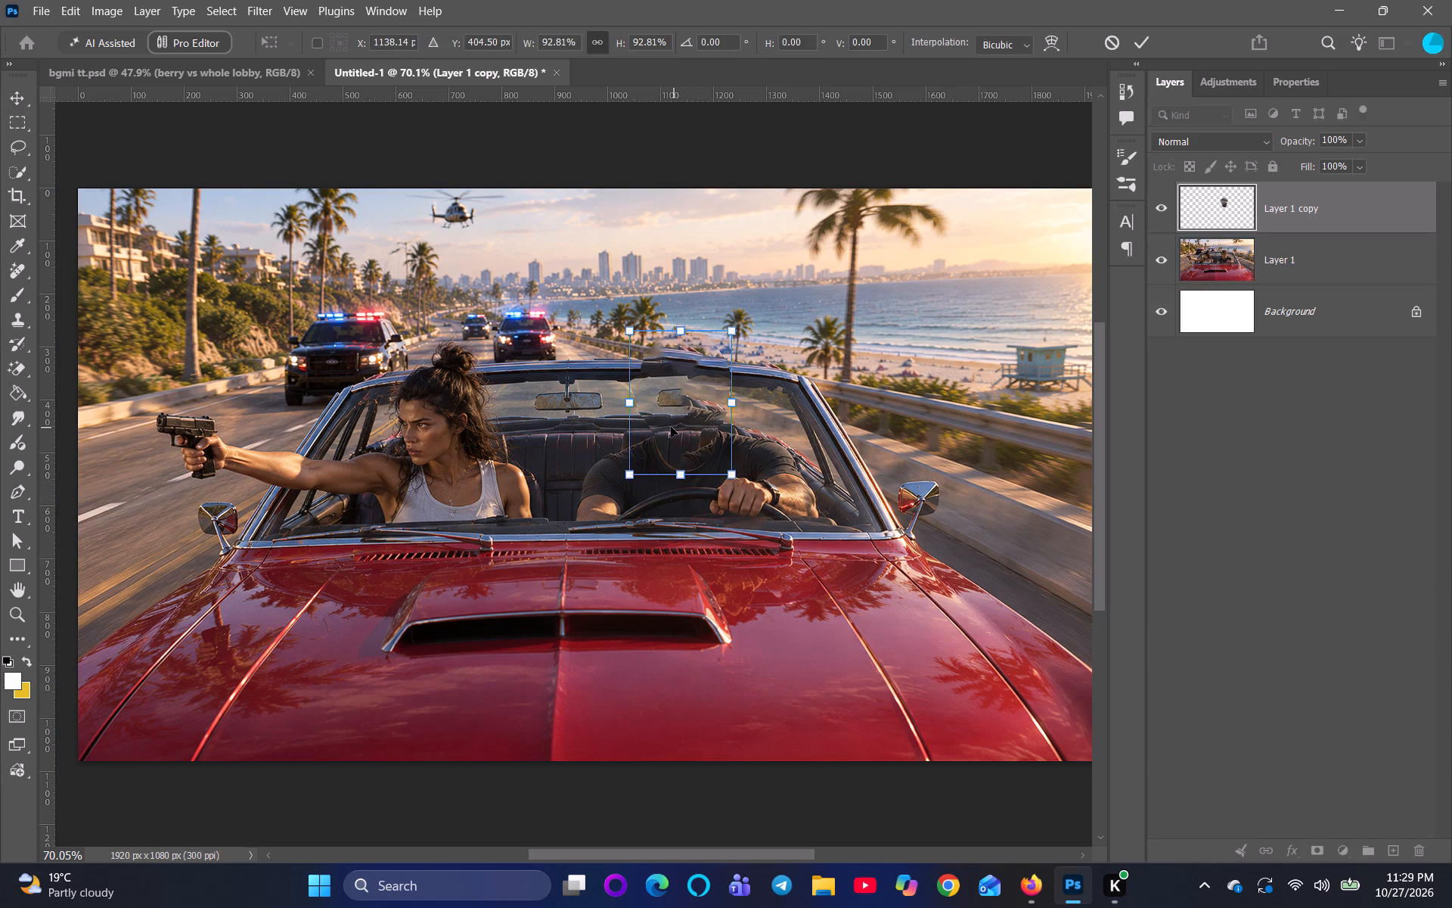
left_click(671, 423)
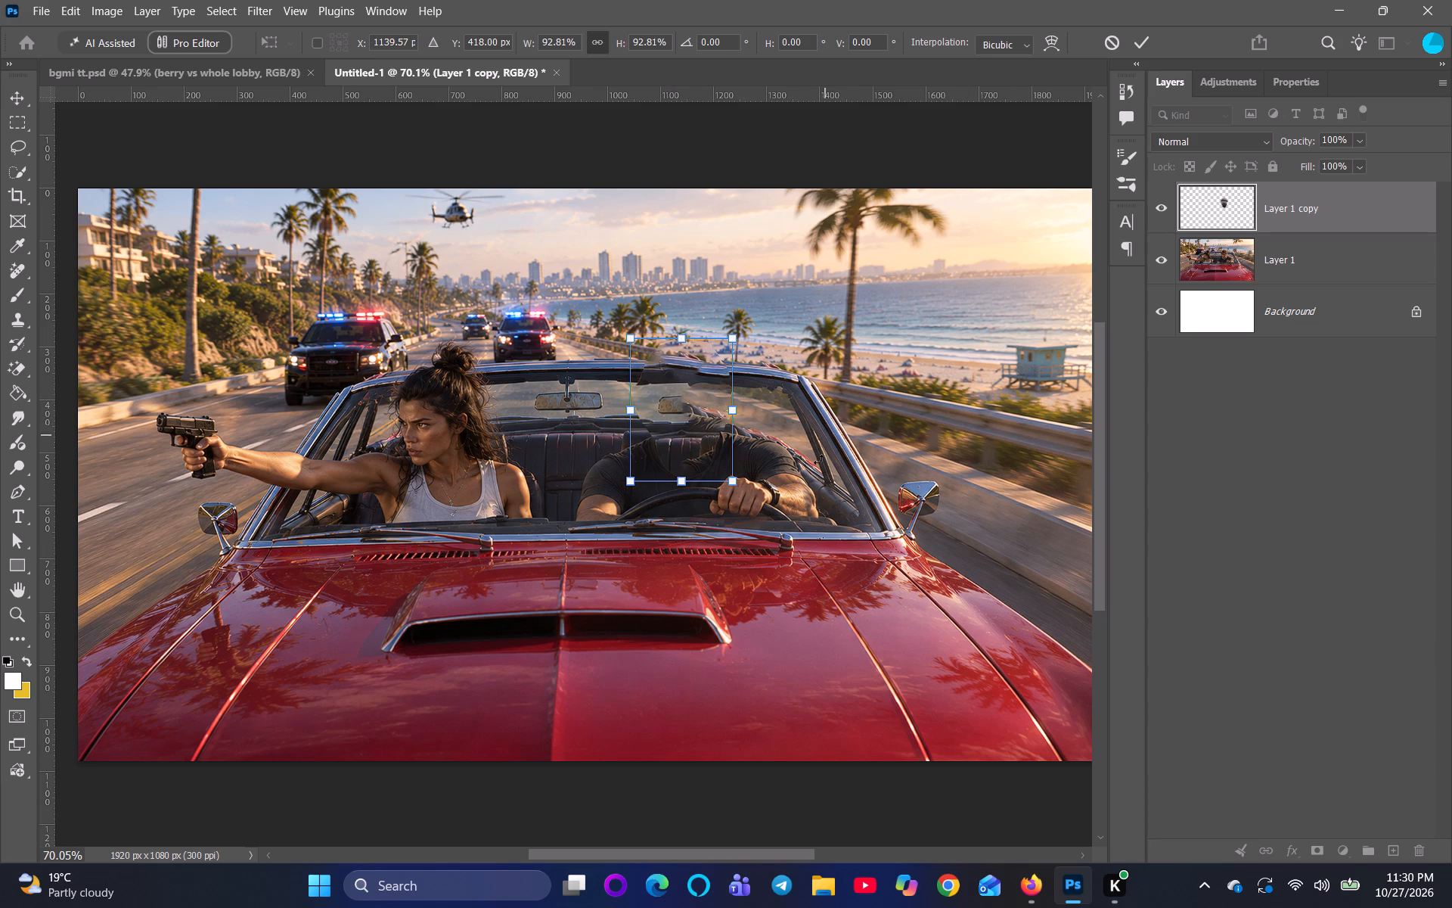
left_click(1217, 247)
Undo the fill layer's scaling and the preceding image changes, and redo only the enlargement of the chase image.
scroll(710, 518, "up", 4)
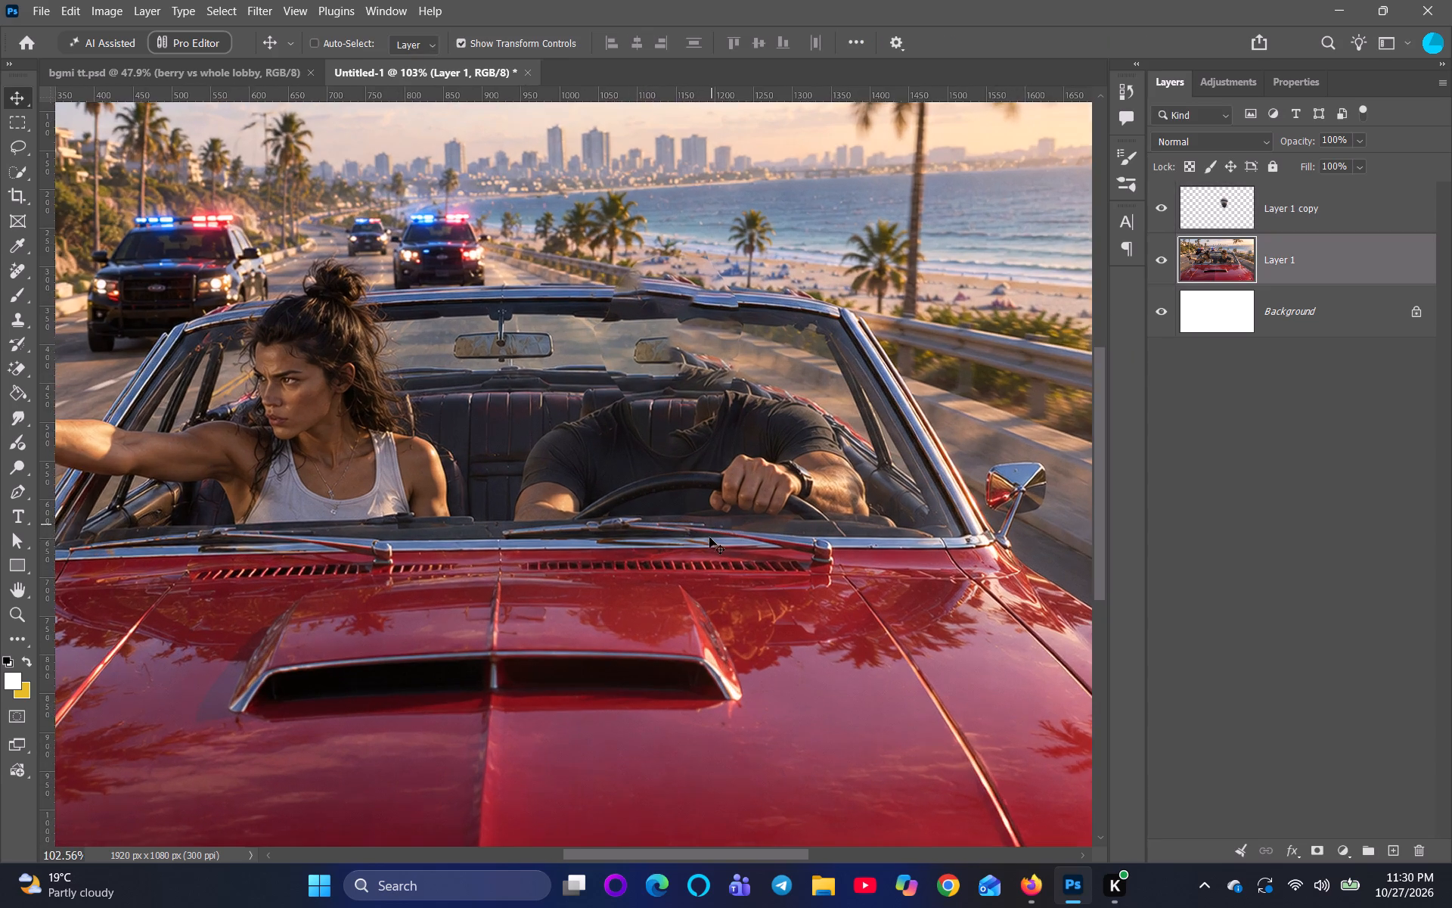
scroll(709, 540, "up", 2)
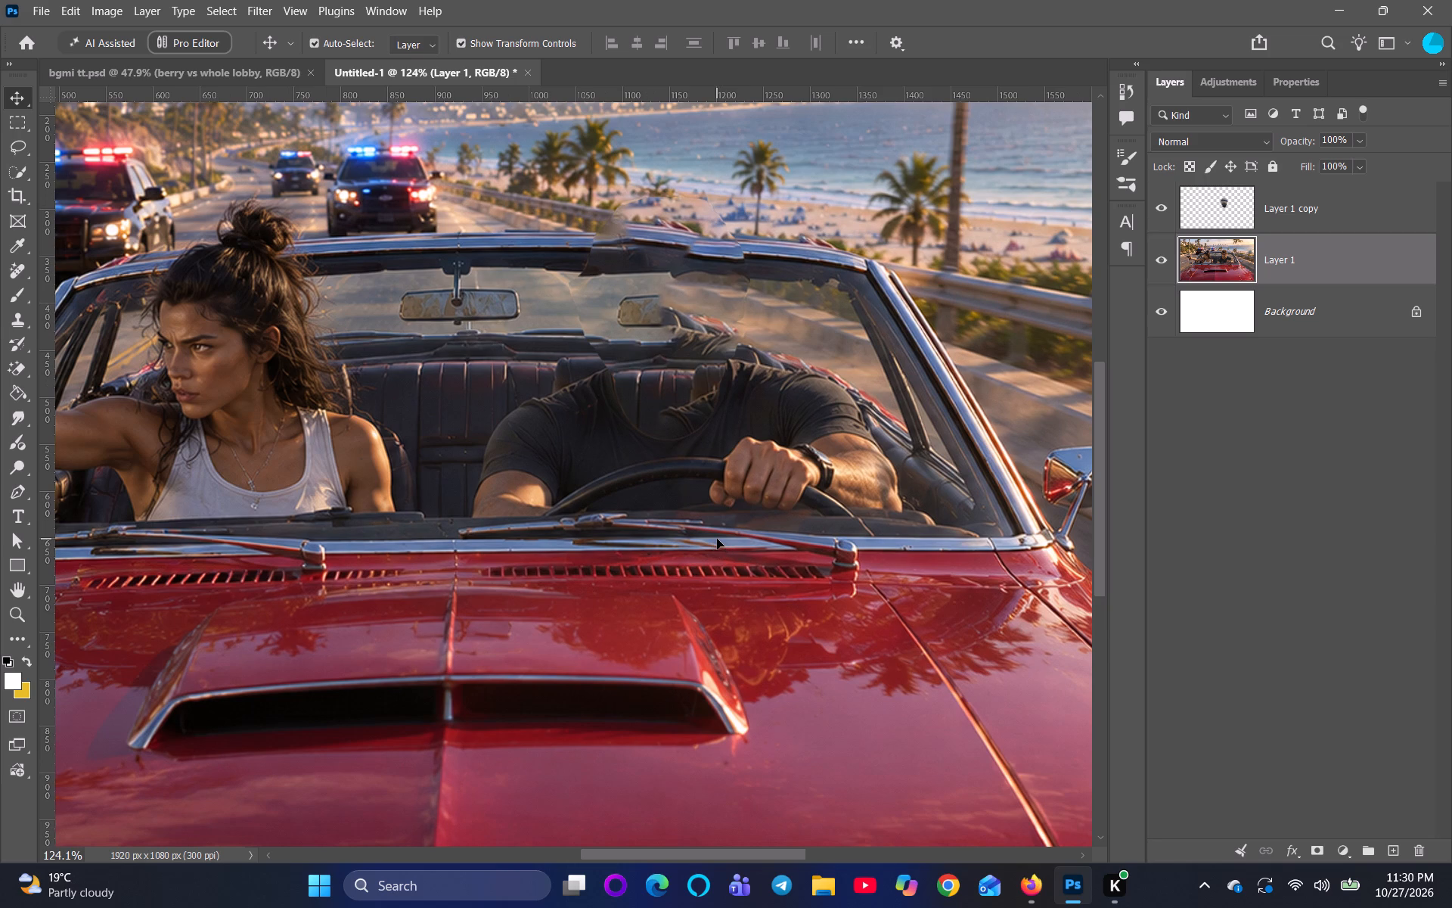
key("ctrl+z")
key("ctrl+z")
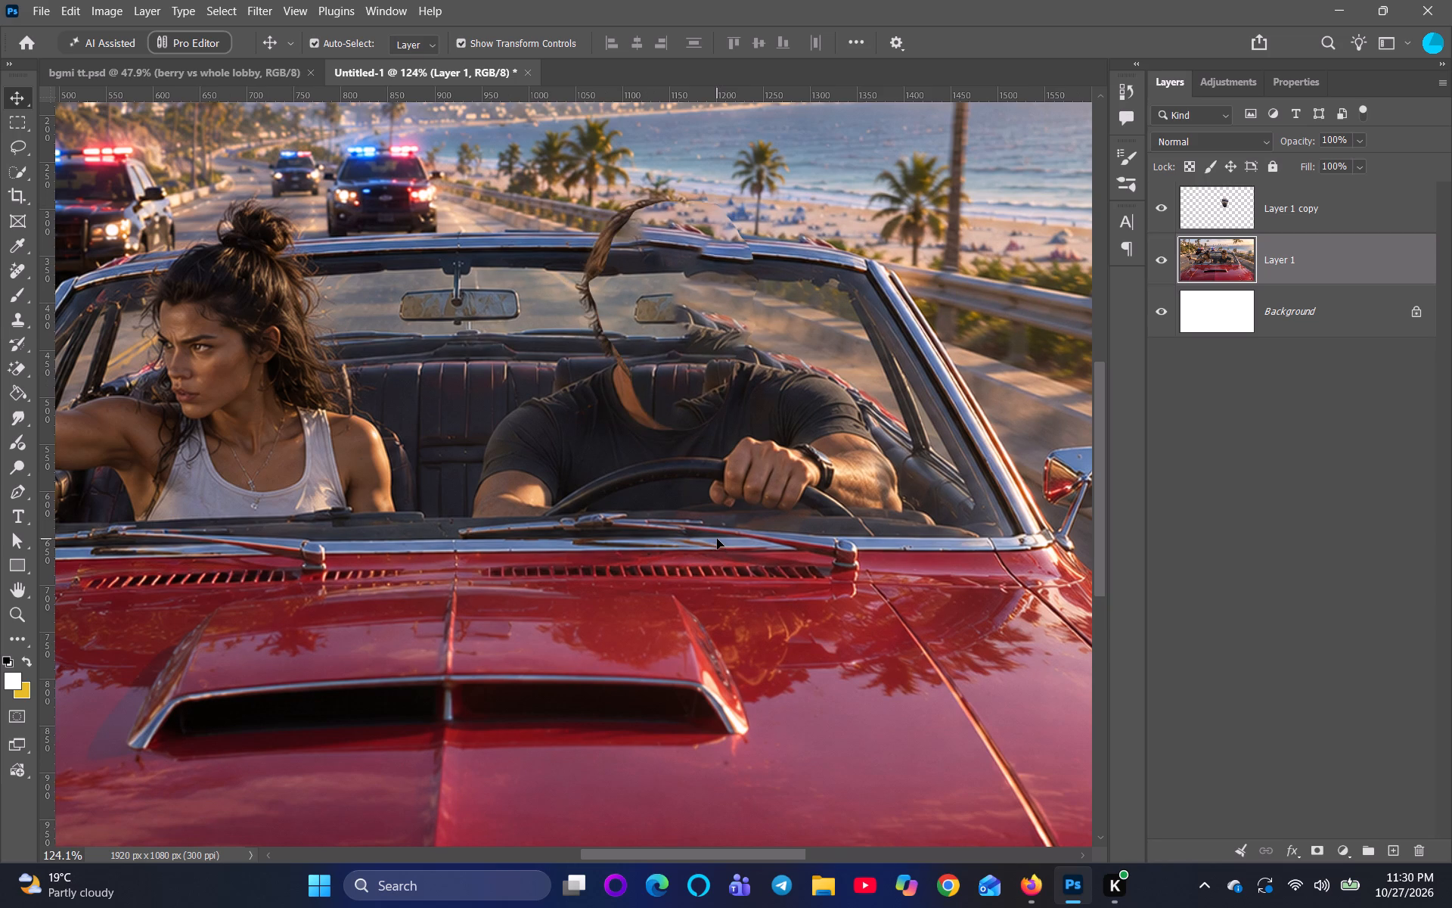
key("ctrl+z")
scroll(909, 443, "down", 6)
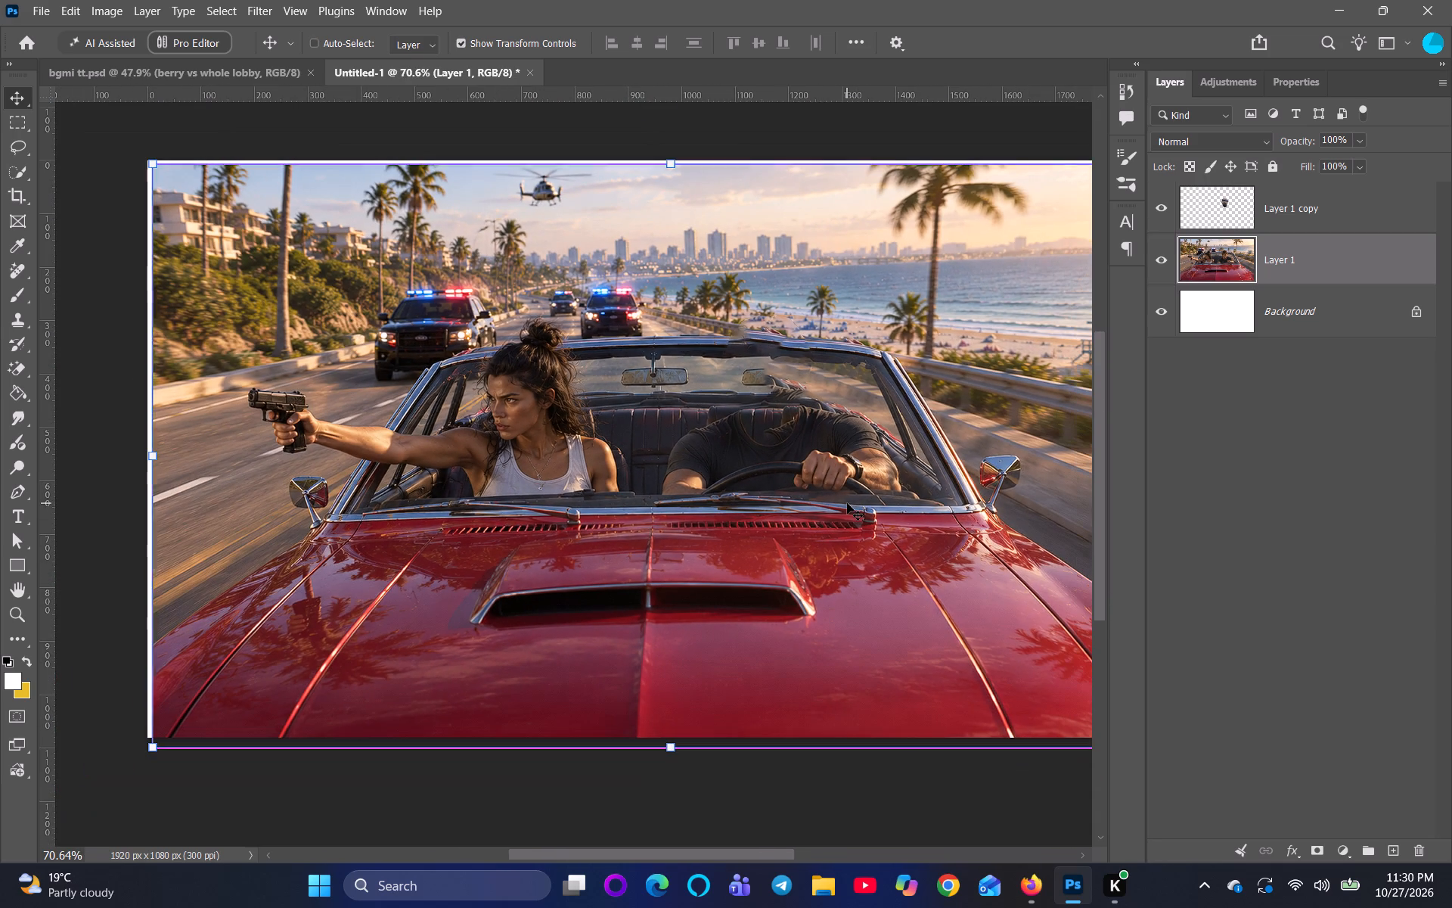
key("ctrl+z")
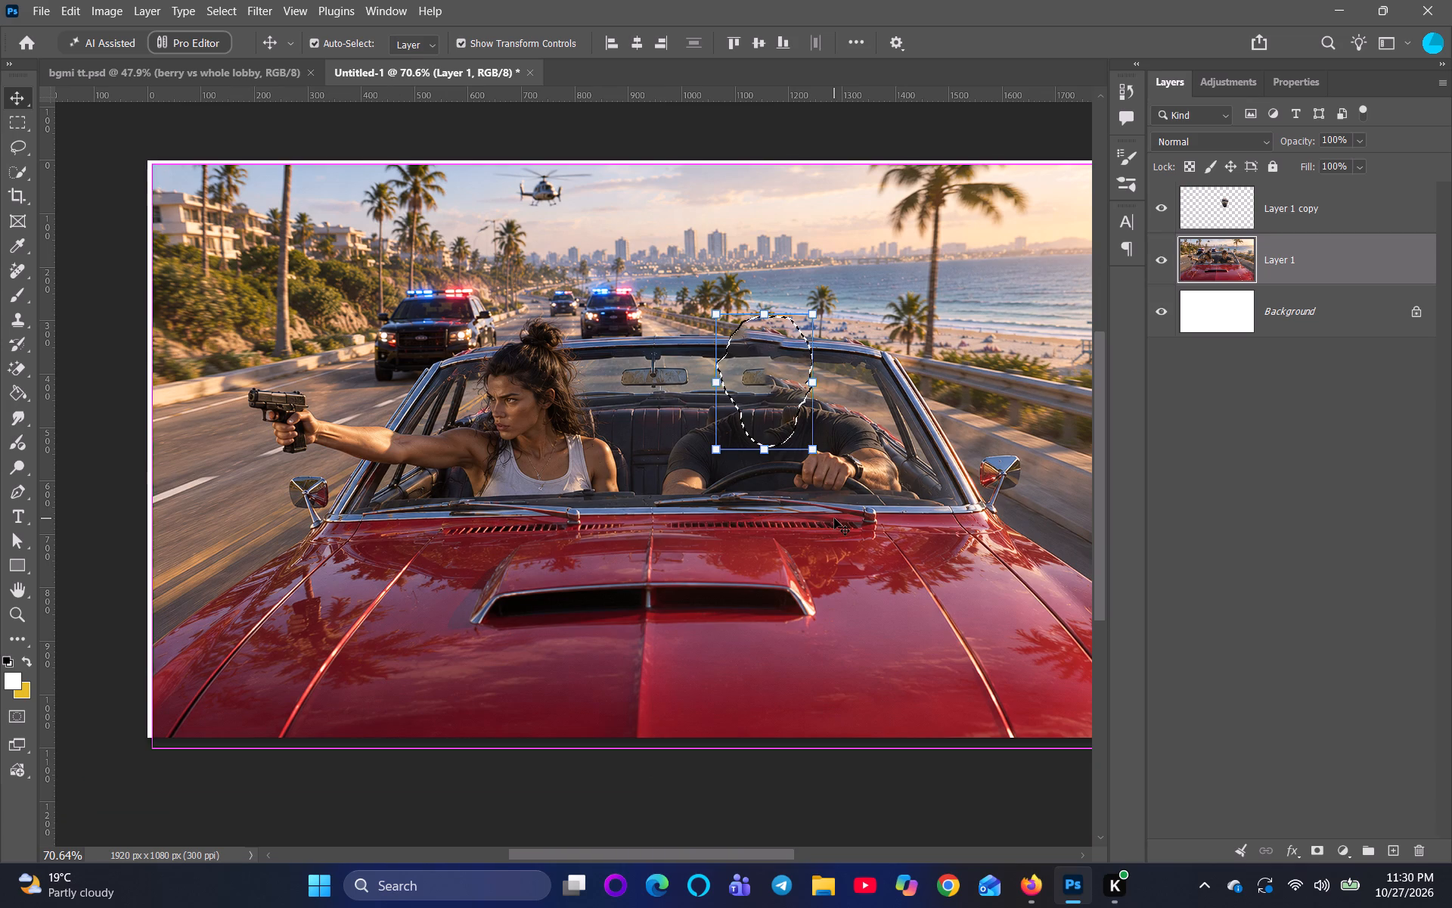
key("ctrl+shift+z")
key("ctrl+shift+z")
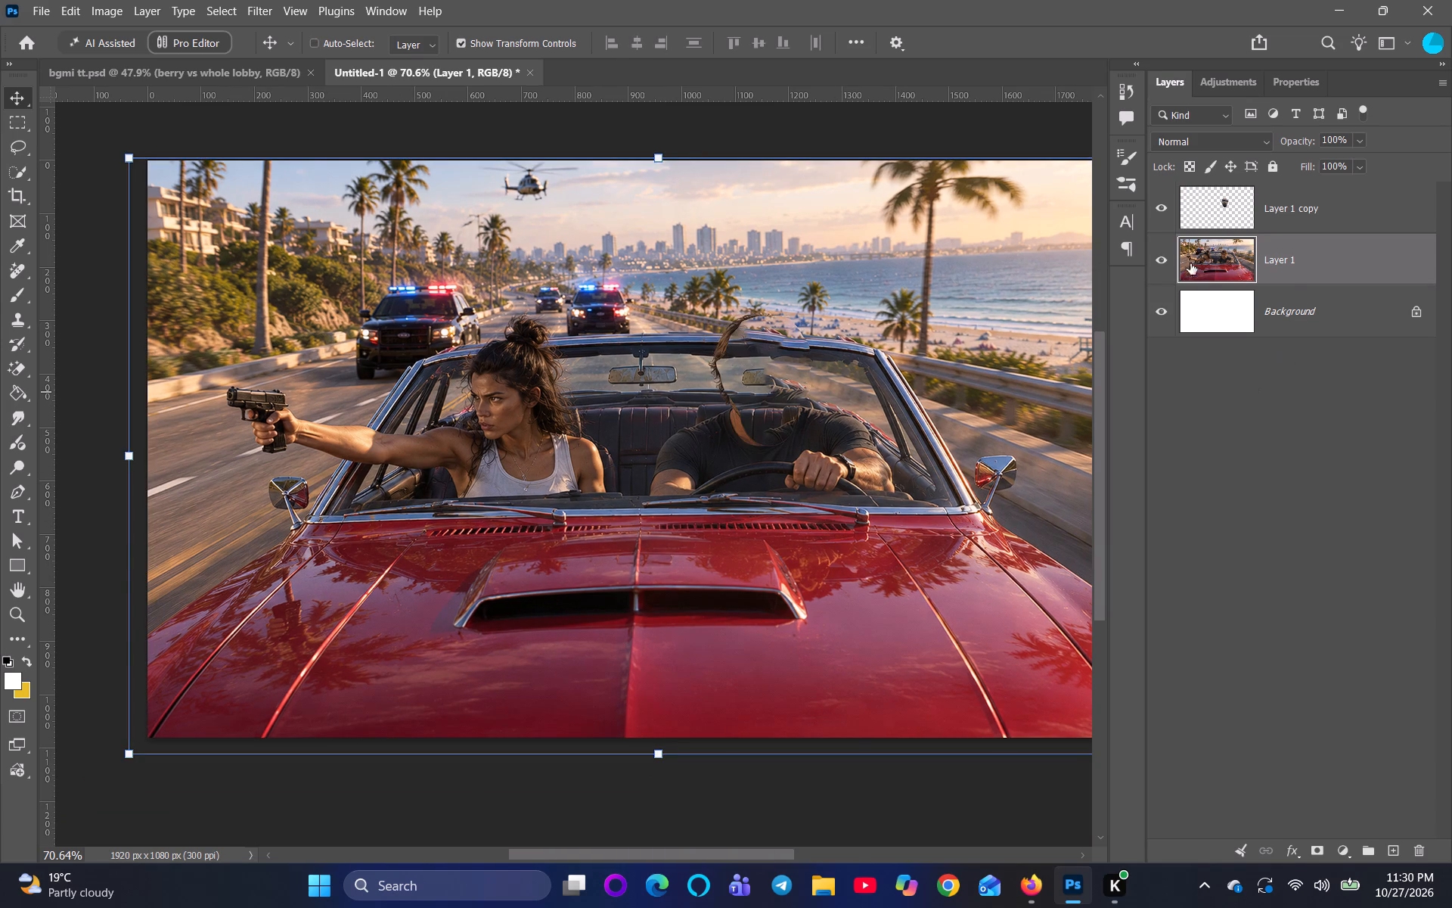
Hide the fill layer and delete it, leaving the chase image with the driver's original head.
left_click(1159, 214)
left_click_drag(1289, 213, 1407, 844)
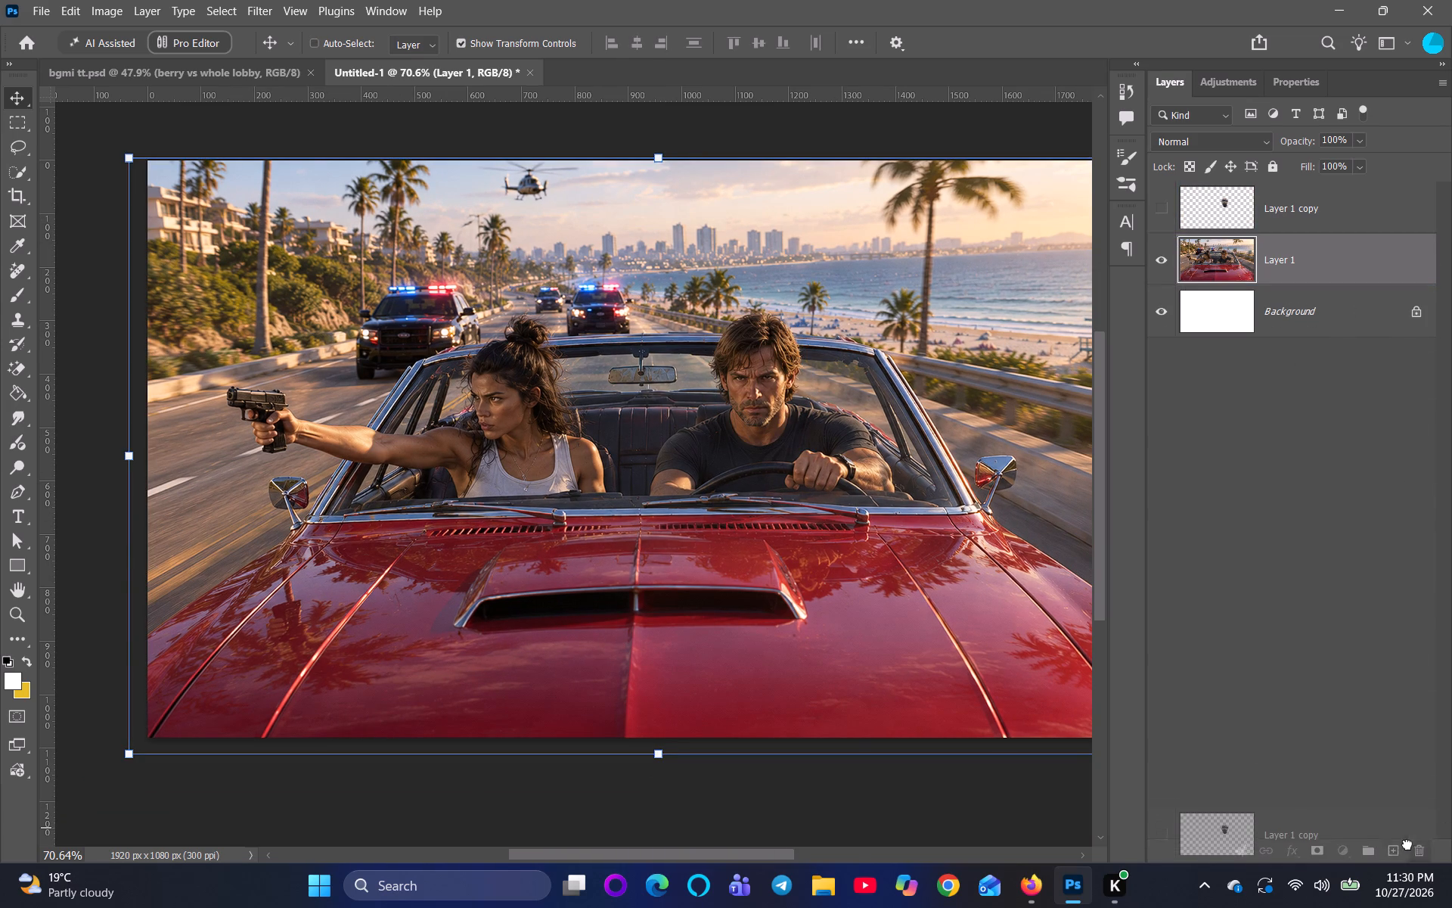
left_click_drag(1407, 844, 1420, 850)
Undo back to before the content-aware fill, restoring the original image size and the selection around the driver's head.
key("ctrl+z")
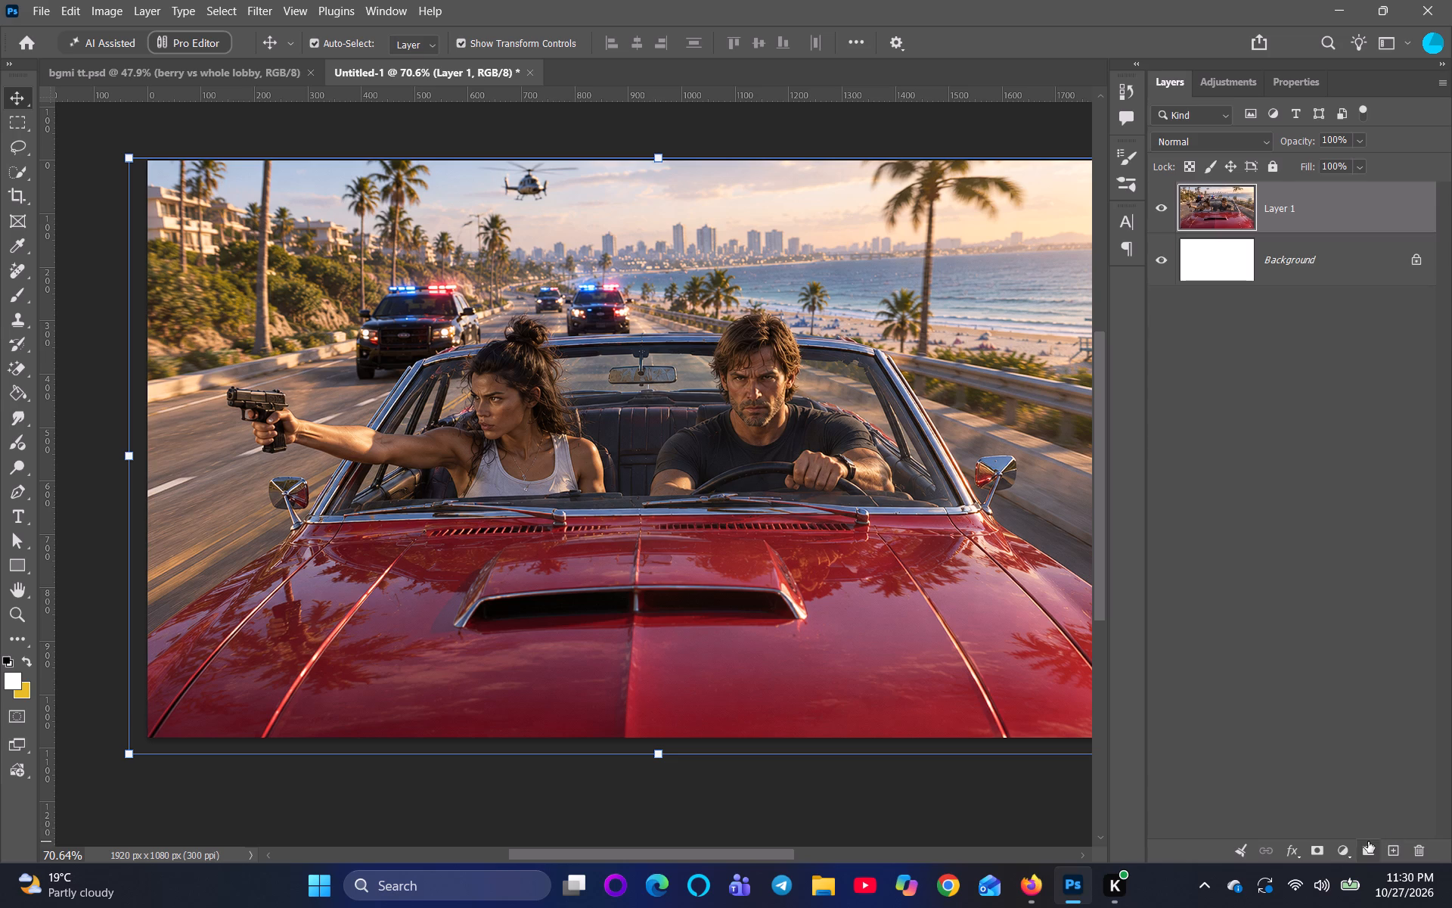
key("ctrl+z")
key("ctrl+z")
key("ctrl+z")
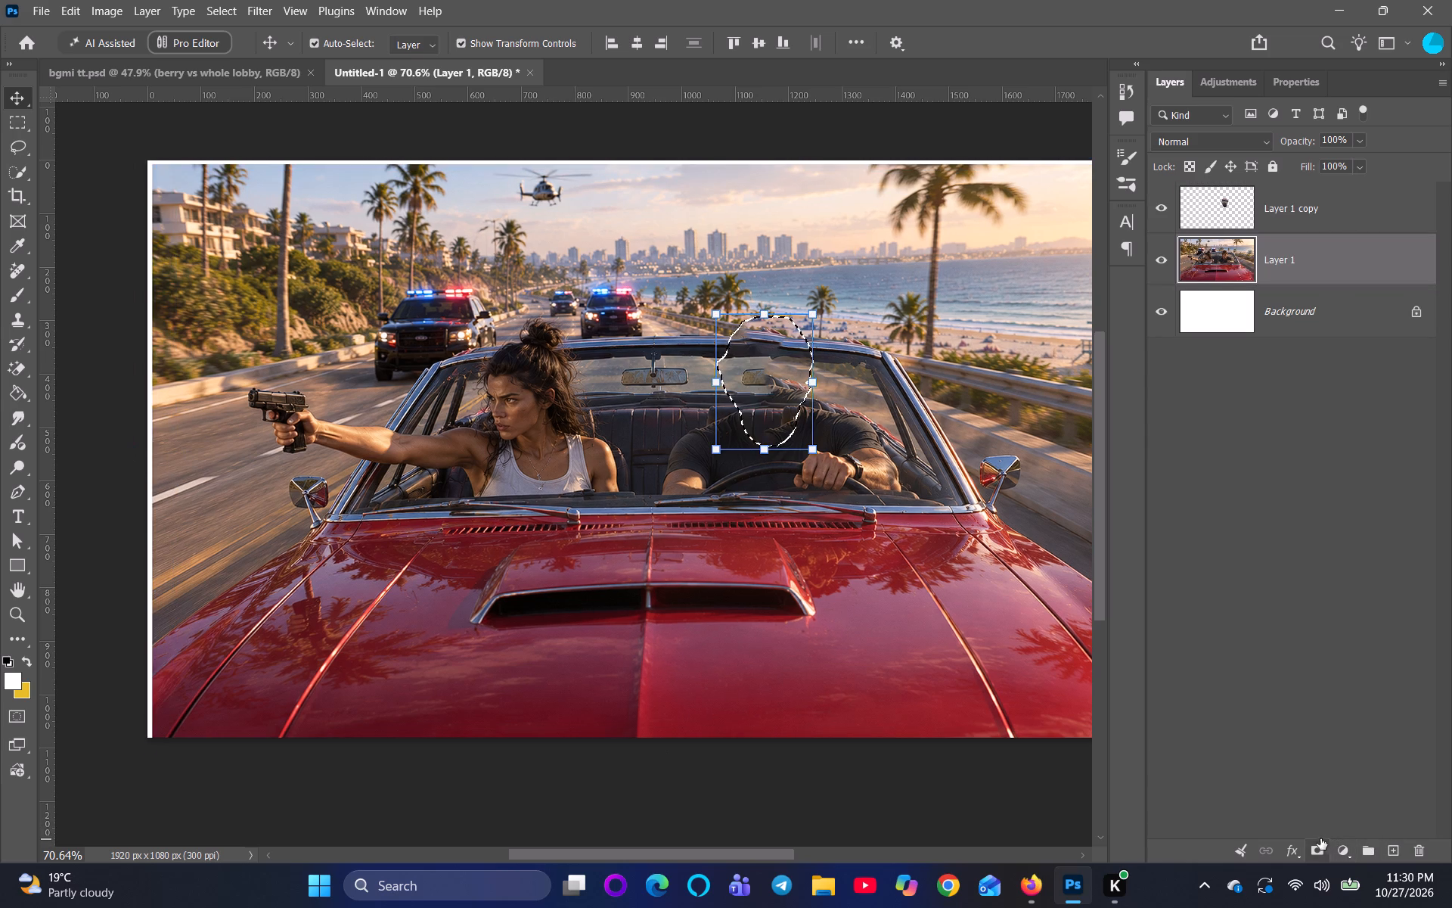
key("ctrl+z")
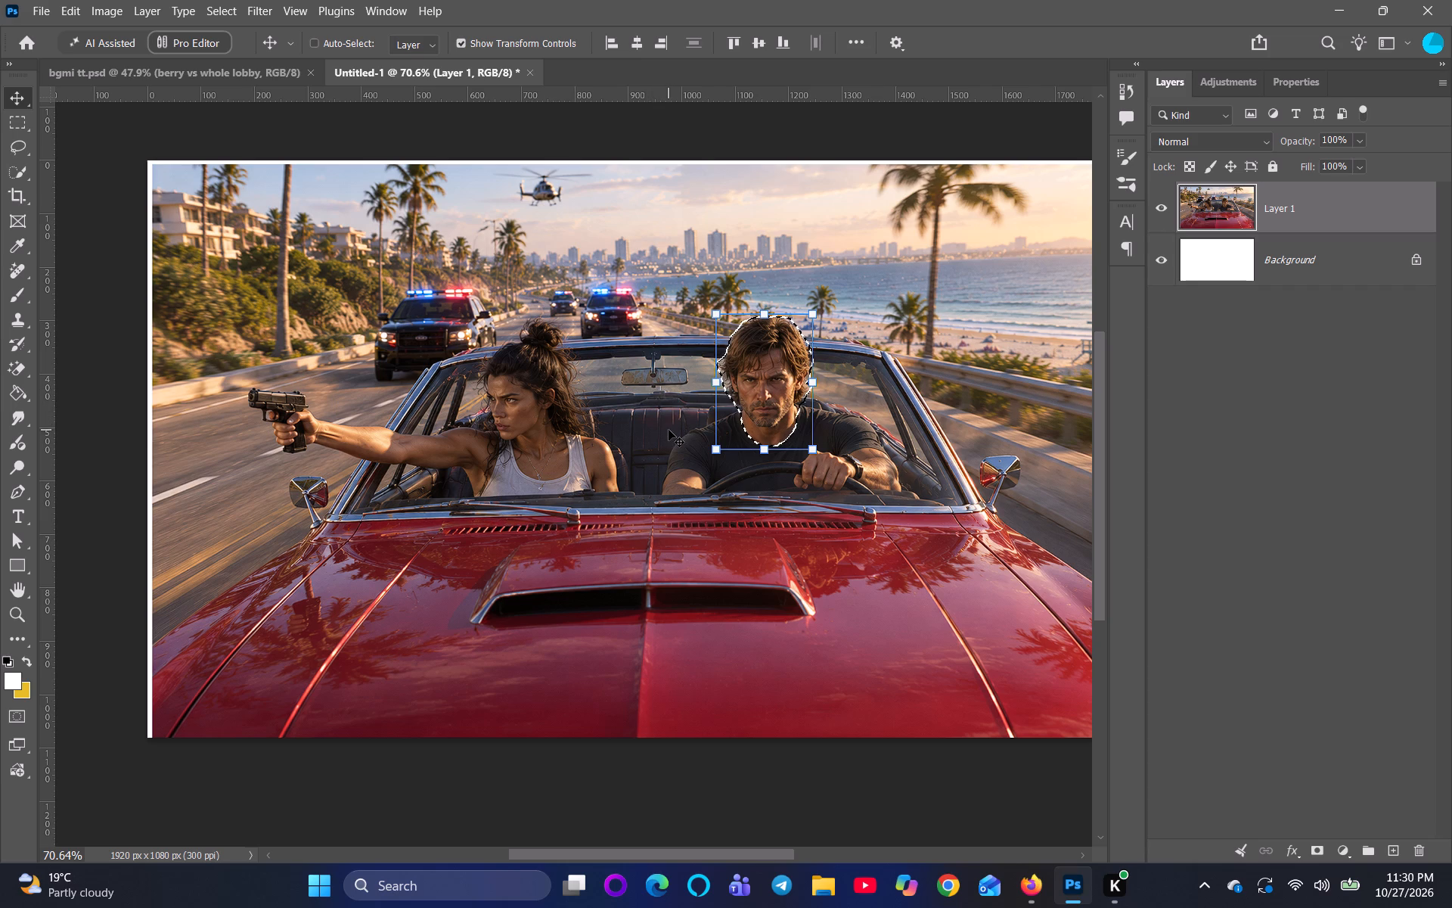
Undo the latest changes to the selection around the driver's head.
scroll(666, 437, "down", 3)
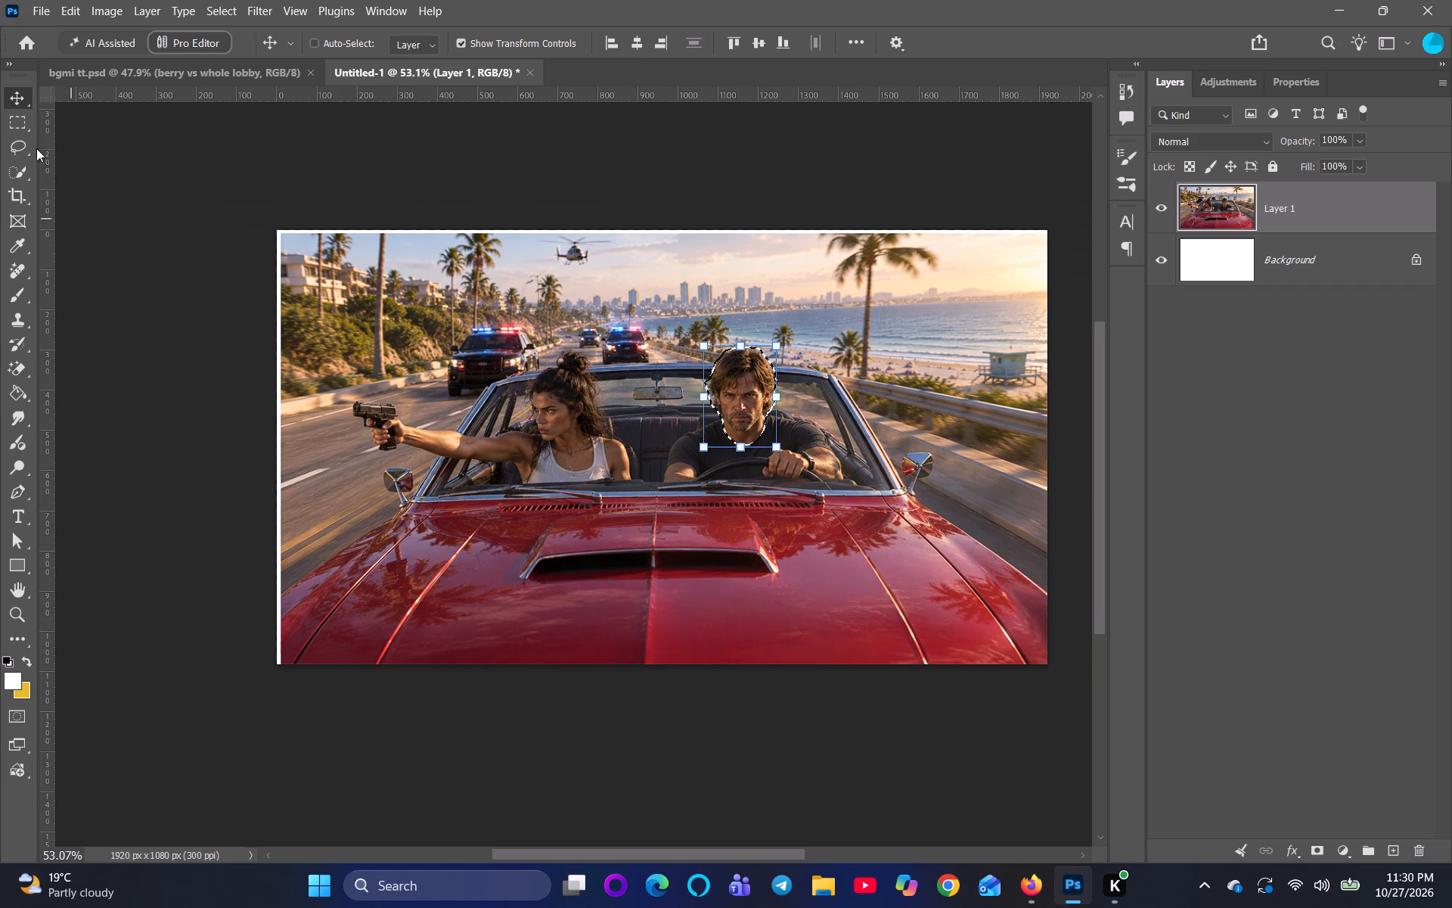
left_click(13, 101)
left_click(1258, 222)
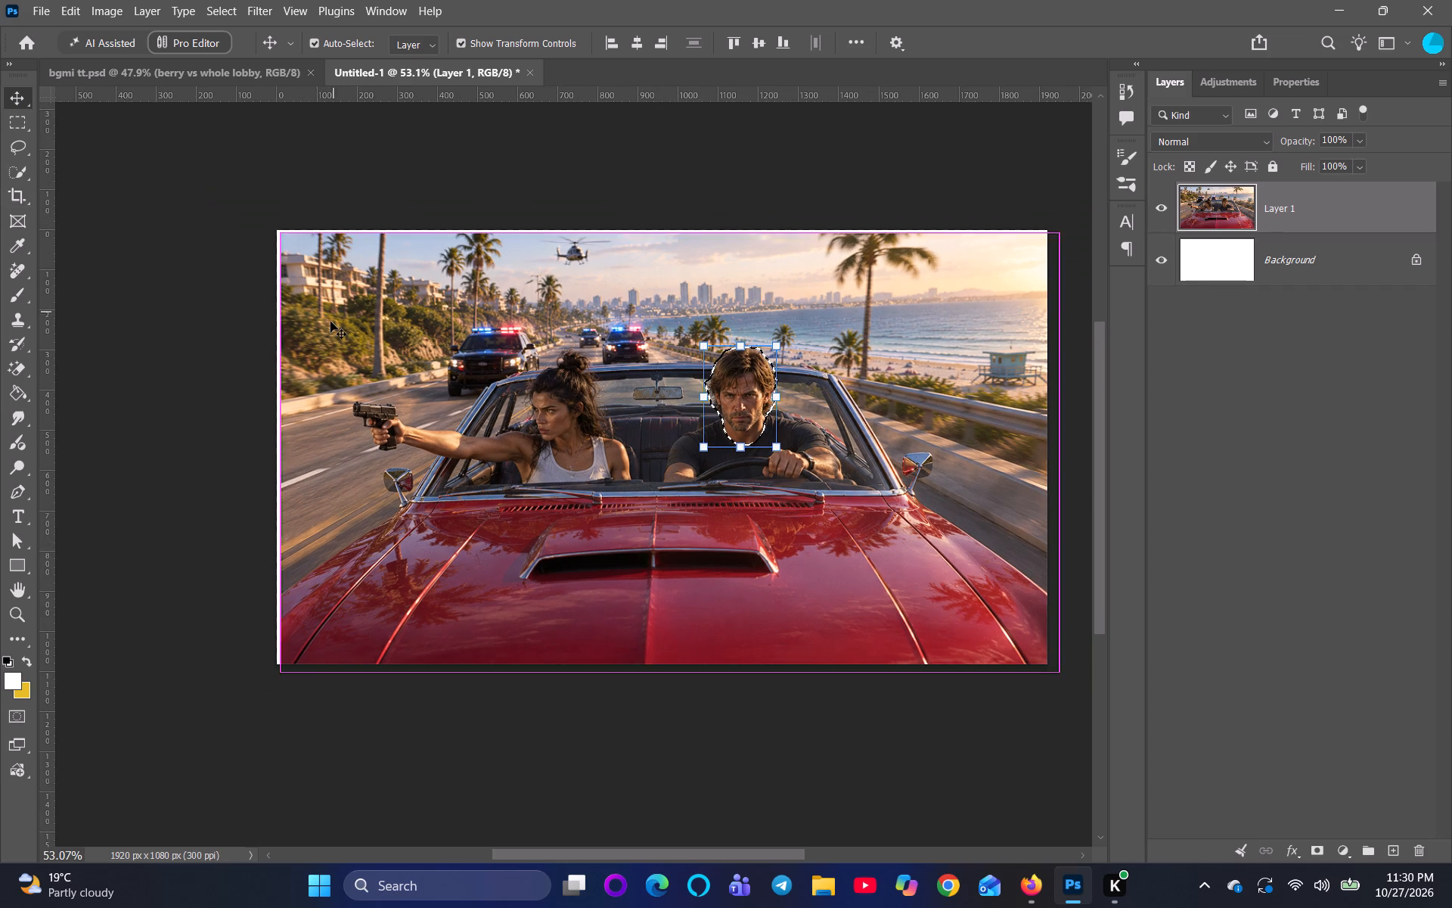
key("ctrl+z")
key("ctrl+z")
key("ctrl+z")
key("ctrl+z")
key("ctrl+z")
key("ctrl+z")
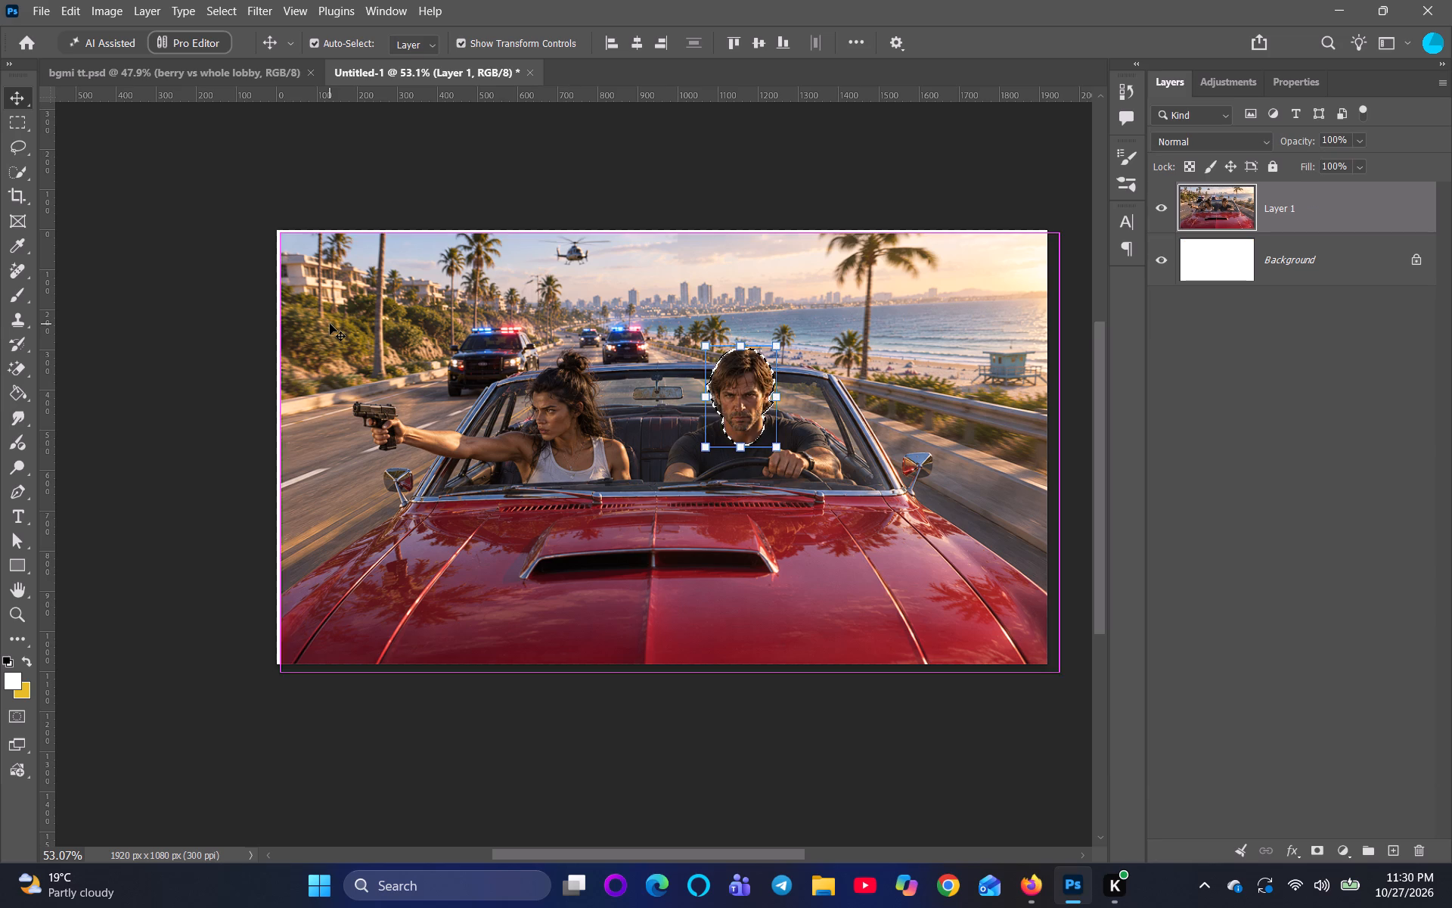
key("ctrl+z")
key("ctrl+z")
key("ctrl+z")
key("ctrl+z")
key("ctrl+z")
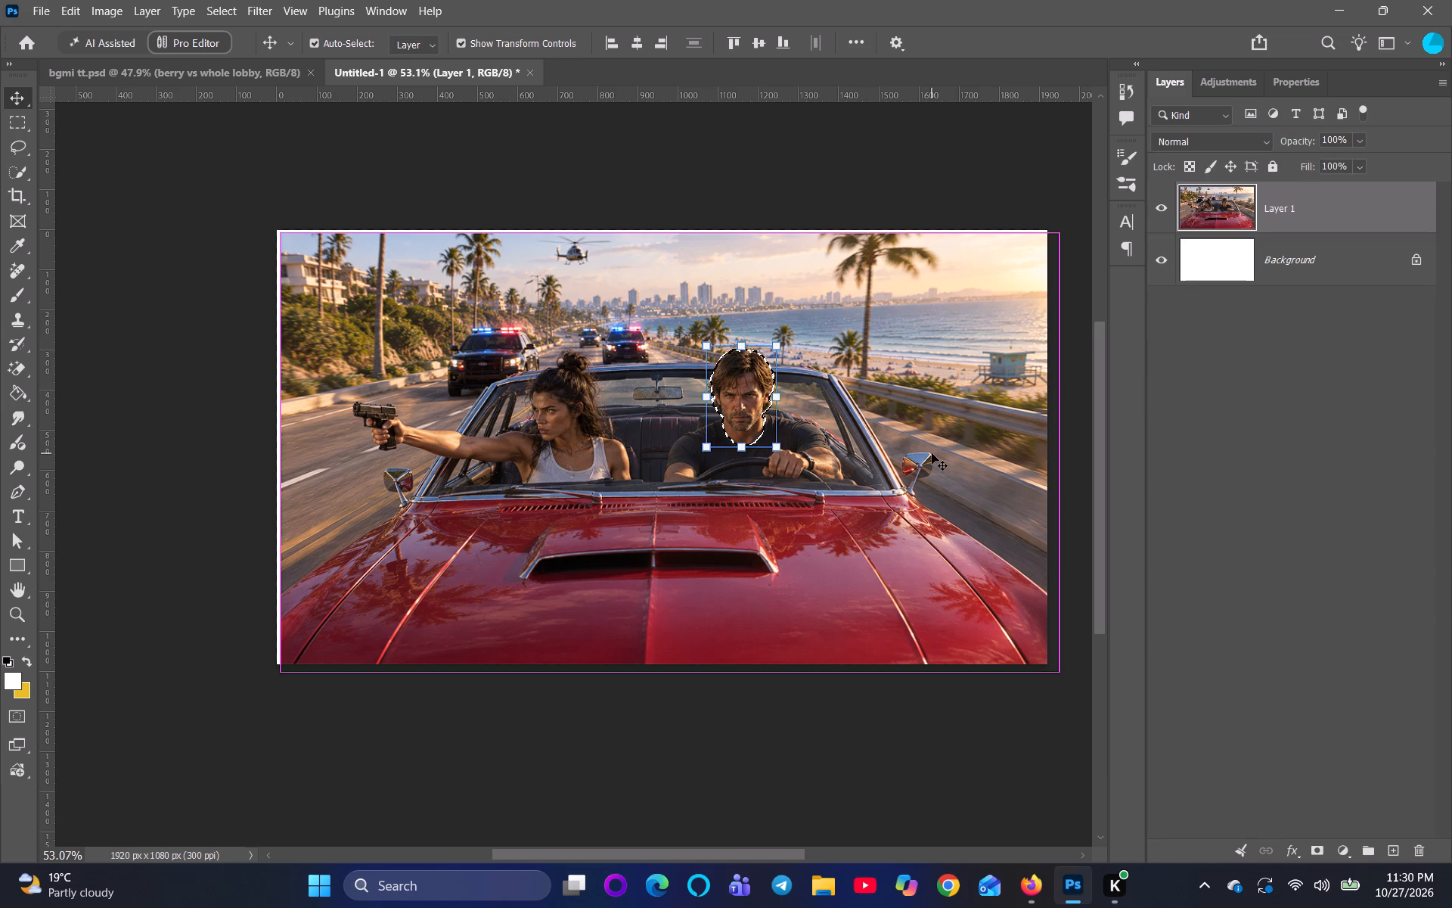
key("ctrl+z")
key("ctrl+z")
key("ctrl+z")
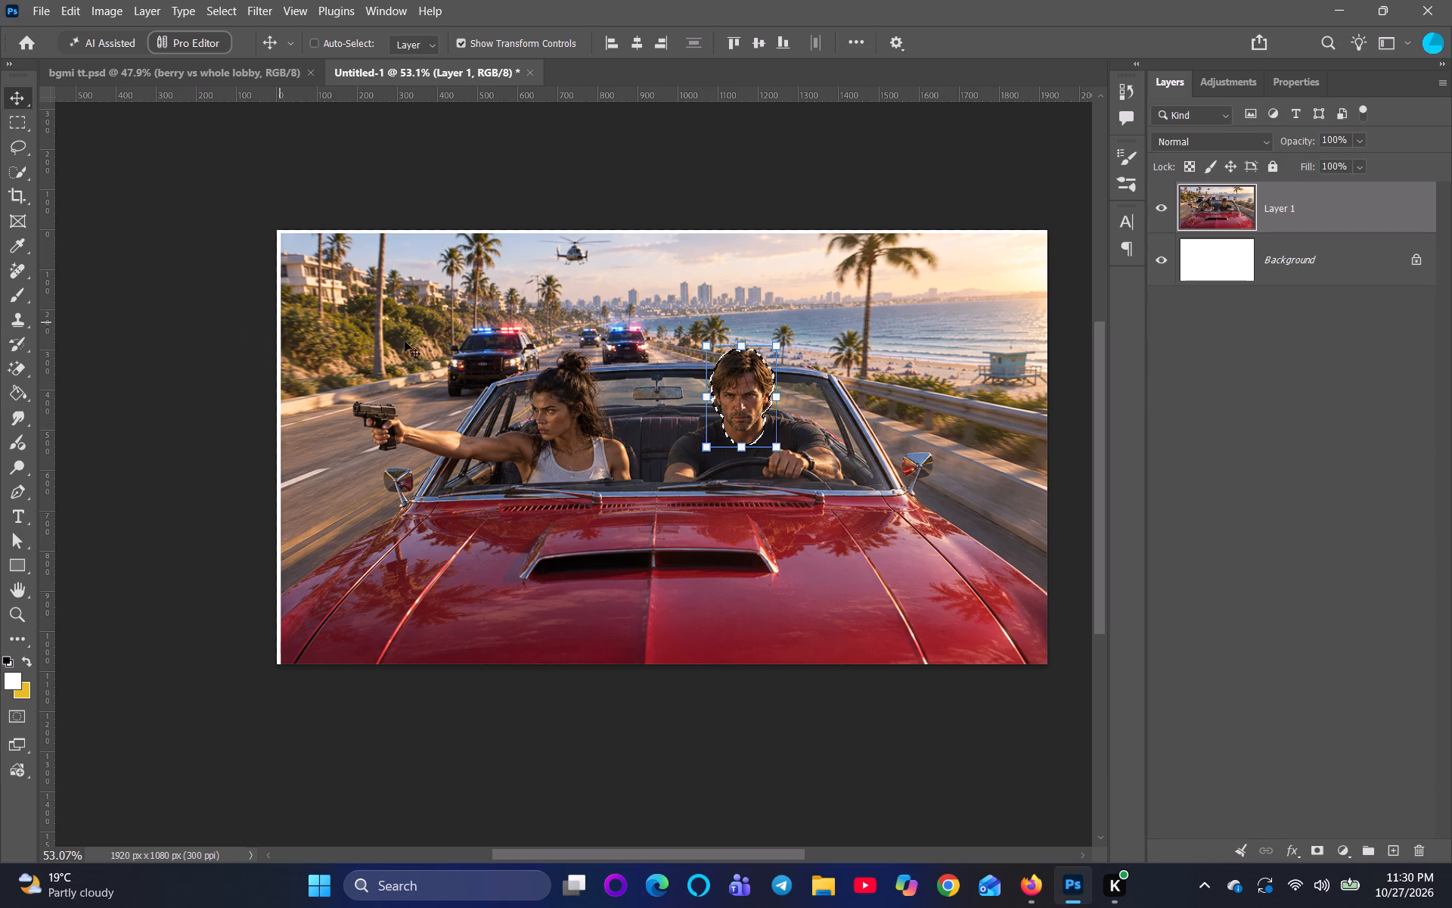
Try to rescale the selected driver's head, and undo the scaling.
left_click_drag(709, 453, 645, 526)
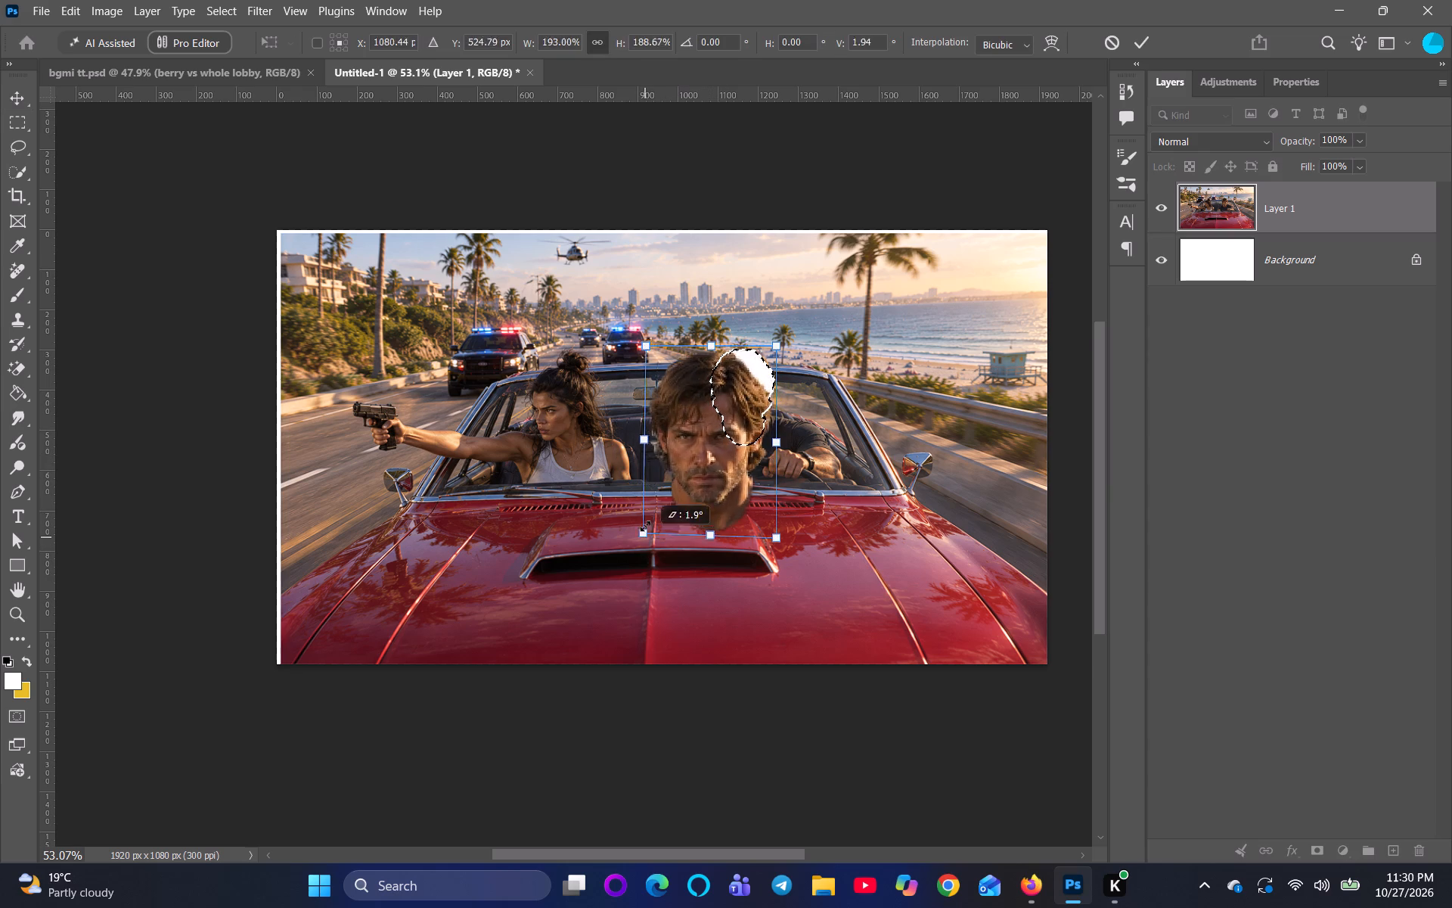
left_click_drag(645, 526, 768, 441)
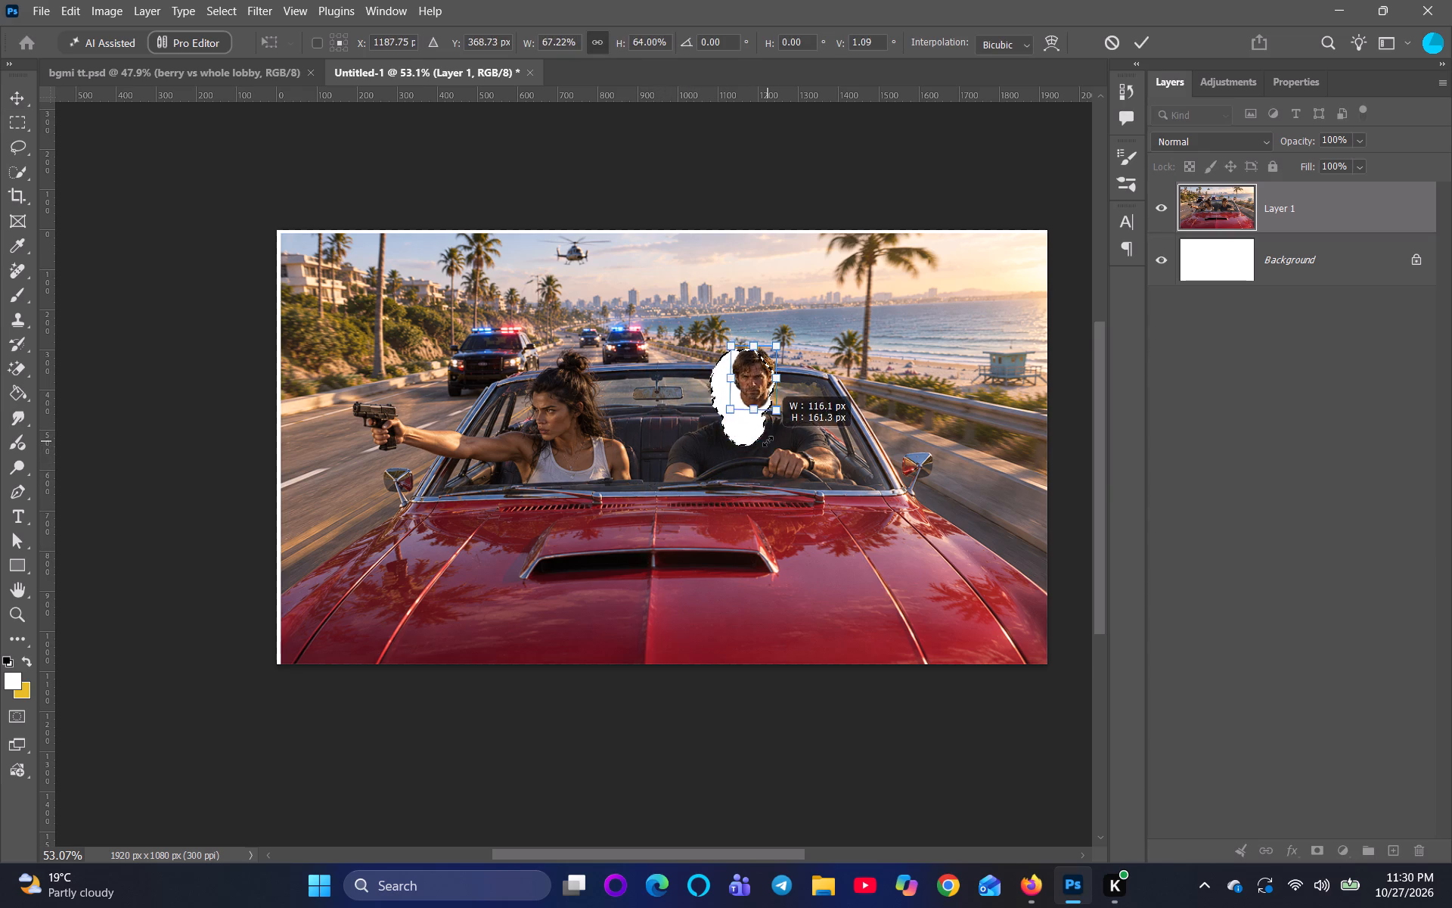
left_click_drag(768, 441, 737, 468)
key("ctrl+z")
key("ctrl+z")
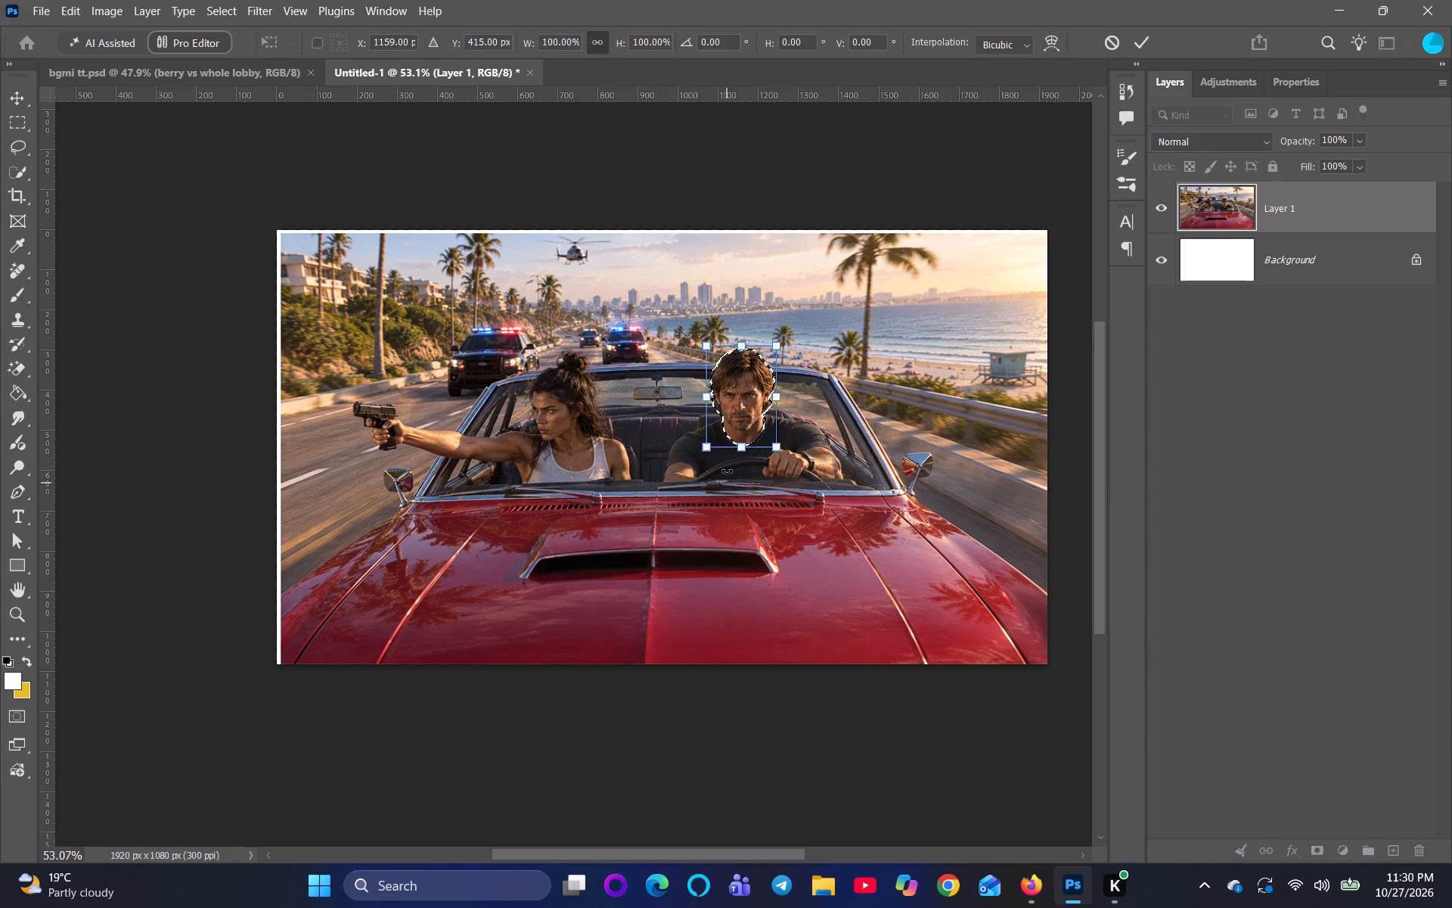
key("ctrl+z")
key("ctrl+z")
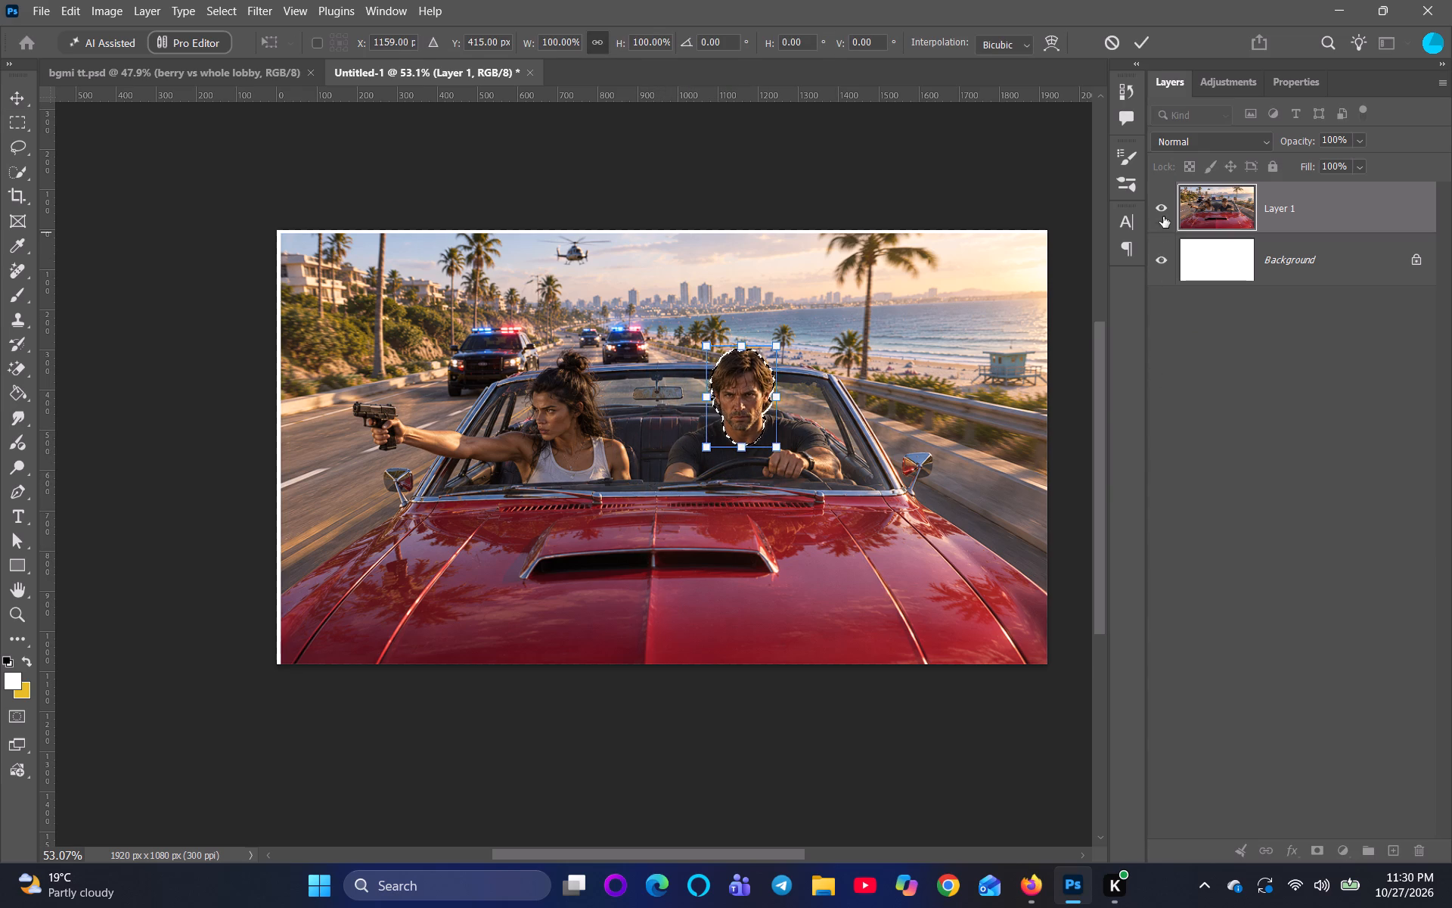
Undo back to before the driver's head was selected and the chase image was enlarged.
left_click(1163, 206)
left_click(1163, 207)
key("ctrl+z")
key("ctrl+z")
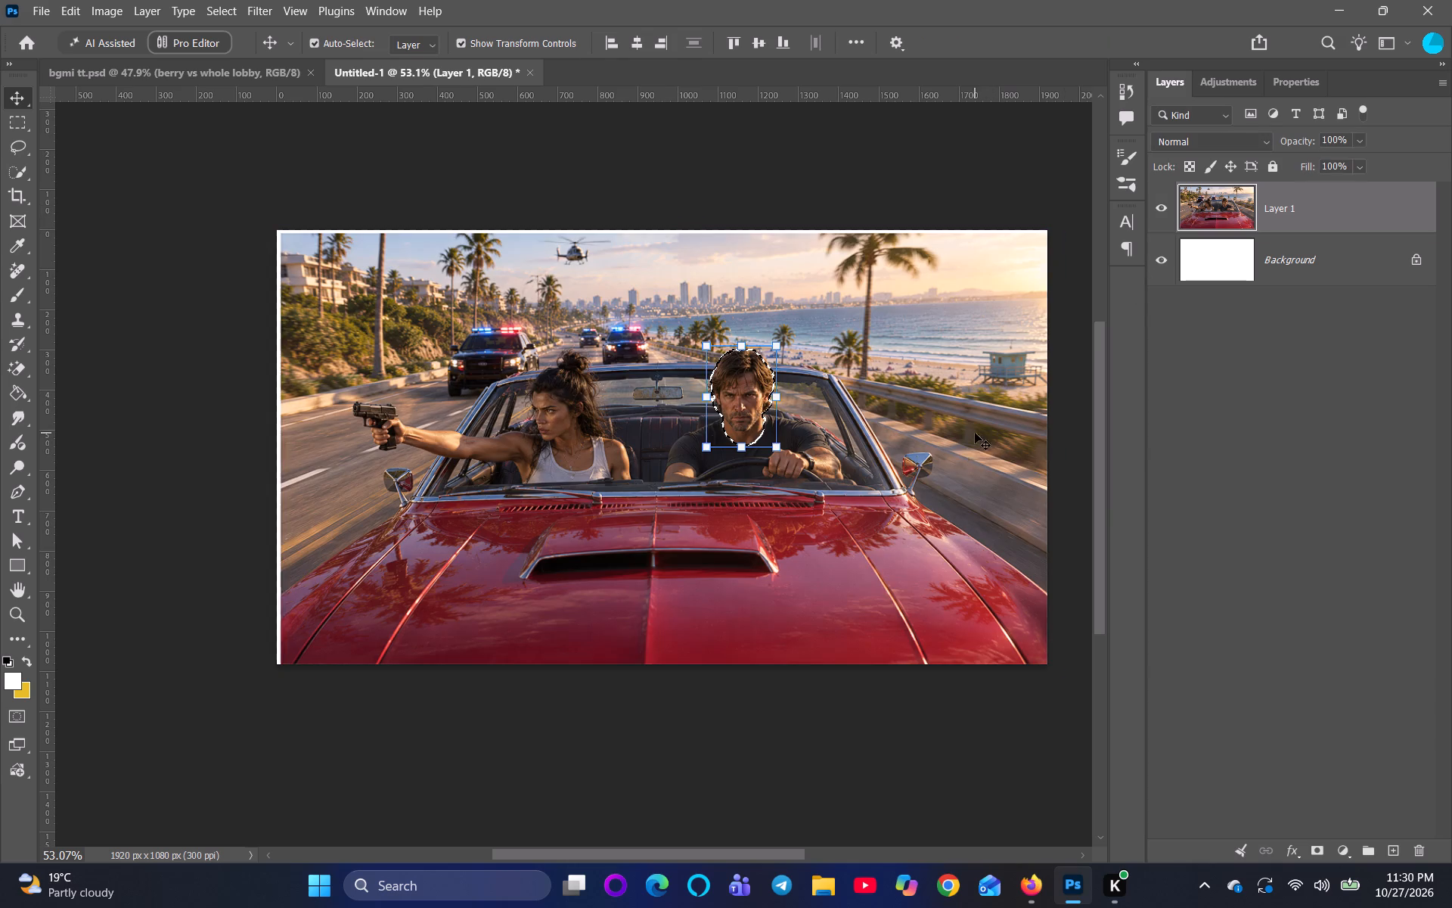
key("ctrl+z")
key("ctrl+z")
key("ctrl+z")
key("ctrl+z")
key("ctrl+z")
key("ctrl+z")
key("ctrl+z")
key("ctrl+z")
key("ctrl+z")
key("ctrl+z")
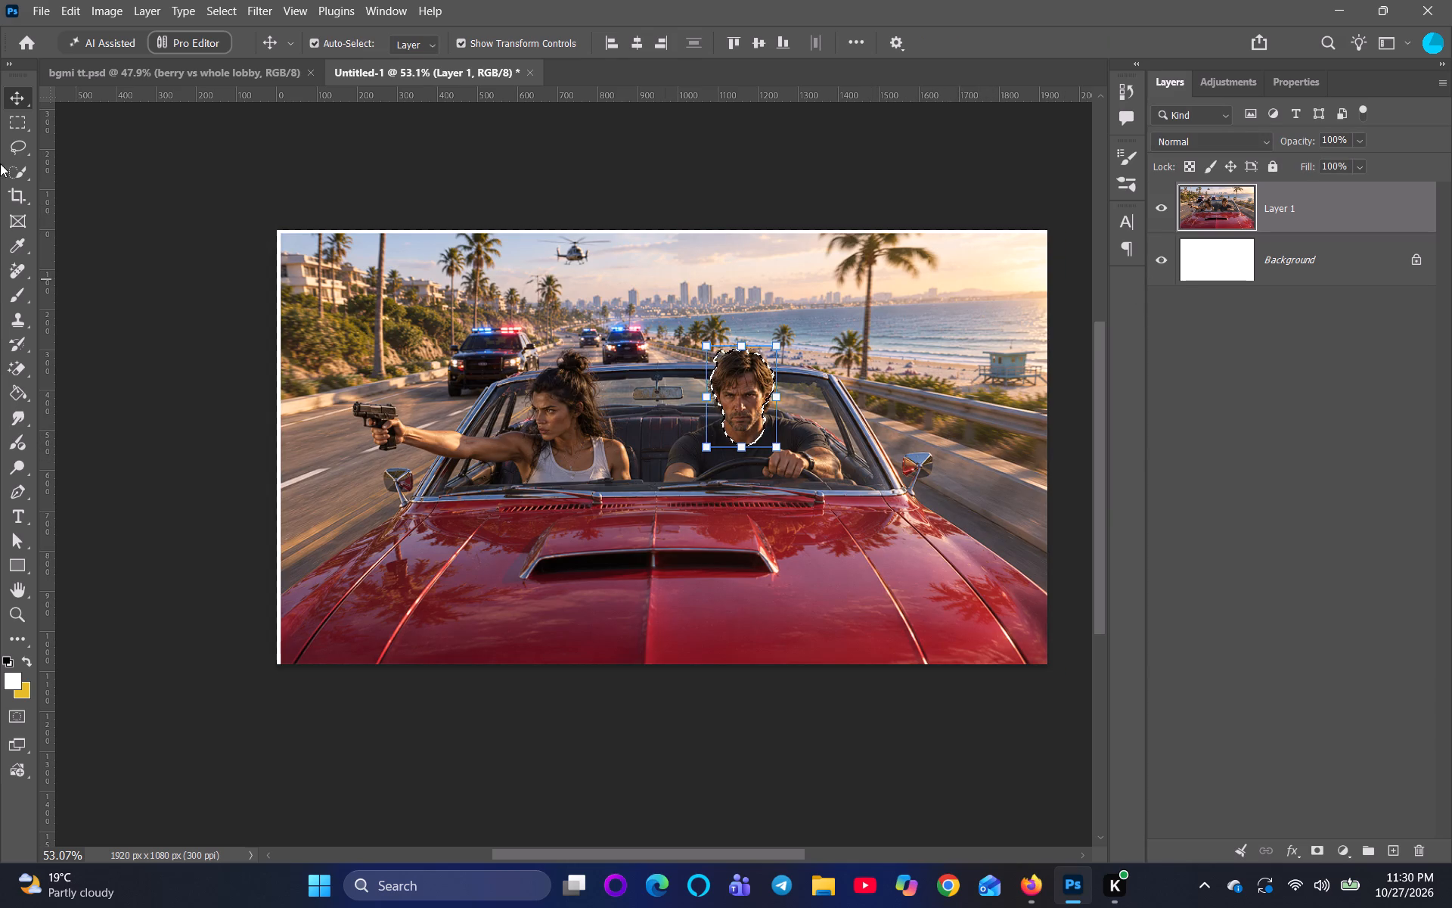
left_click(26, 107)
left_click(30, 121)
left_click(15, 91)
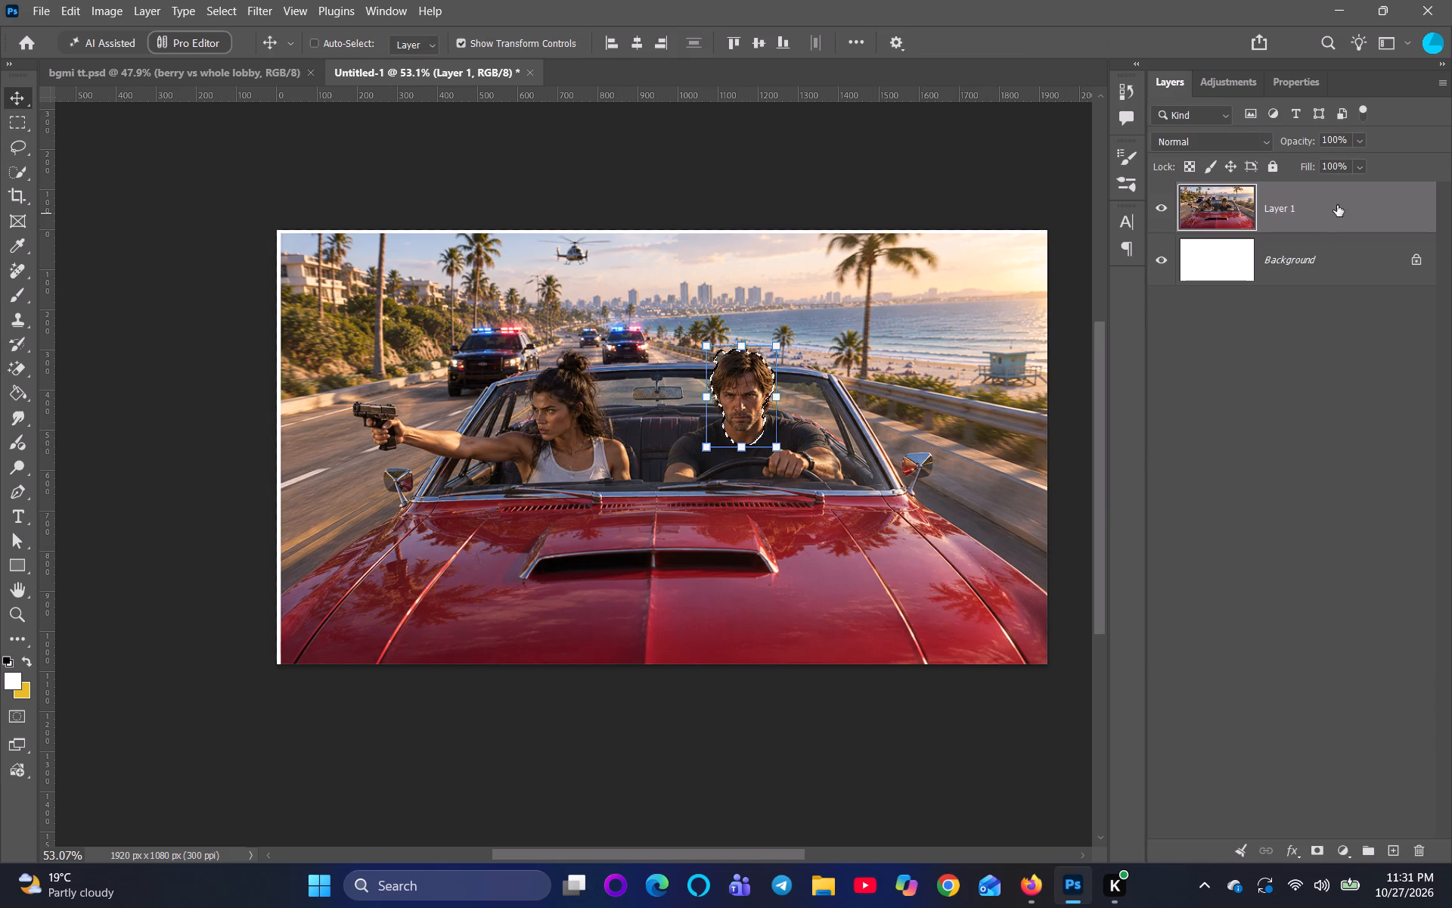
left_click(1337, 205)
left_click(1163, 210)
left_click(1159, 212)
key("ctrl+z")
key("ctrl+z")
key("ctrl+z")
key("ctrl+z")
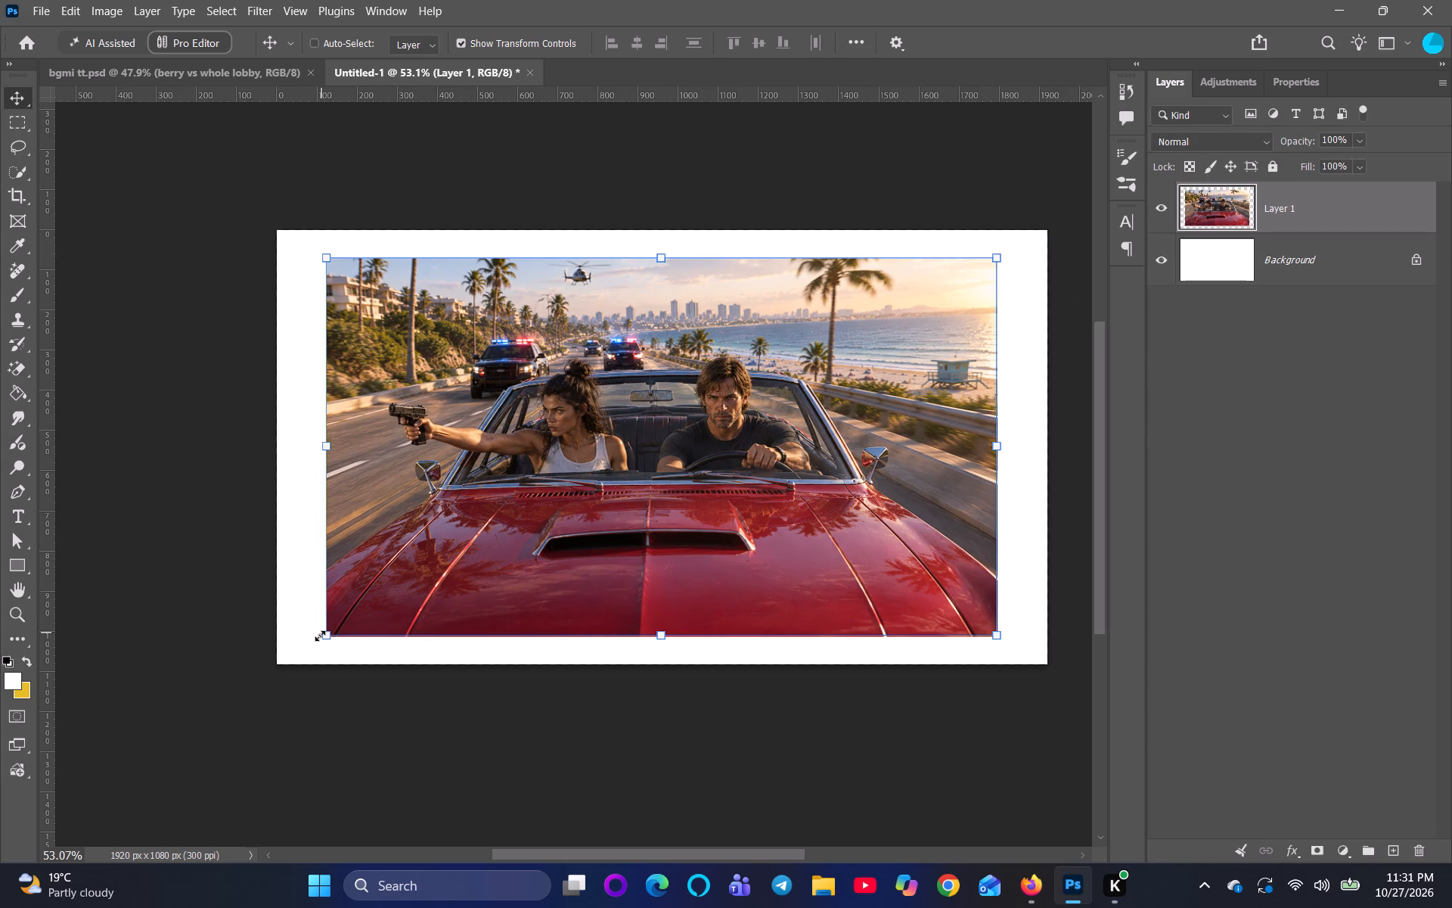
Enlarge the chase image proportionally to about 115% so it covers the whole white canvas.
left_click_drag(320, 636, 268, 653)
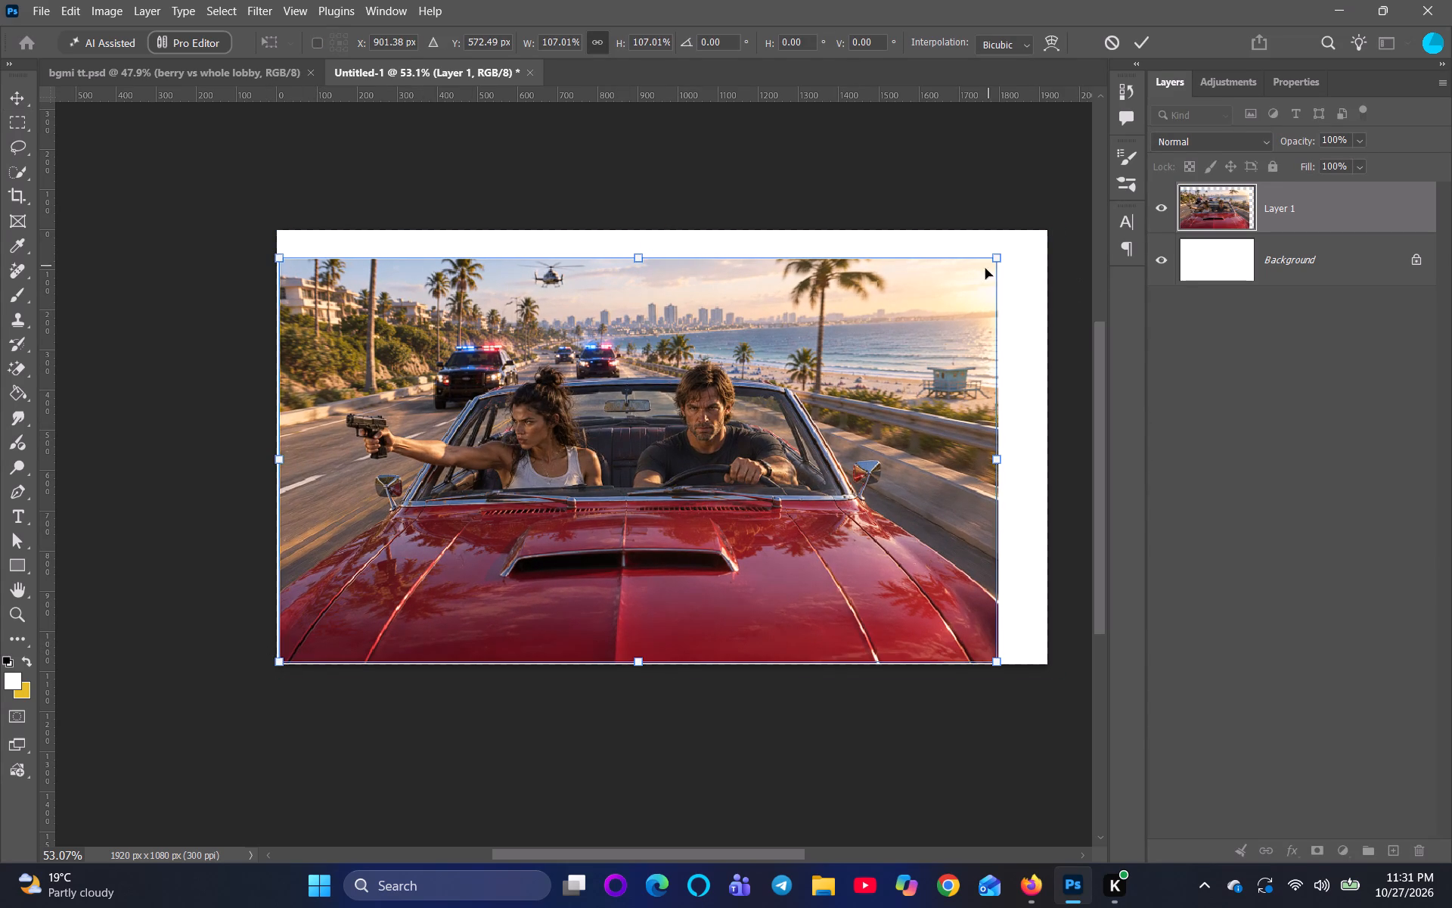
left_click_drag(994, 260, 1053, 242)
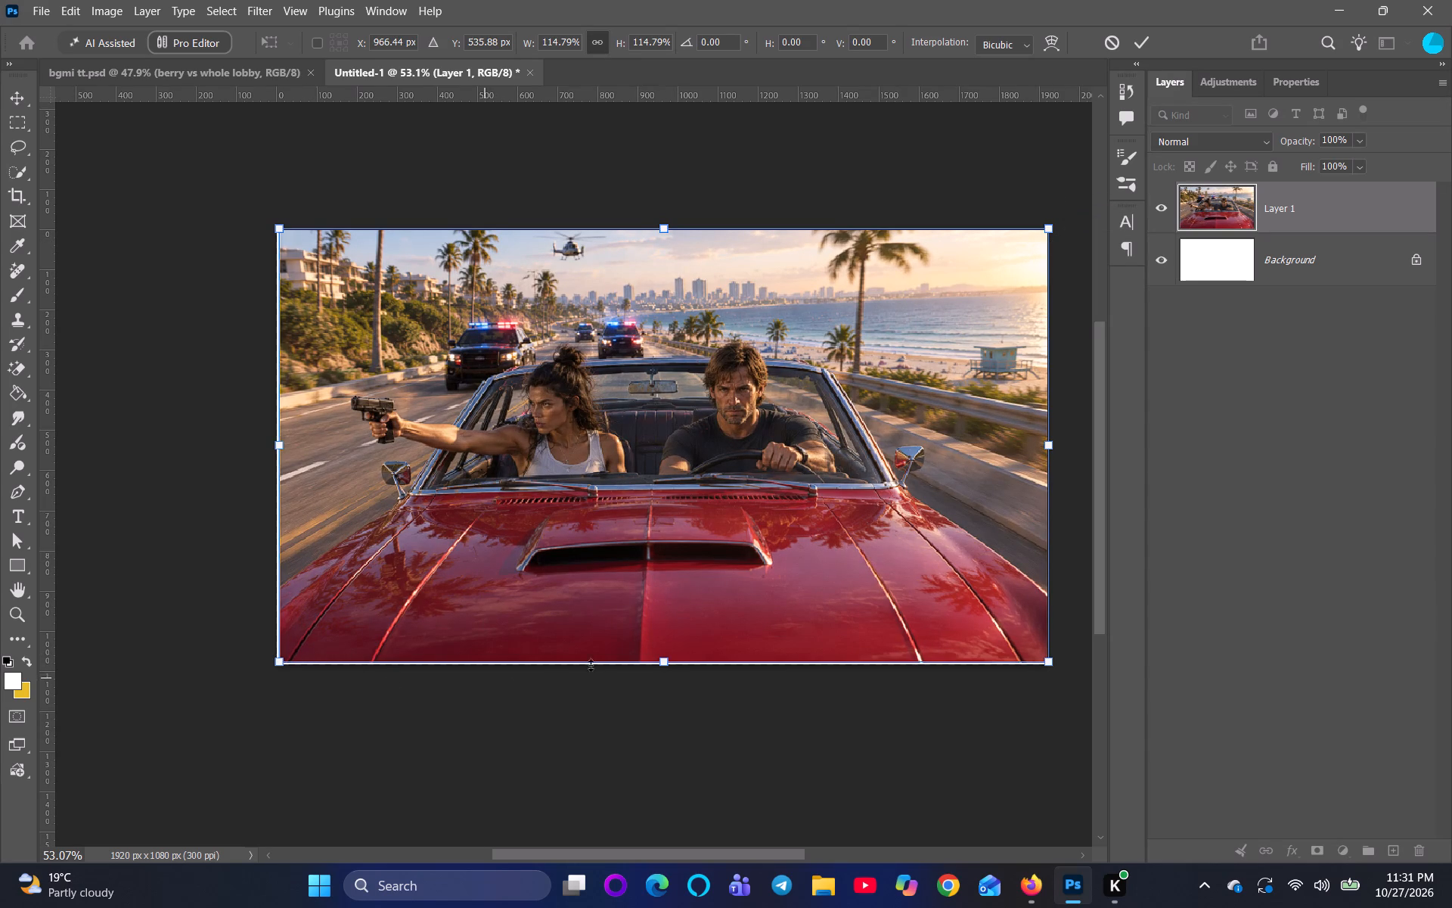
left_click_drag(657, 661, 646, 723)
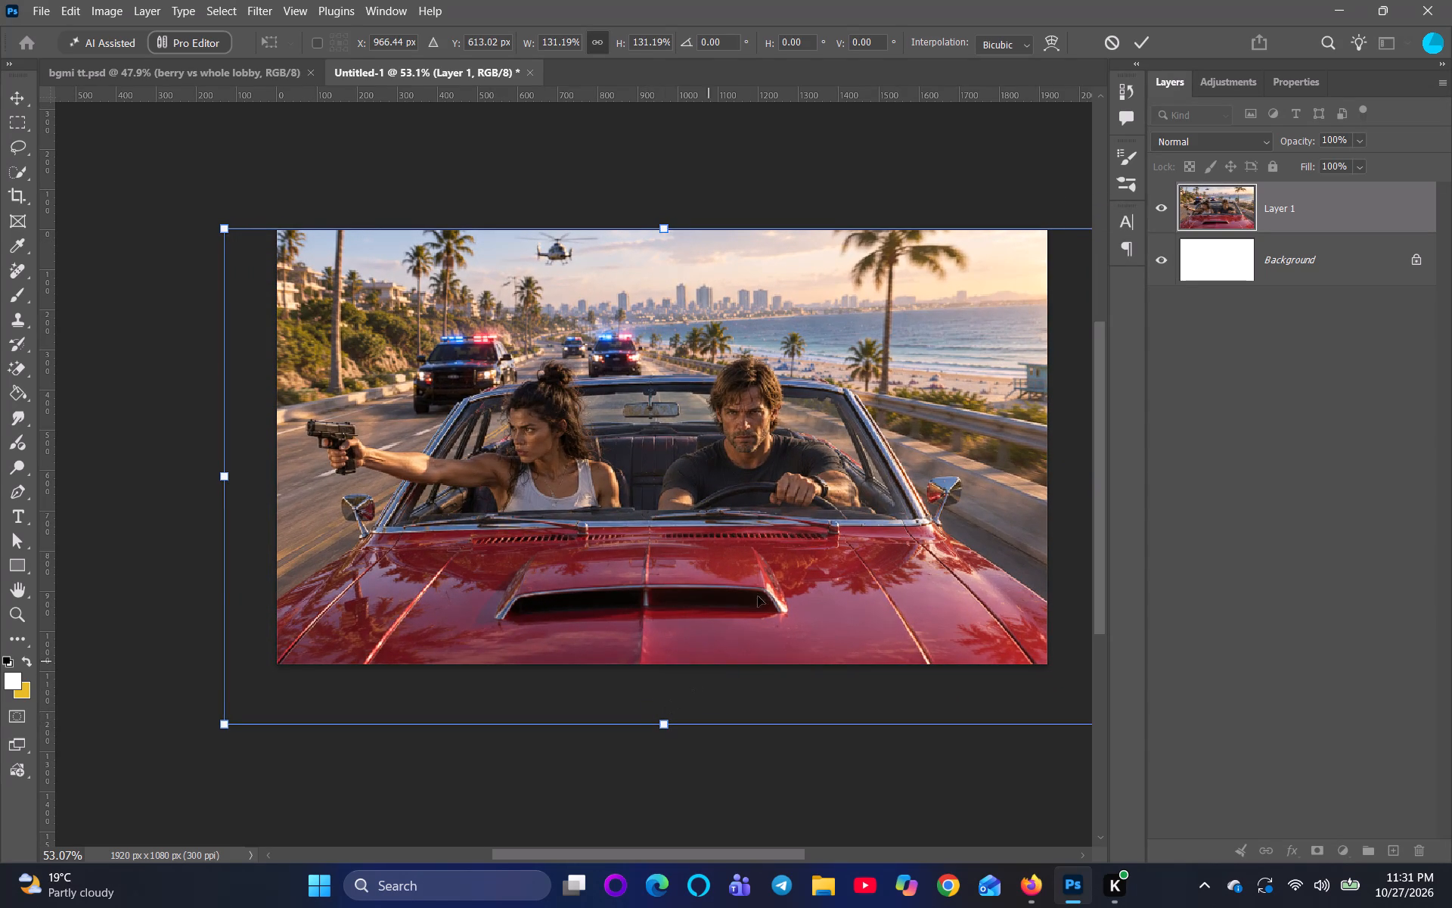
left_click_drag(672, 727, 664, 718)
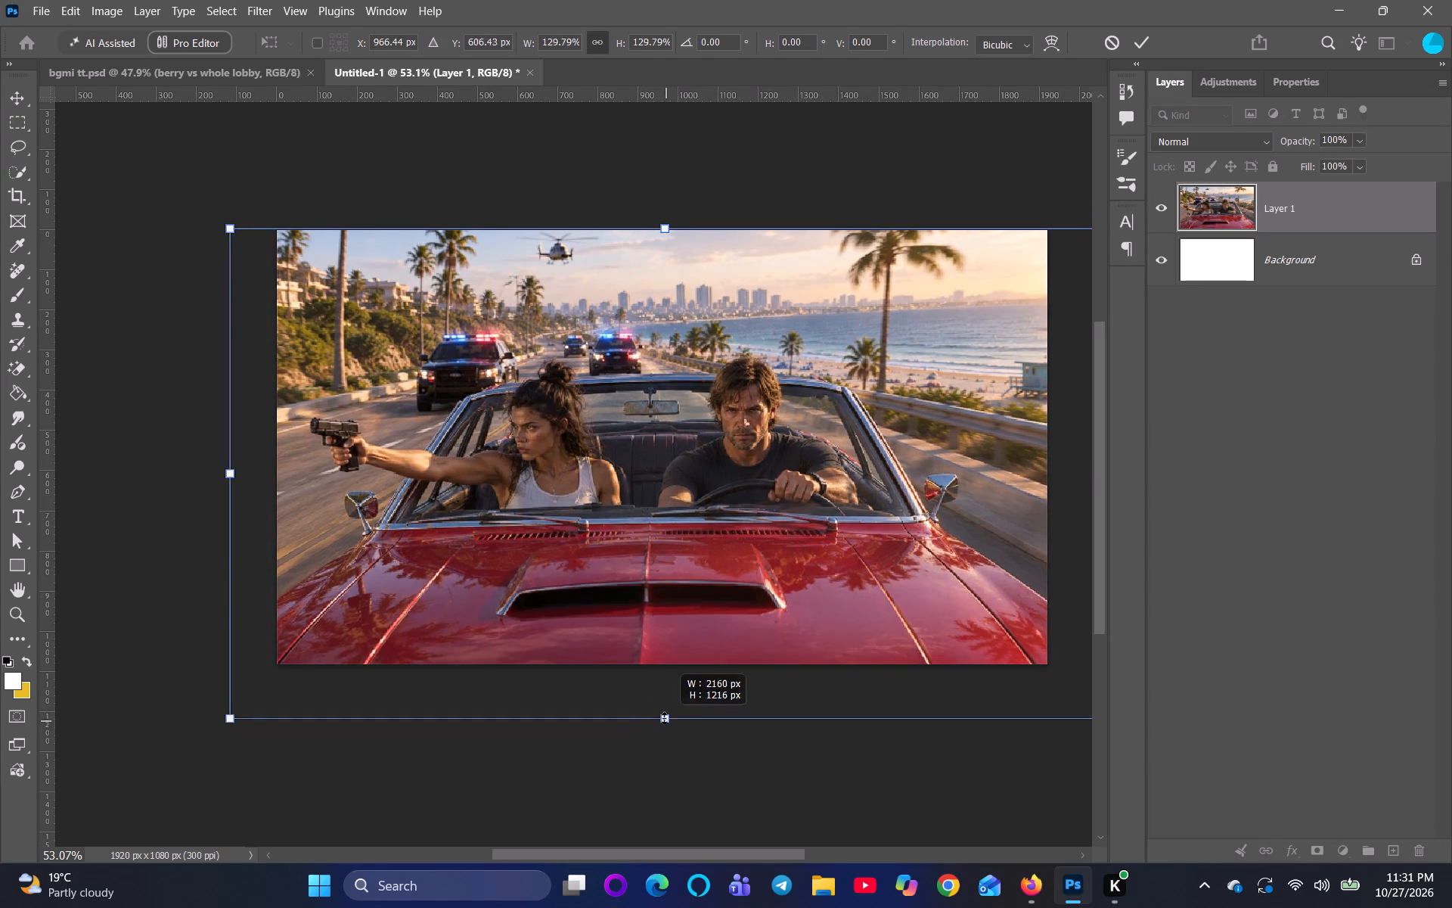
left_click_drag(664, 718, 652, 667)
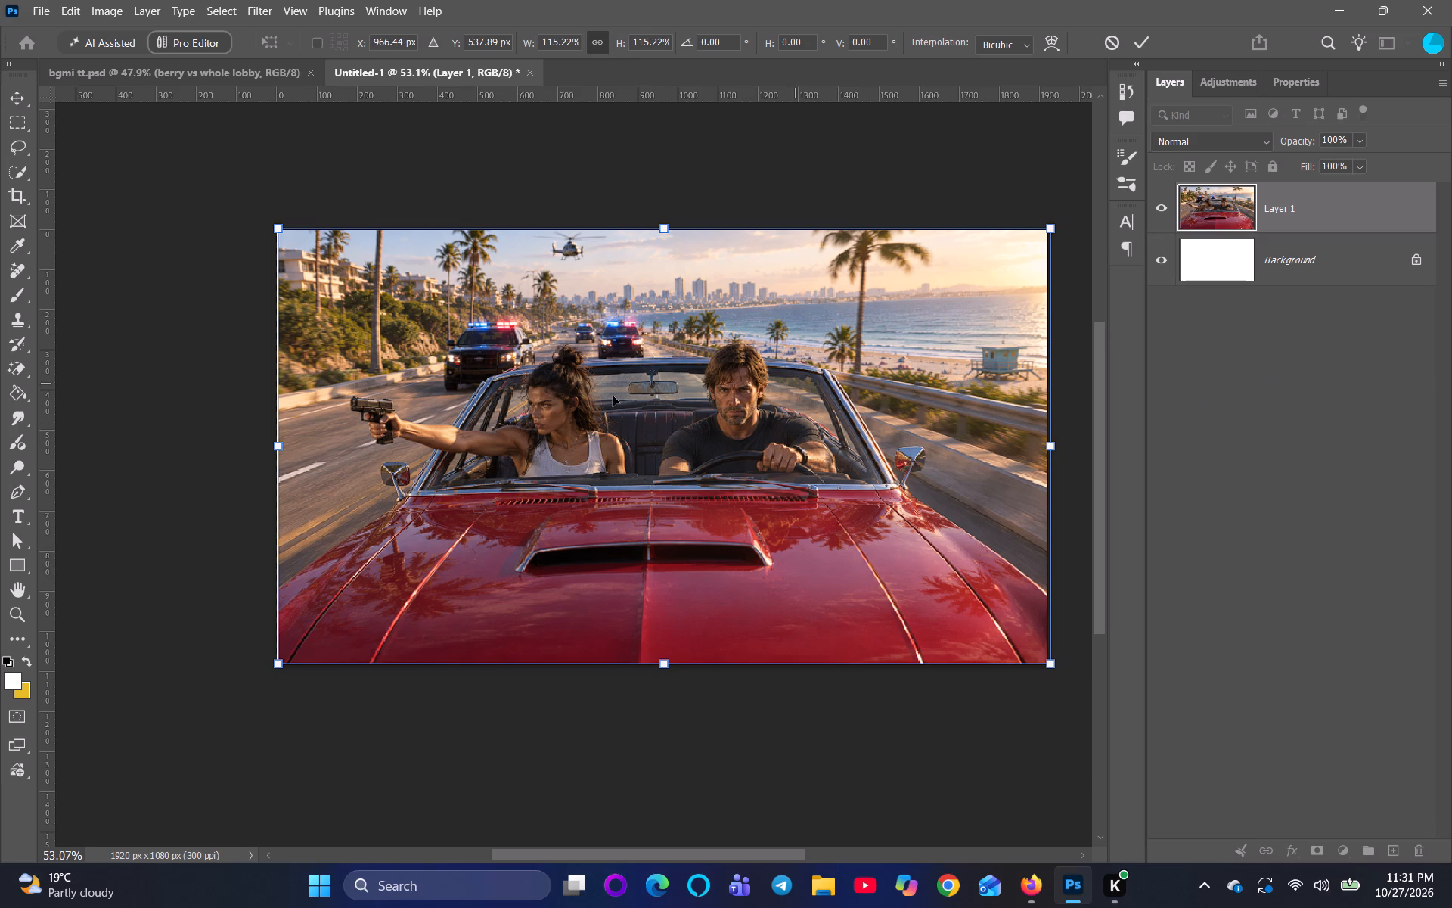
scroll(305, 346, "up", 2)
left_click(10, 156)
Select the driver's face, neck and hair with the Quick Selection tool.
scroll(1126, 435, "up", 4)
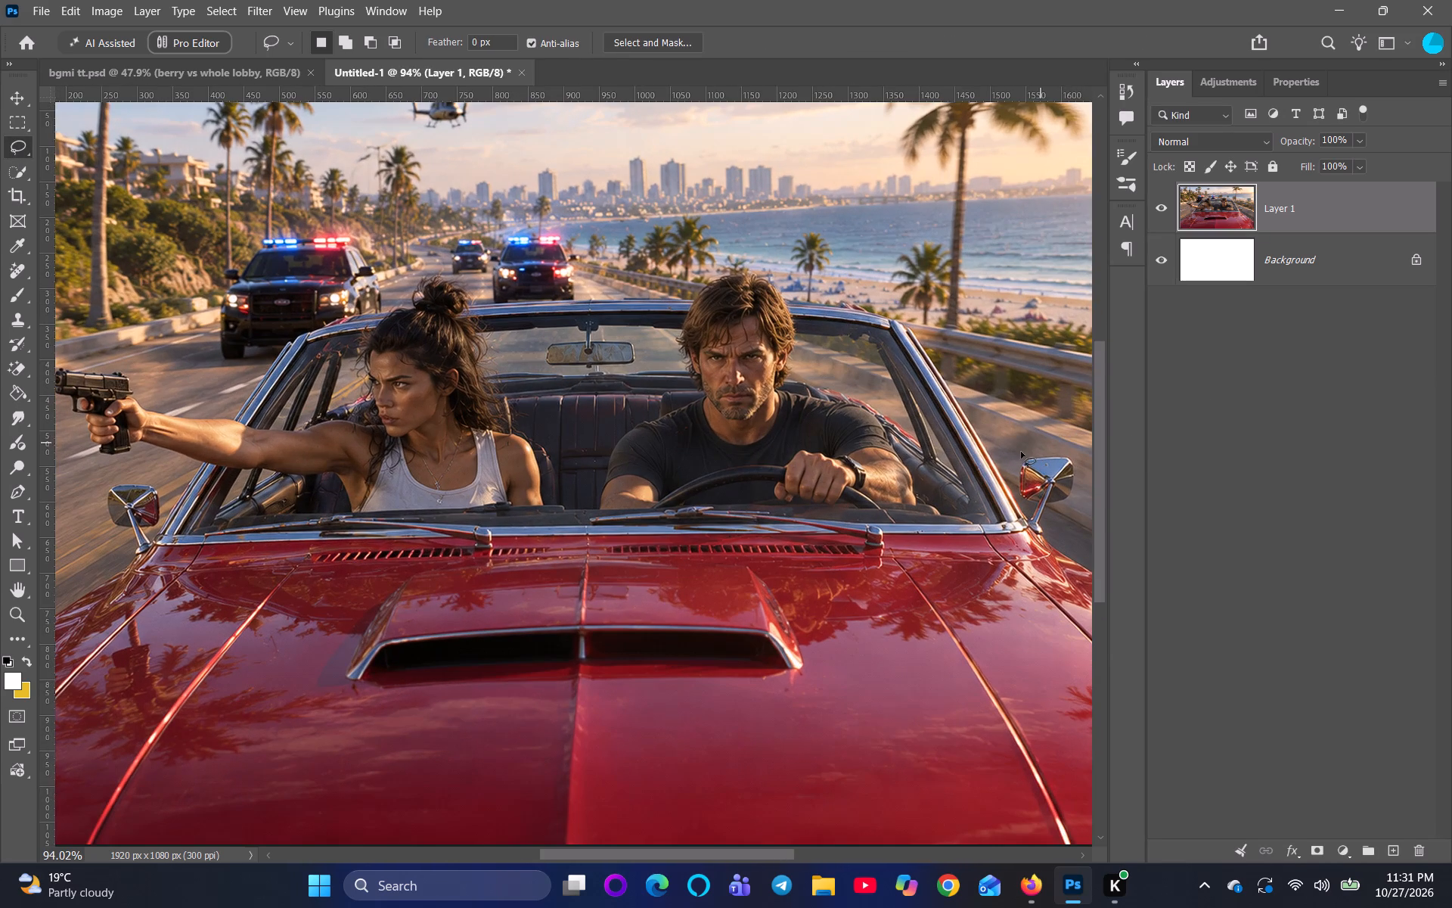
right_click(11, 141)
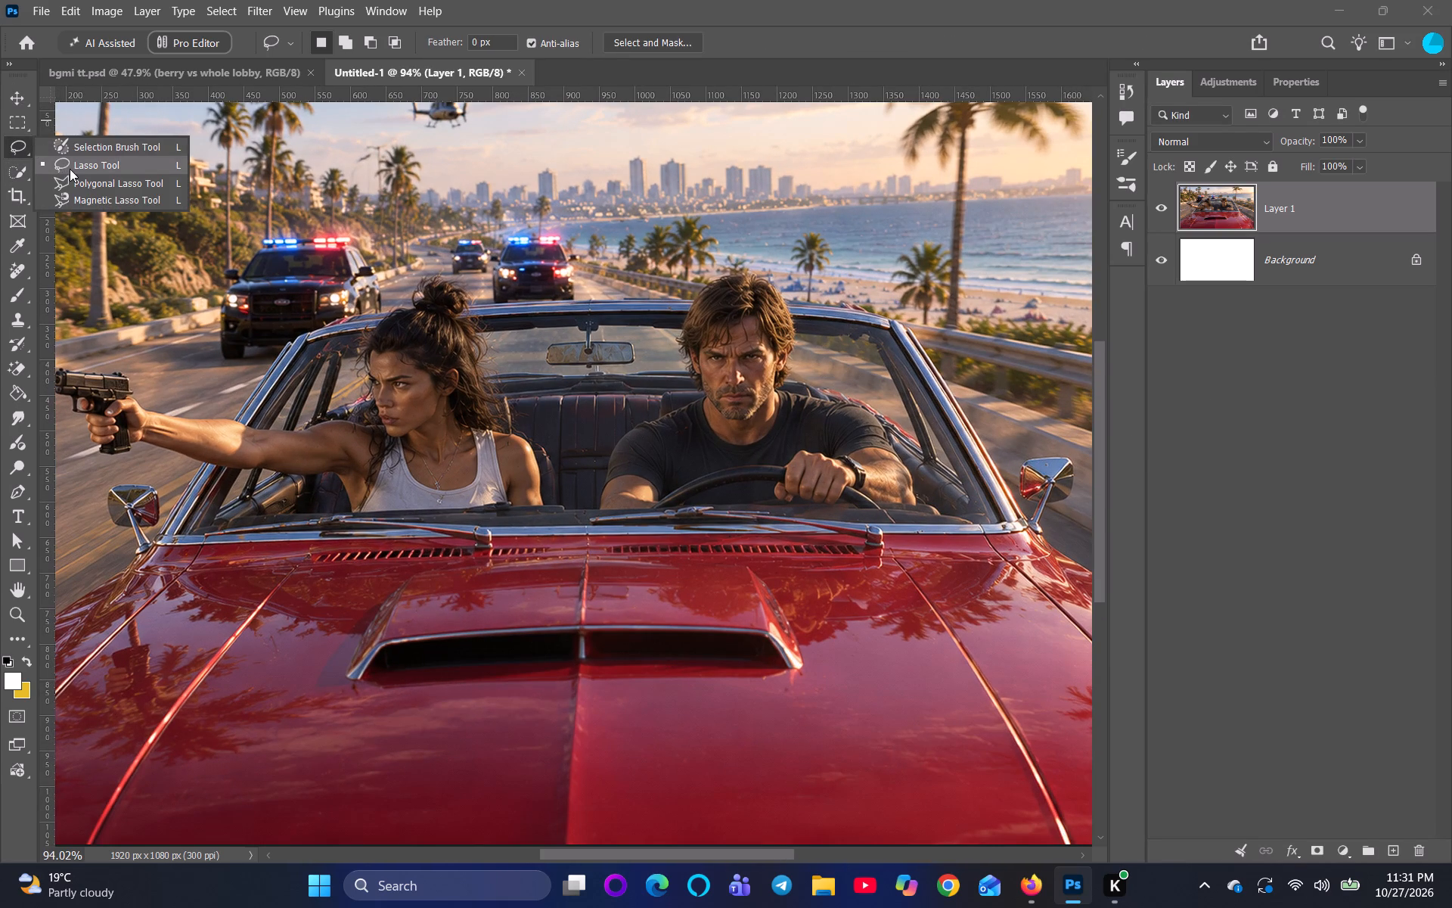
right_click(17, 168)
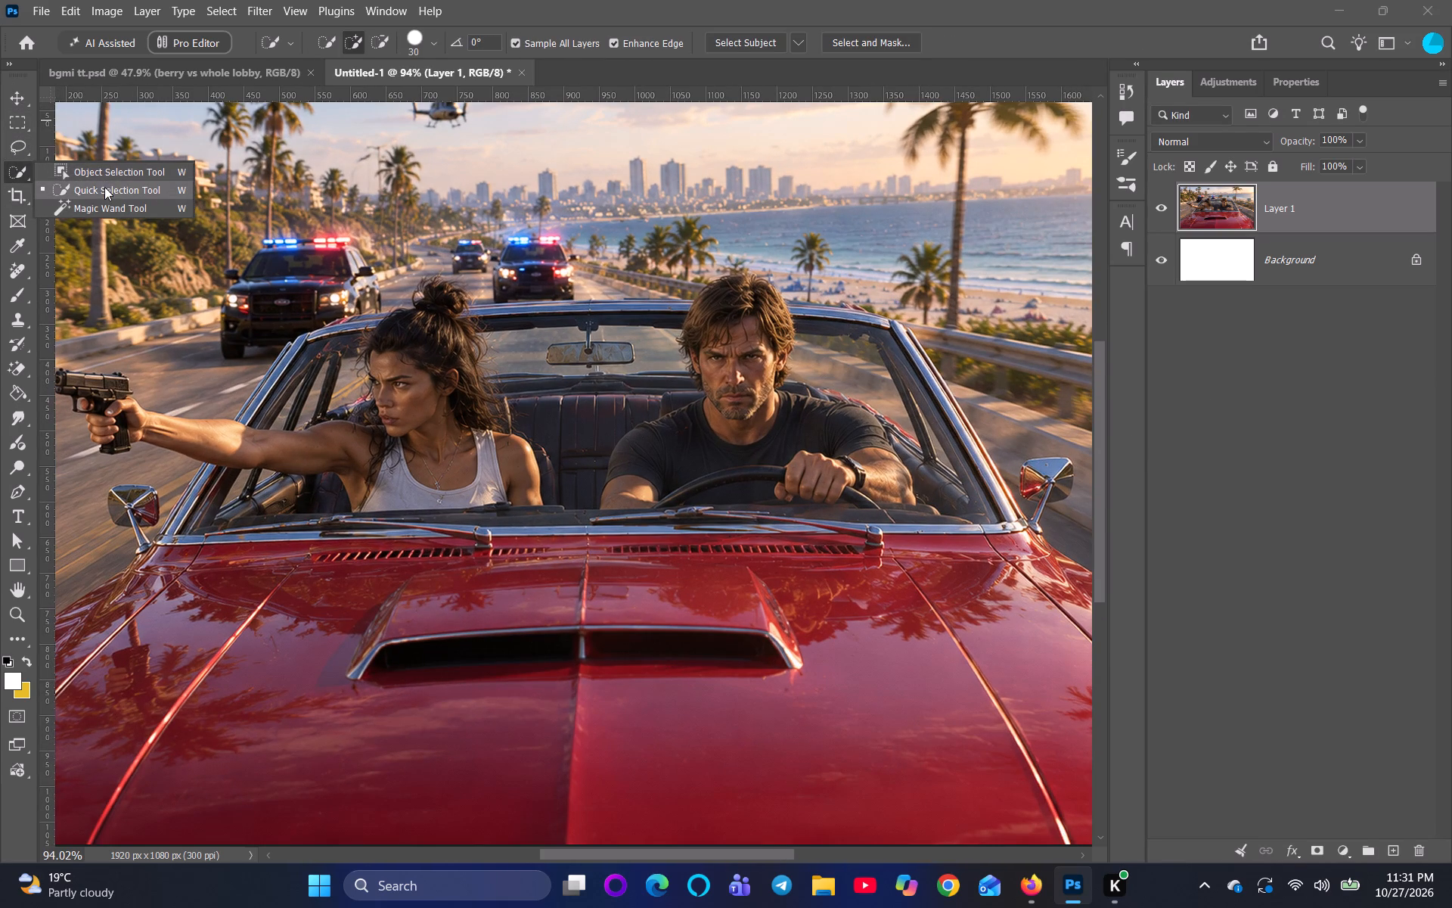
left_click(104, 187)
scroll(855, 399, "up", 2)
left_click_drag(695, 391, 703, 405)
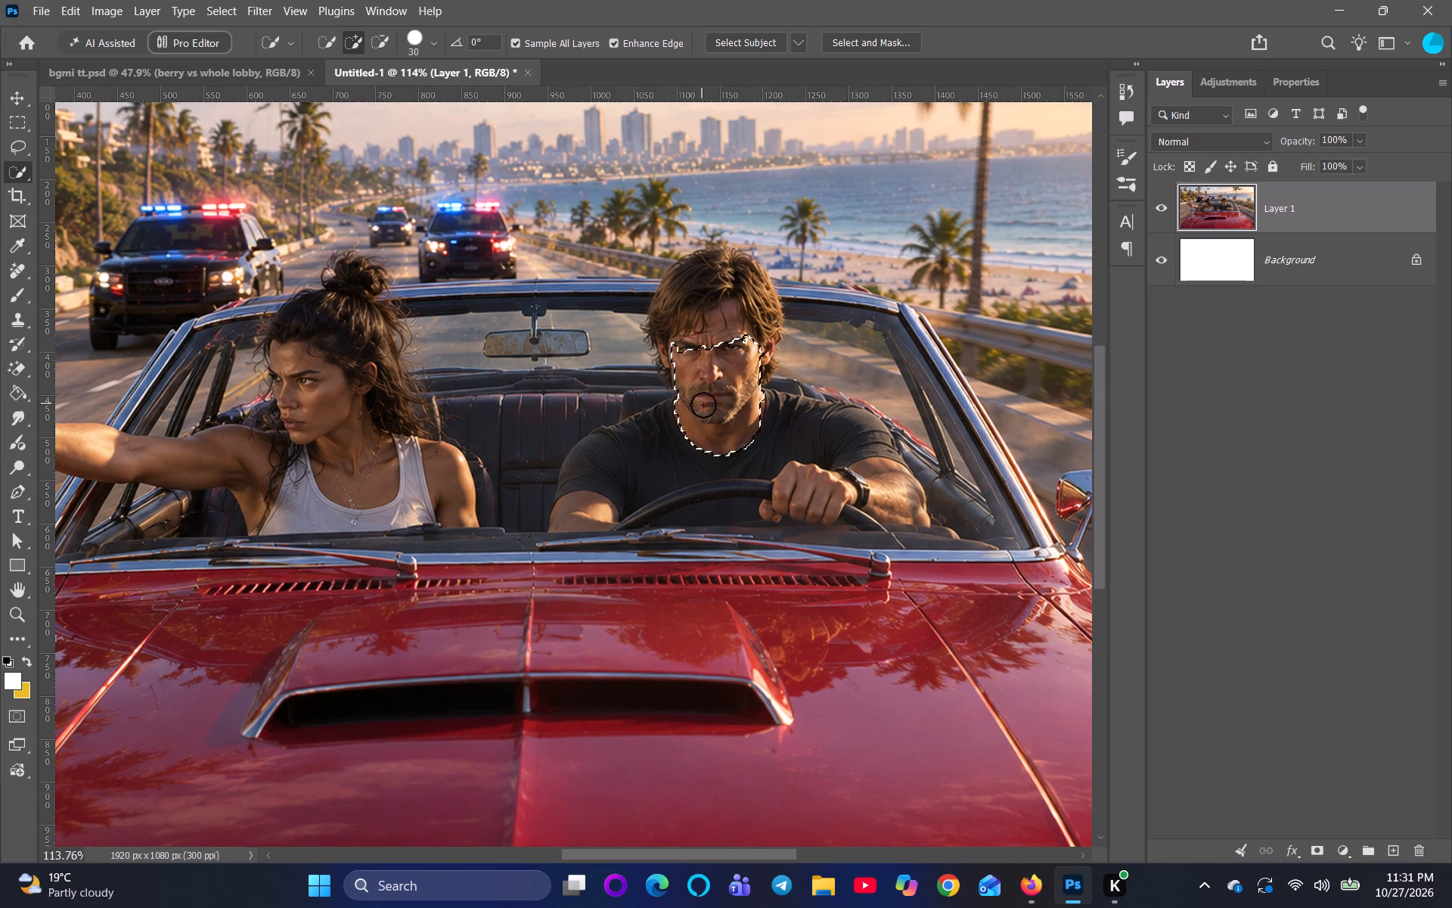
left_click_drag(703, 405, 721, 308)
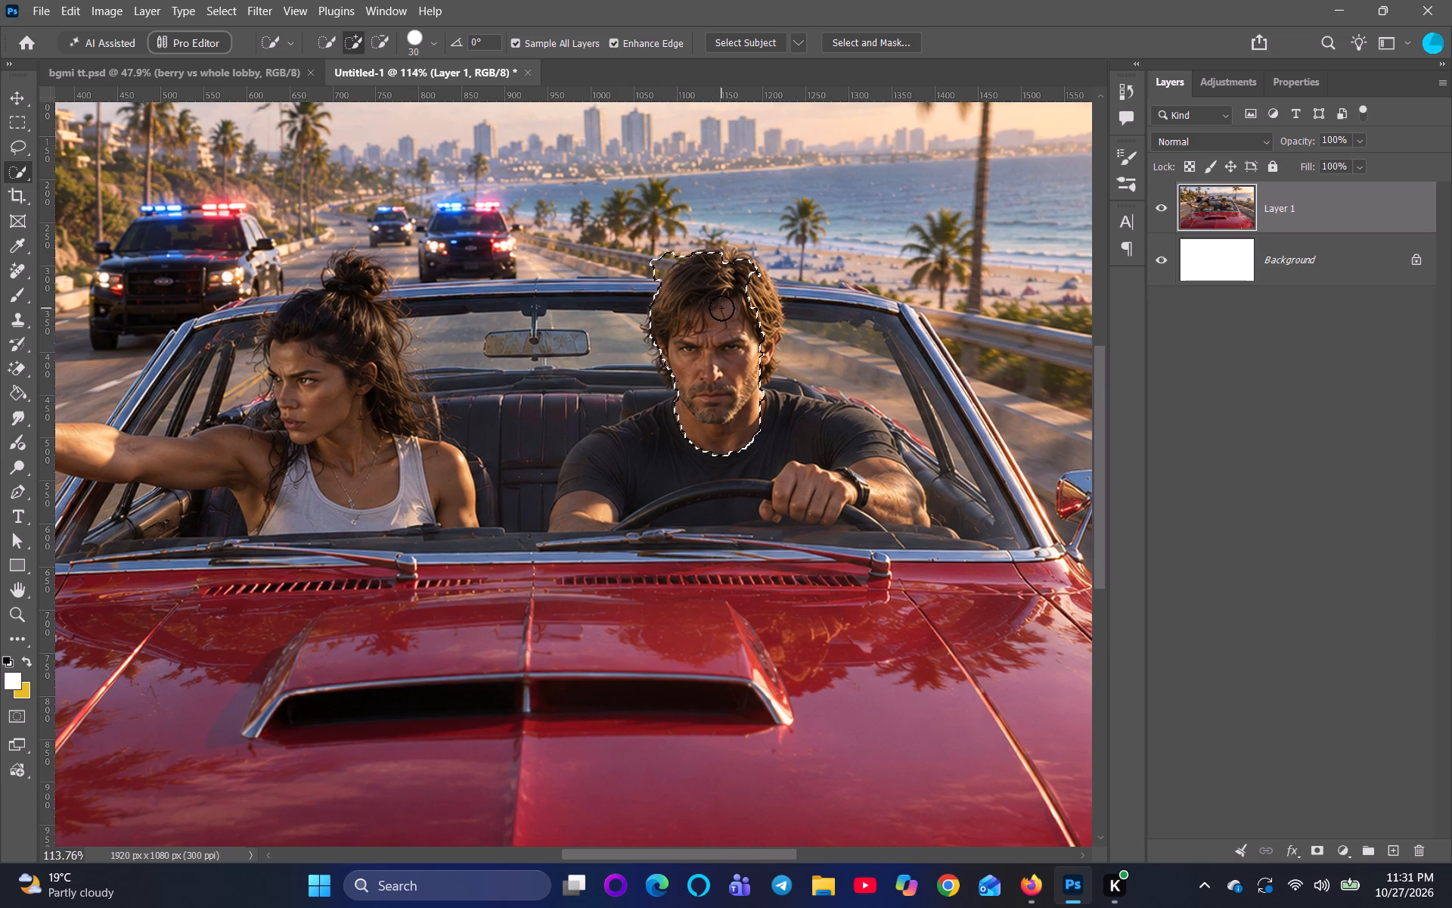
left_click_drag(721, 308, 757, 362)
Add a loose lasso outline around the driver's hair to the selection, from the neck over the head to the other side.
scroll(623, 409, "up", 3)
left_click(29, 148)
scroll(635, 424, "up", 3)
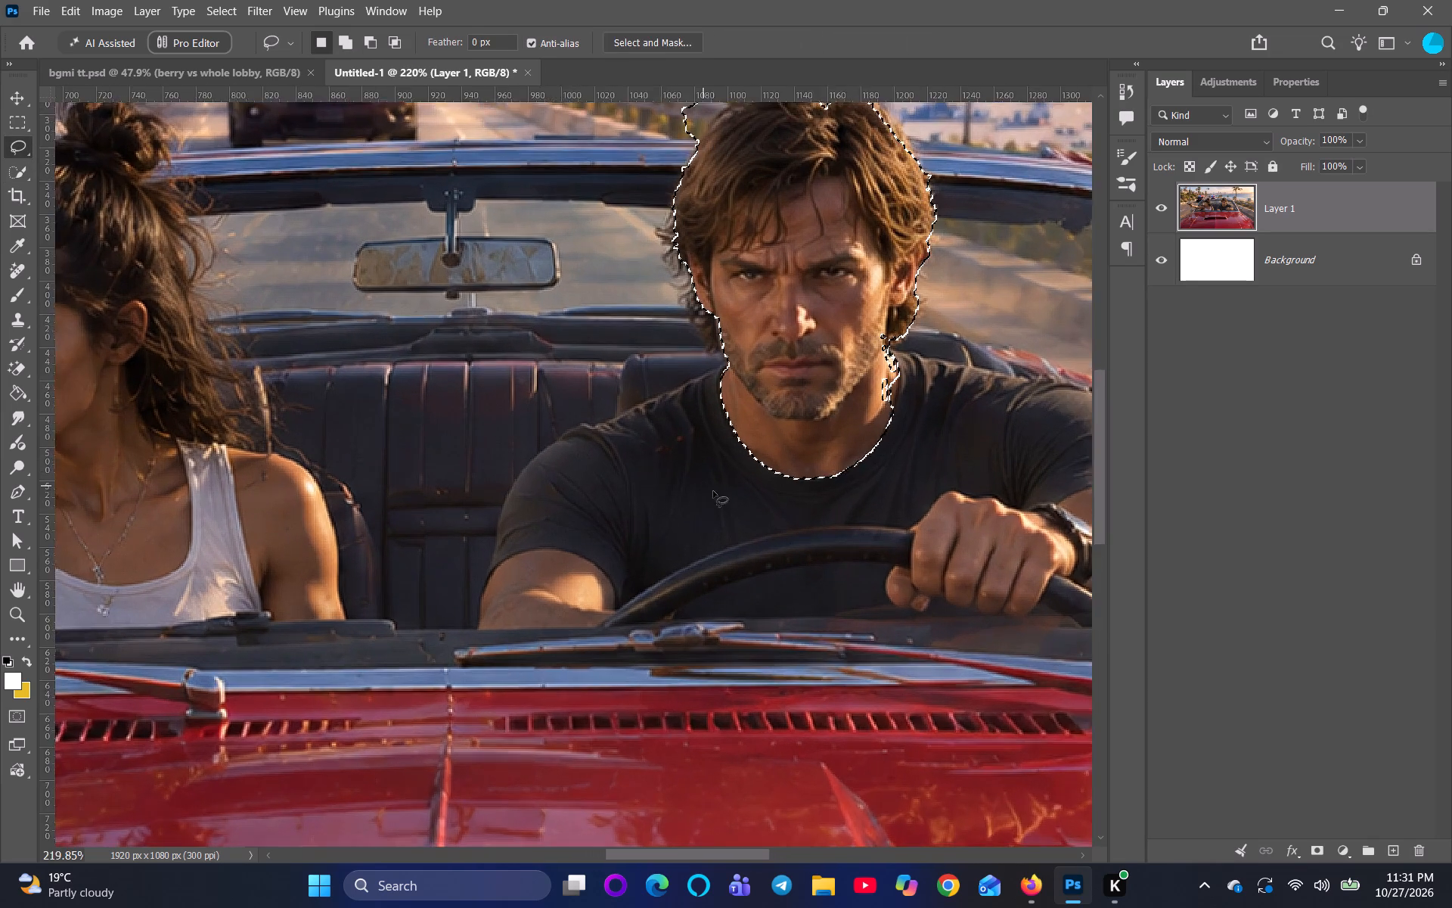
scroll(713, 491, "up", 2)
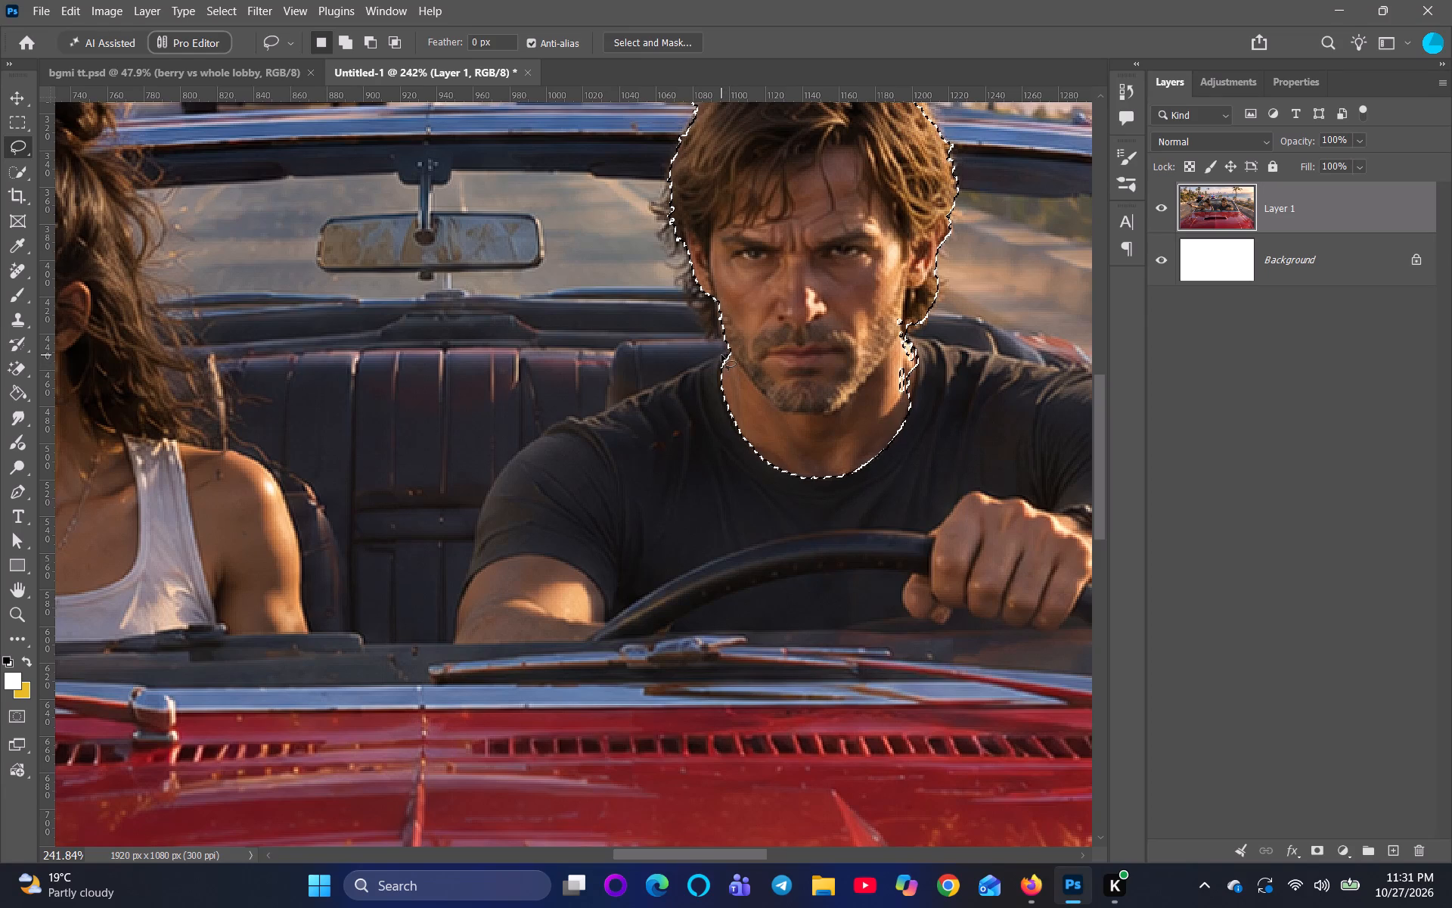
left_click_drag(726, 359, 679, 323, "shift")
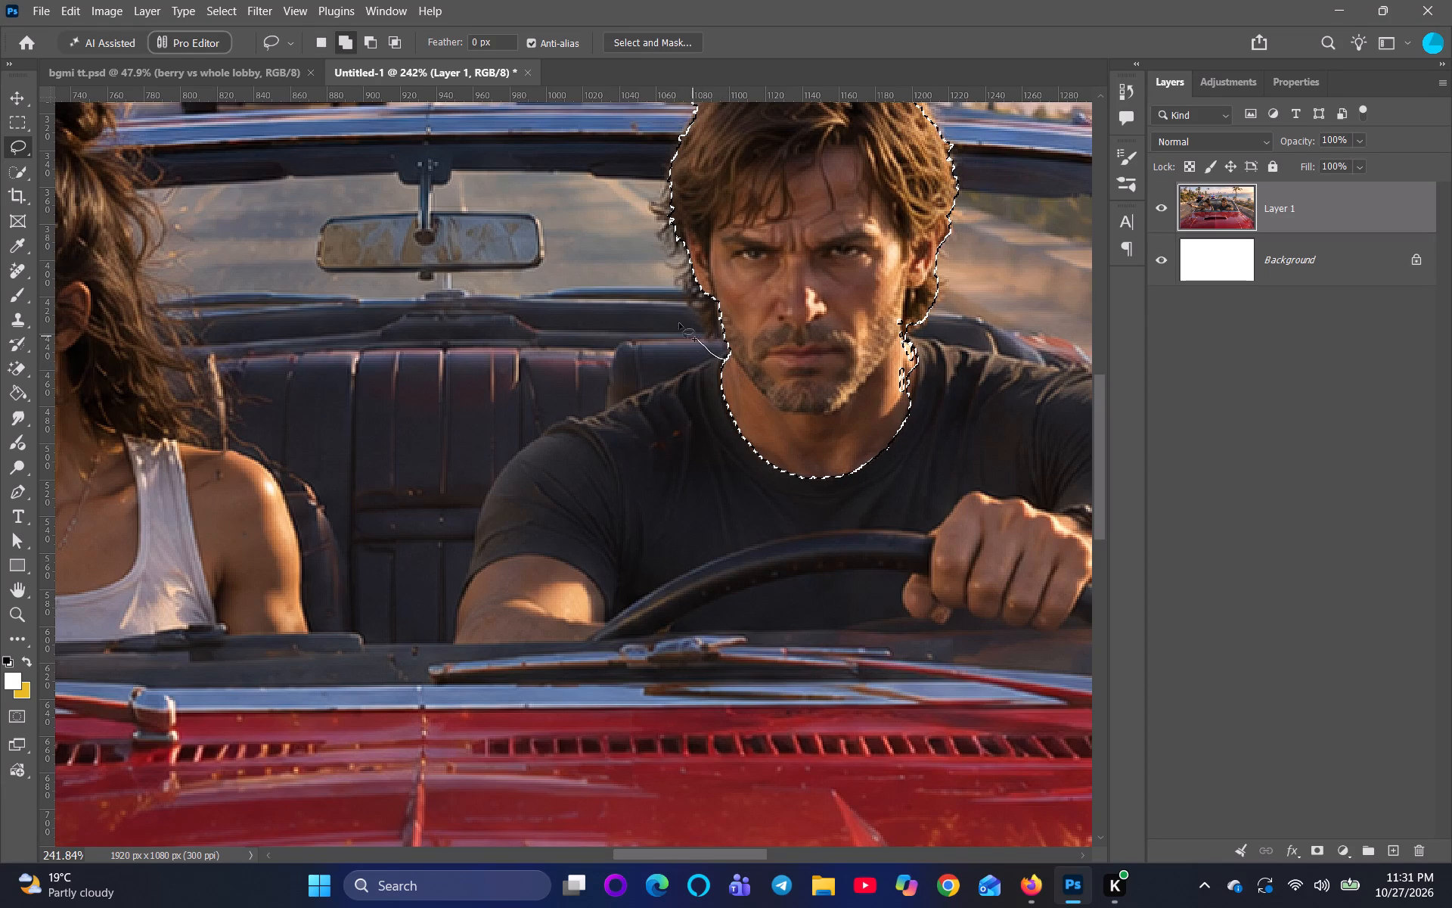
left_click_drag(679, 323, 669, 118, "shift")
left_click_drag(669, 118, 605, 238, "shift")
key("space")
key("space")
key("space")
key("space")
key("space")
key("space")
key("space")
key("space")
key("space")
key("space")
key("space")
key("space")
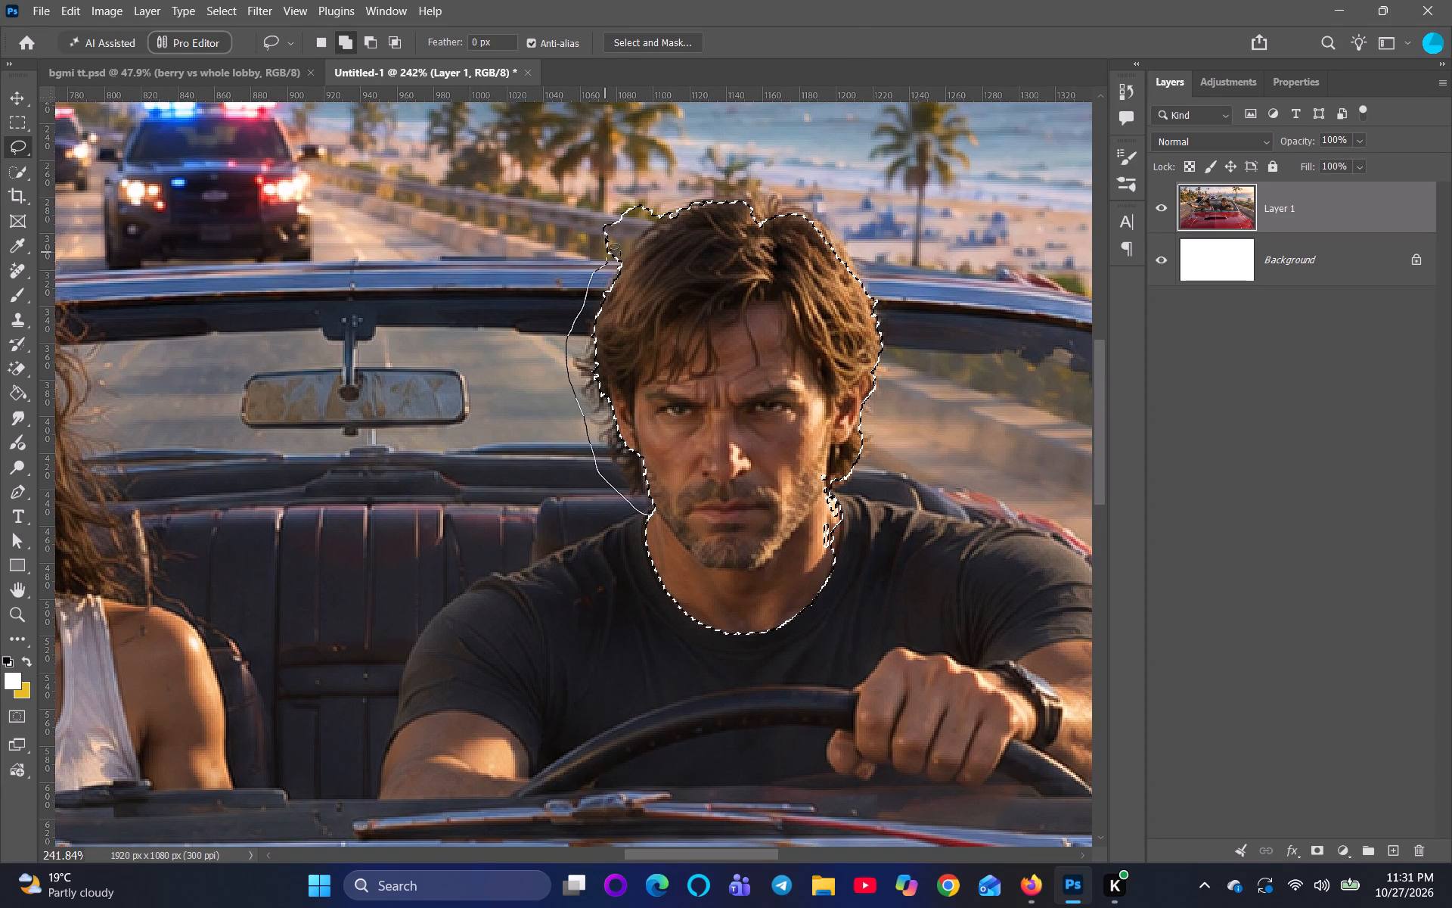
left_click_drag(605, 238, 855, 256, "shift")
left_click_drag(855, 256, 845, 492, "shift")
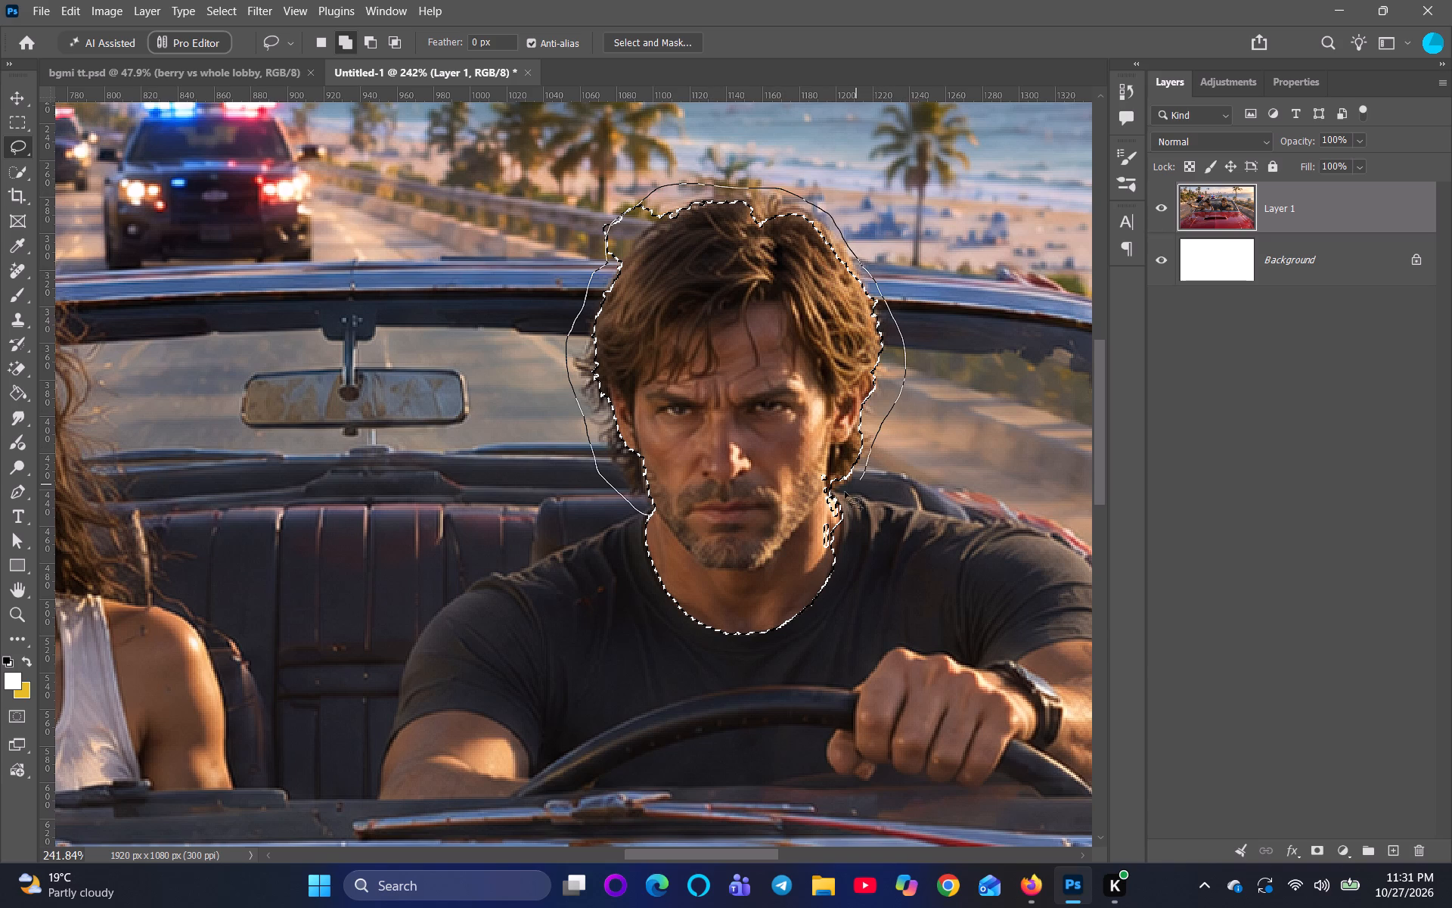
left_click_drag(845, 492, 650, 518, "shift")
left_click_drag(650, 518, 644, 515, "shift")
scroll(675, 261, "up", 2)
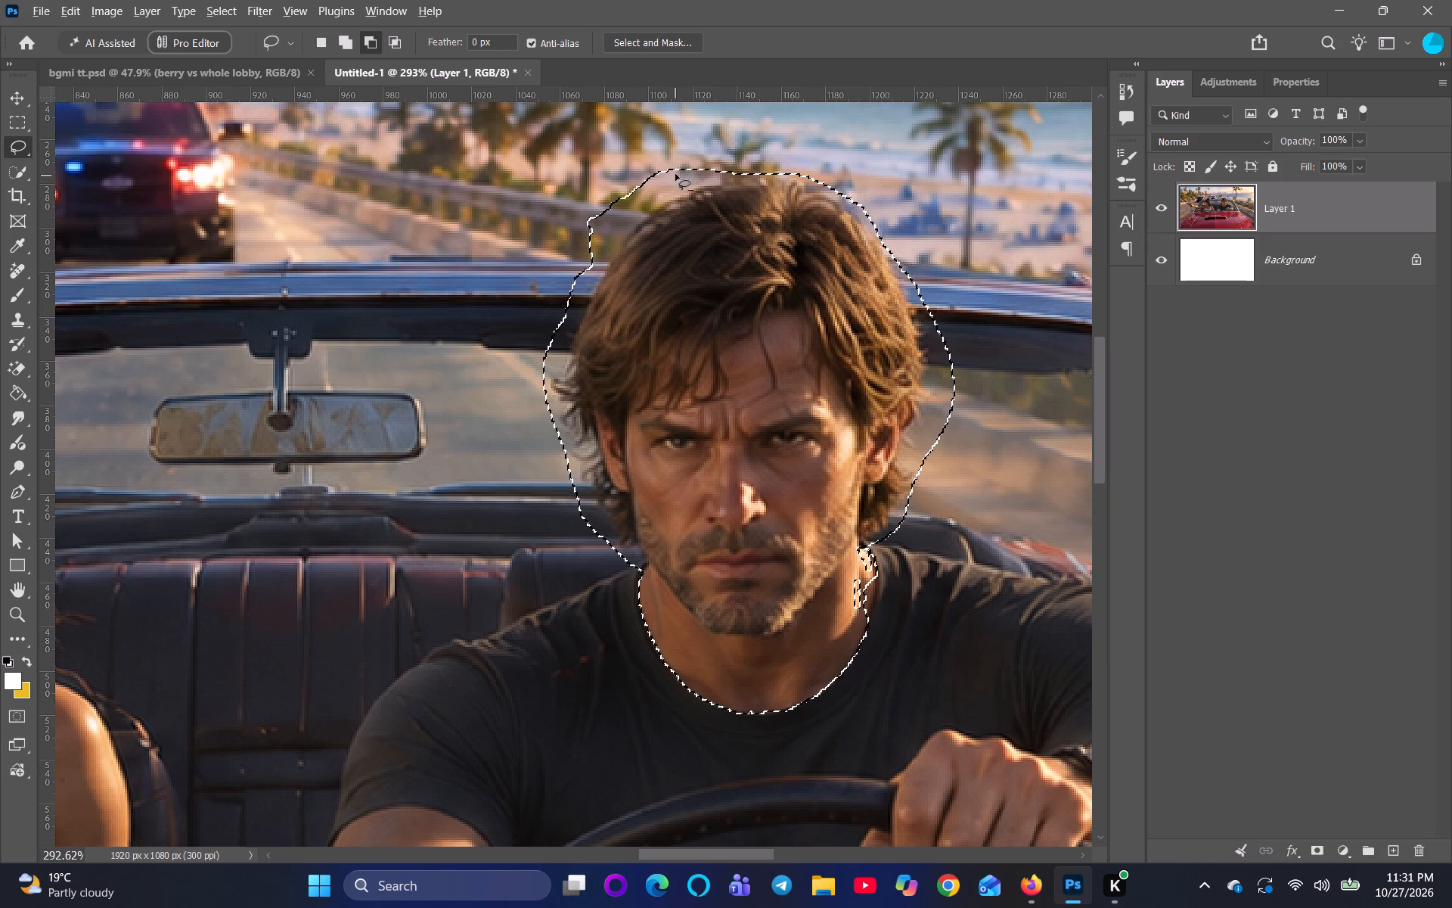
Trim the excess background beside the driver's upper hair out of the head selection with the Lasso tool.
left_click_drag(699, 170, 556, 236, "alt")
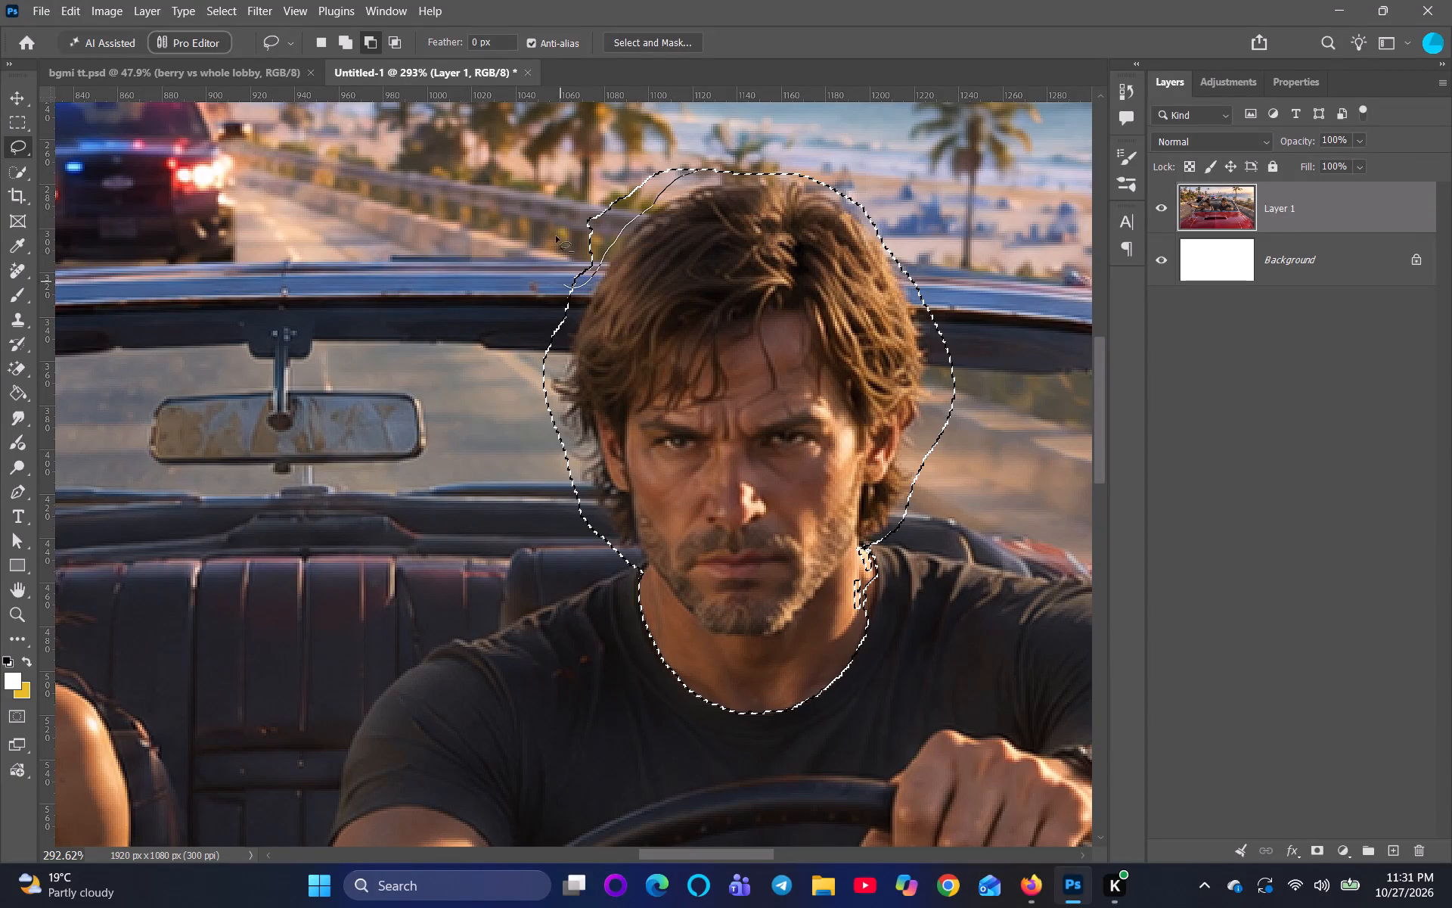
left_click_drag(556, 236, 694, 179, "alt")
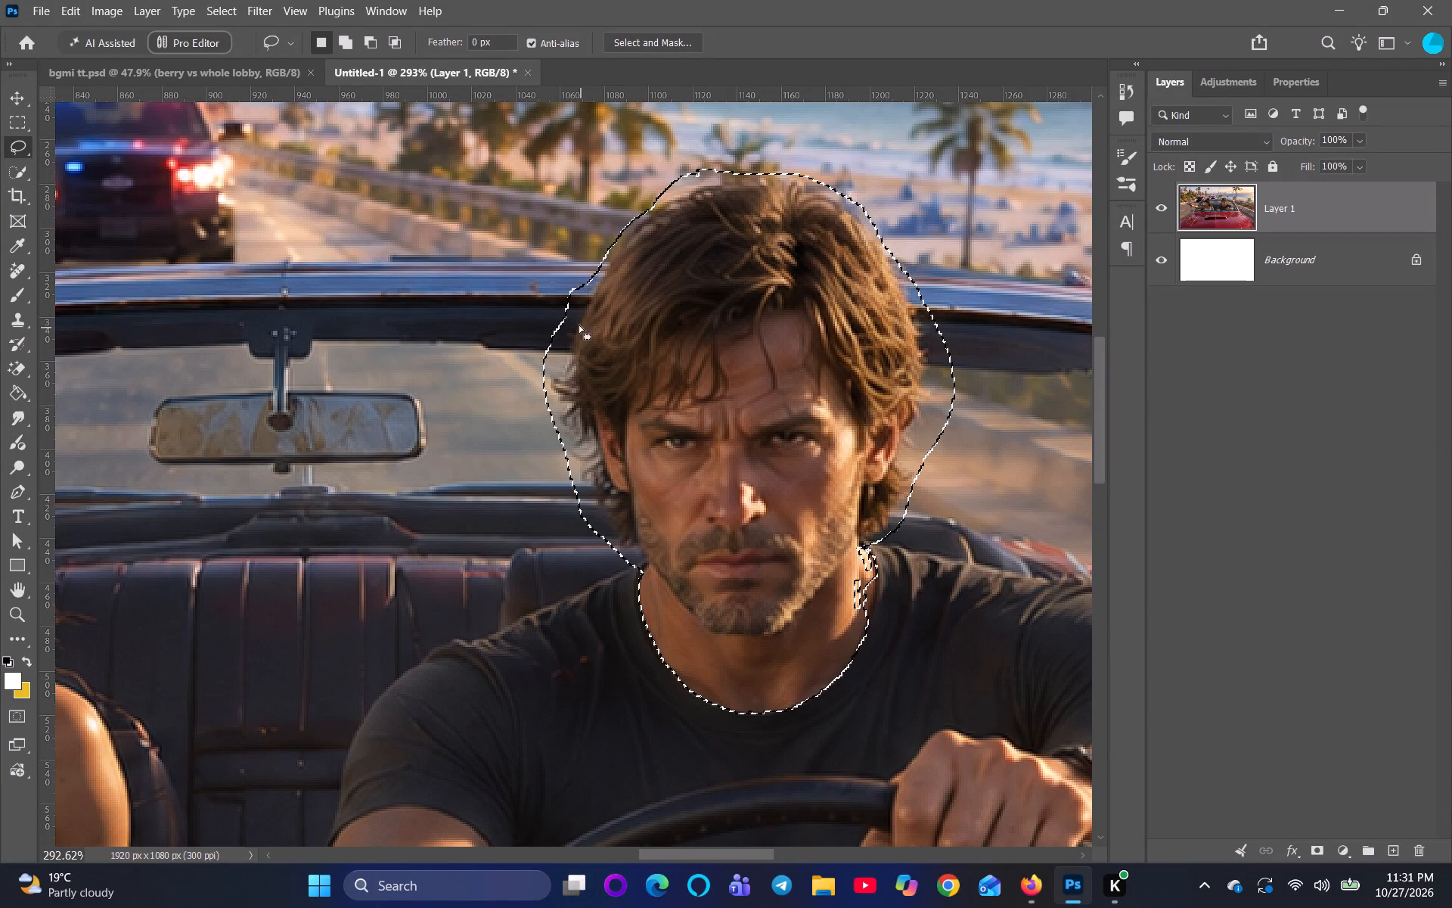
left_click(572, 311, "alt")
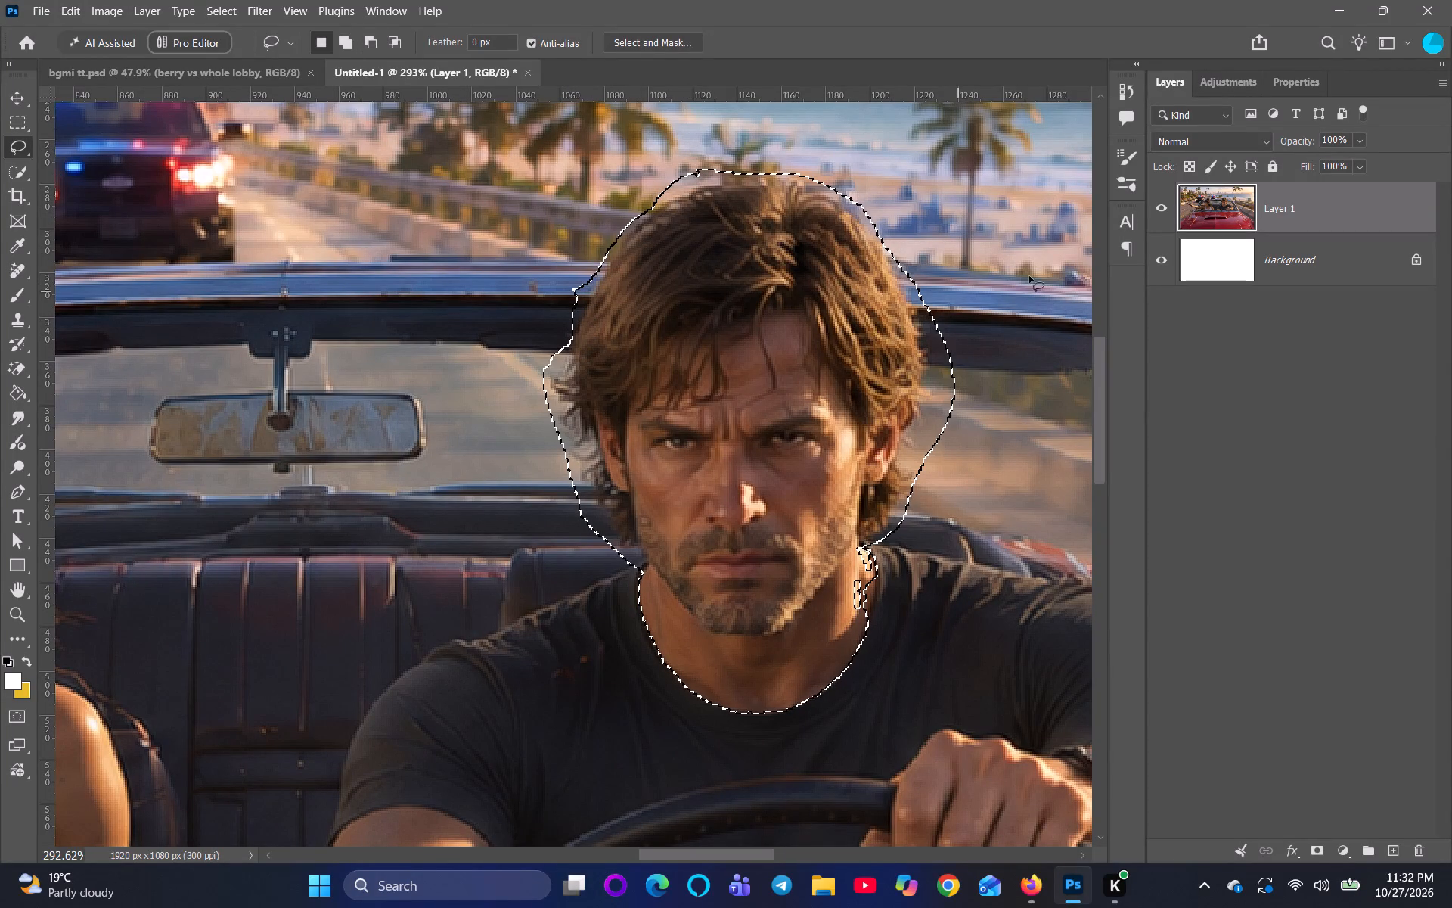
Remove the selected driver's head with Content-Aware Fill output to a new layer, and clear the selection.
right_click(802, 415)
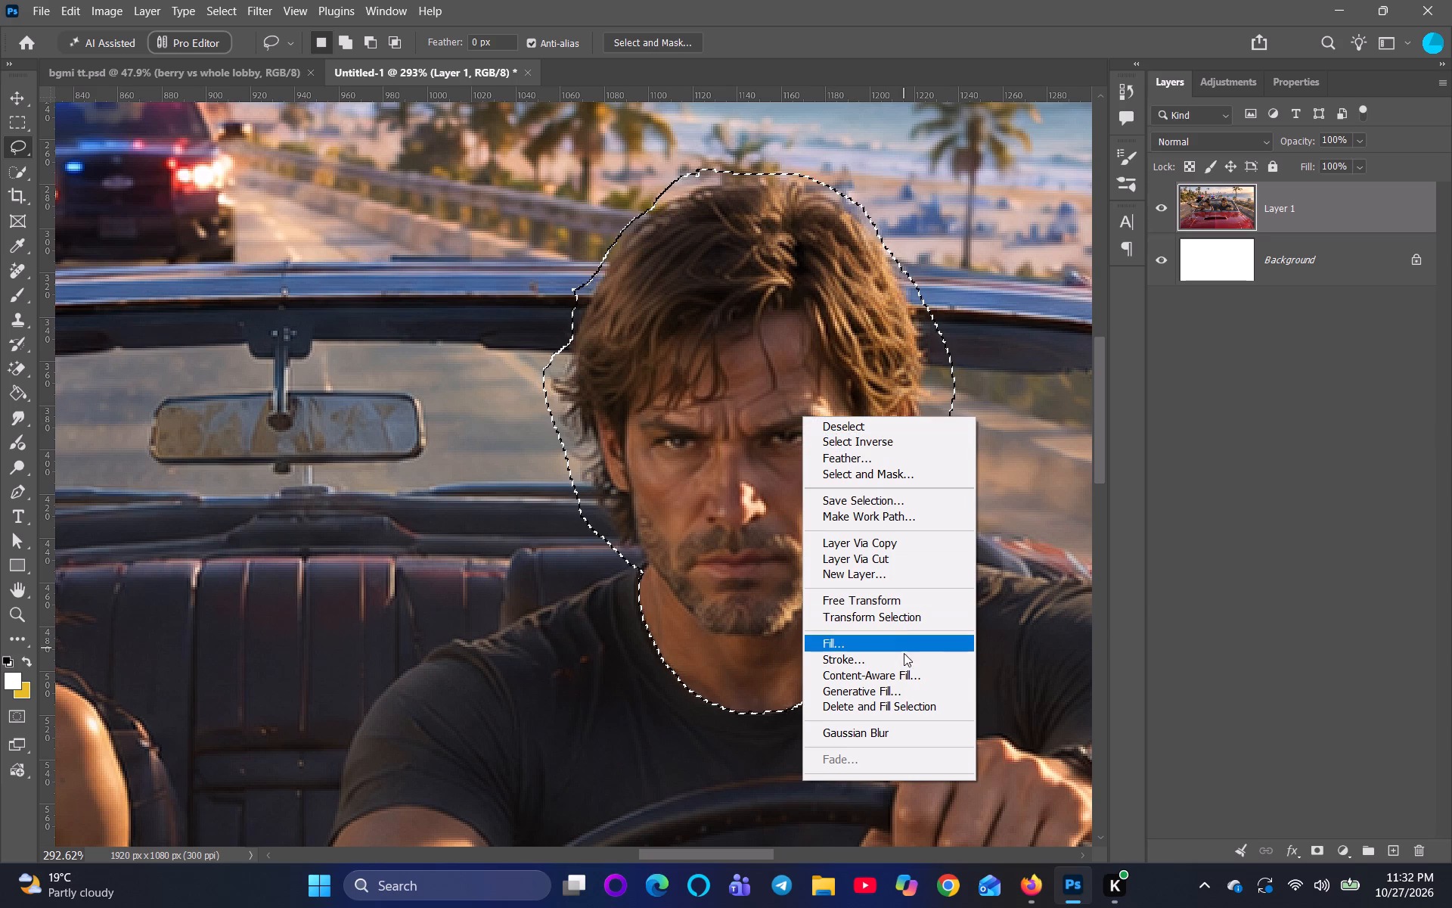
left_click(904, 675)
scroll(802, 401, "down", 3)
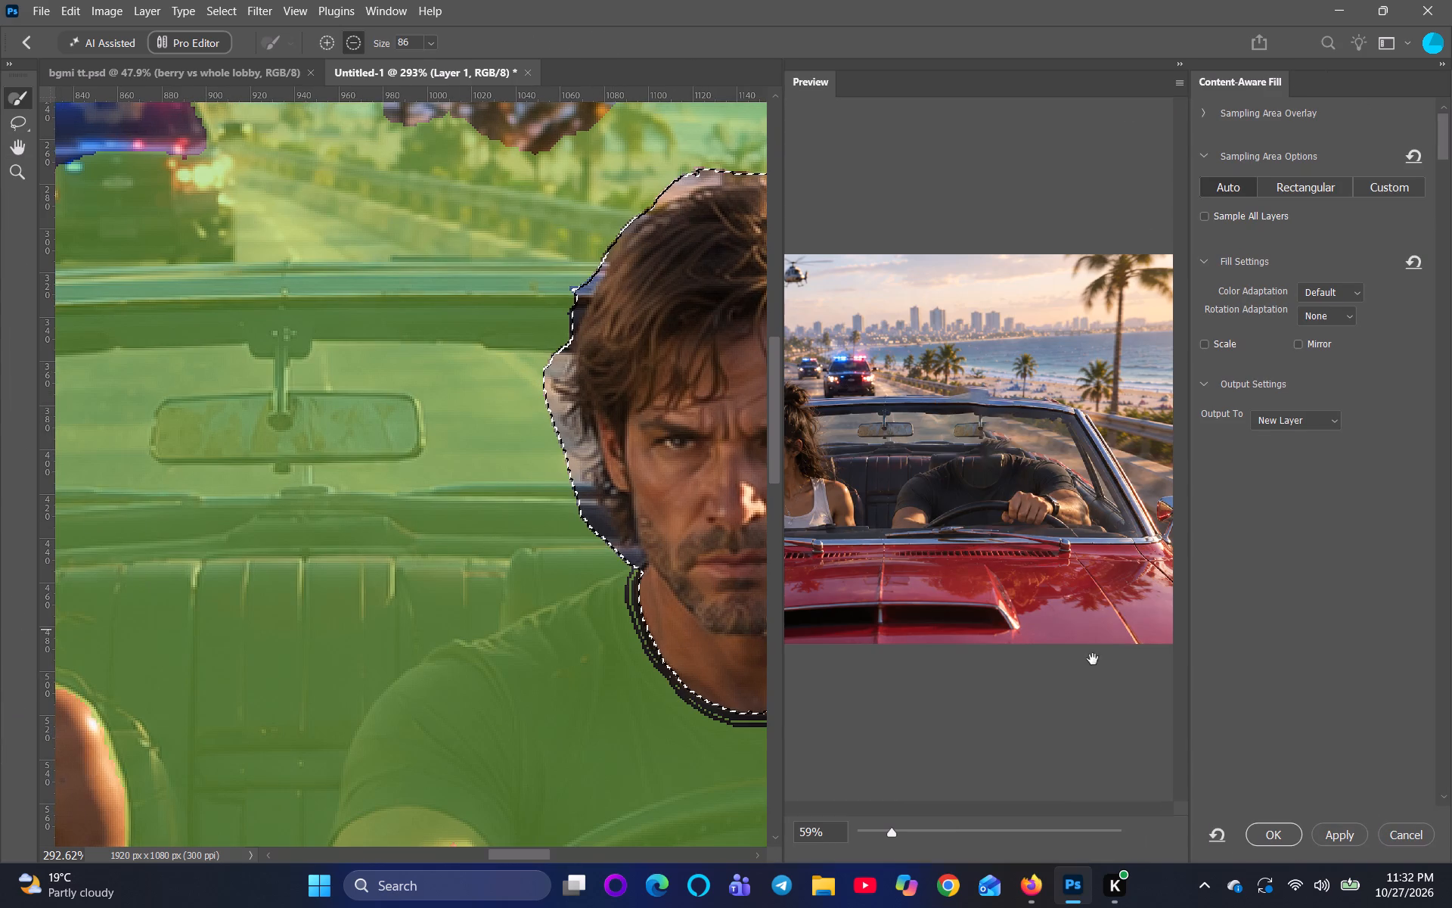
left_click(1262, 845)
scroll(506, 466, "down", 7)
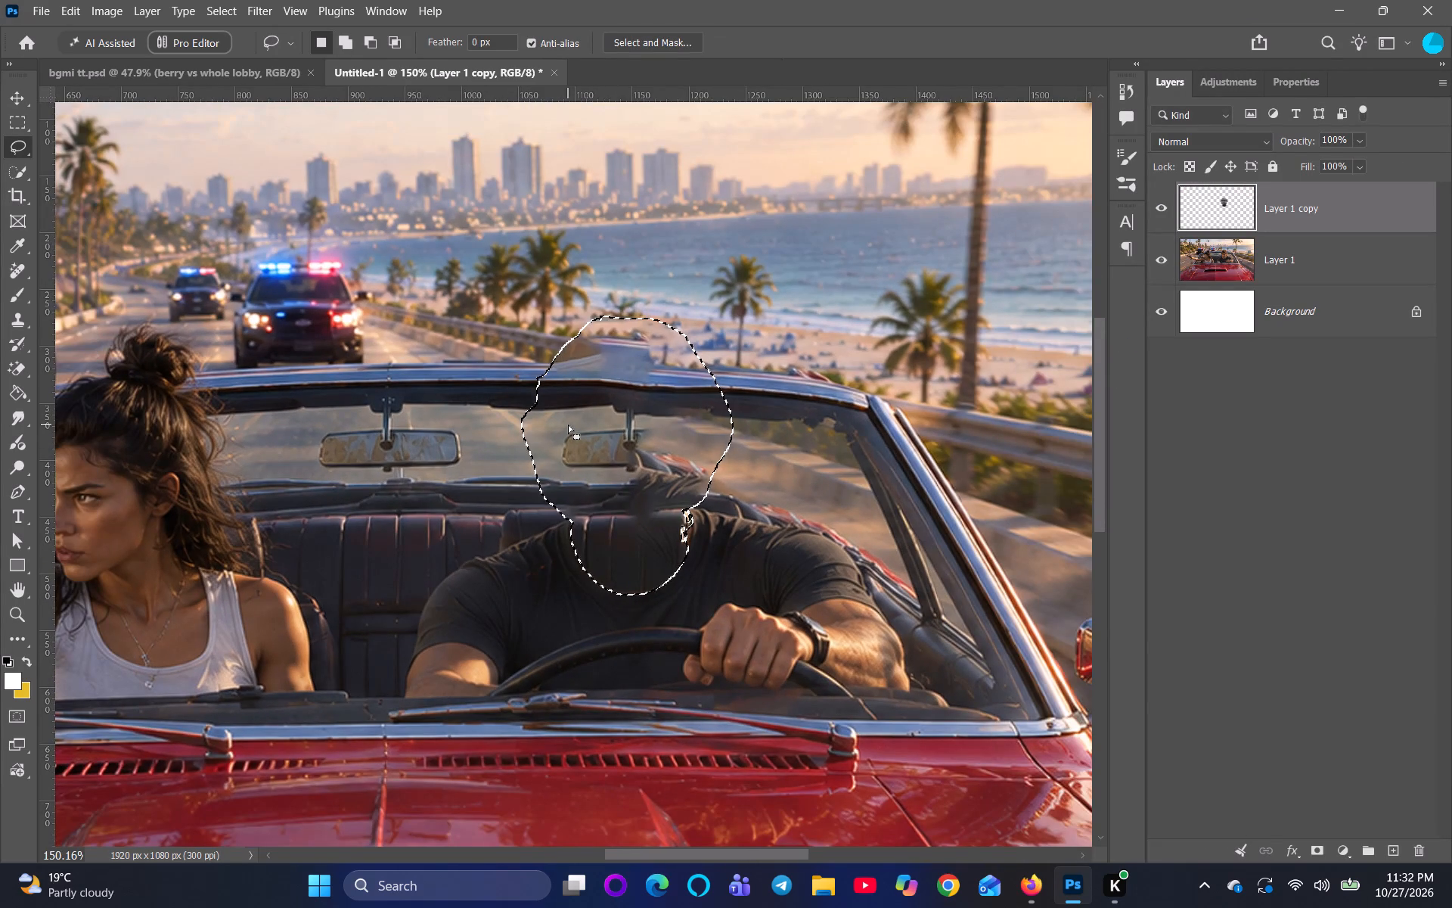
key("Return")
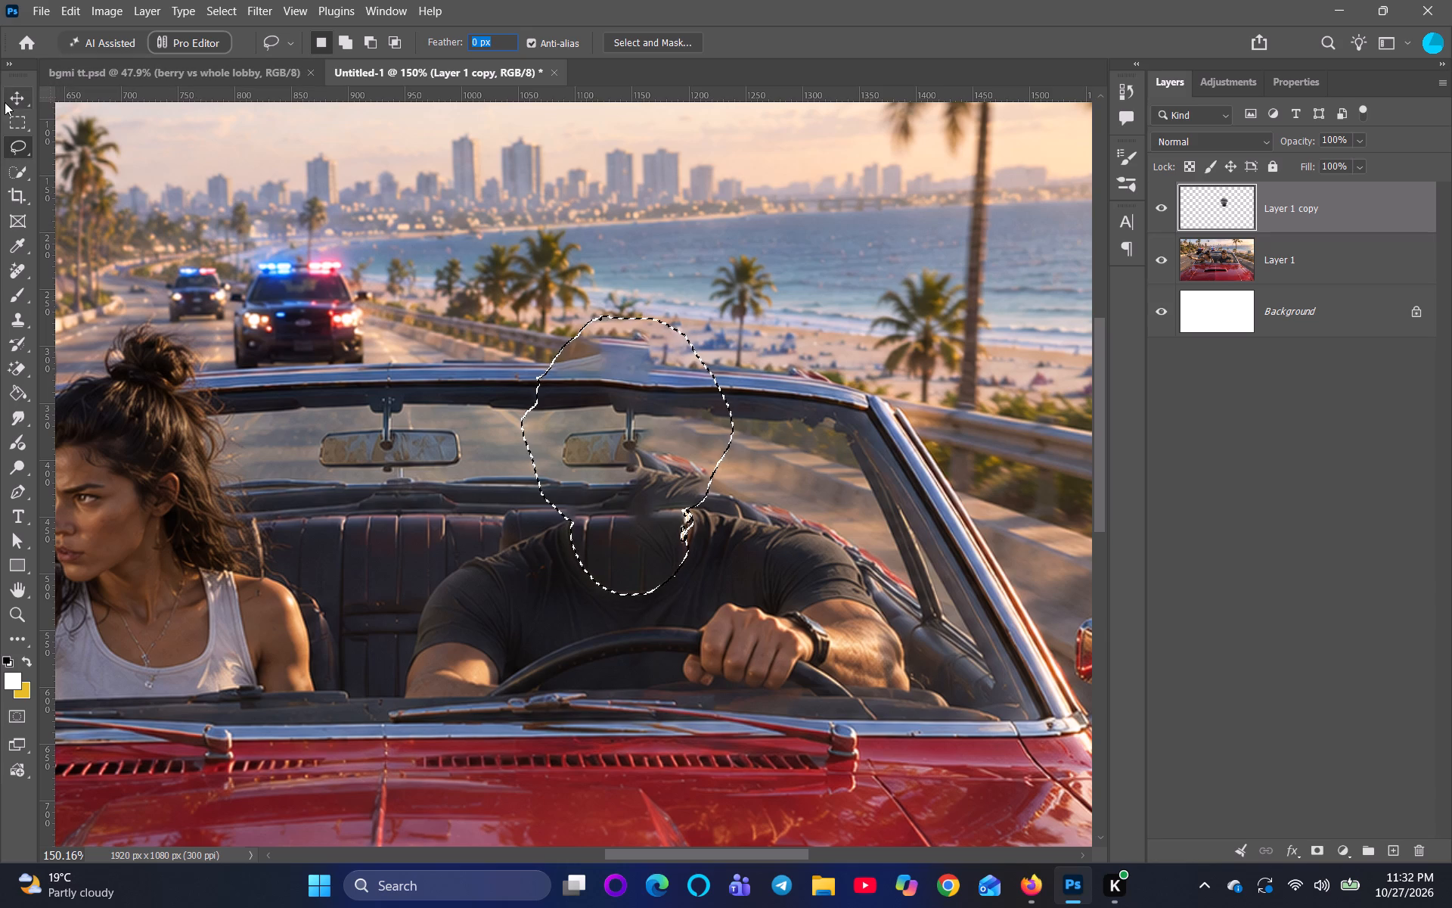
key("Return")
key("Return")
key("Return")
left_click(840, 486)
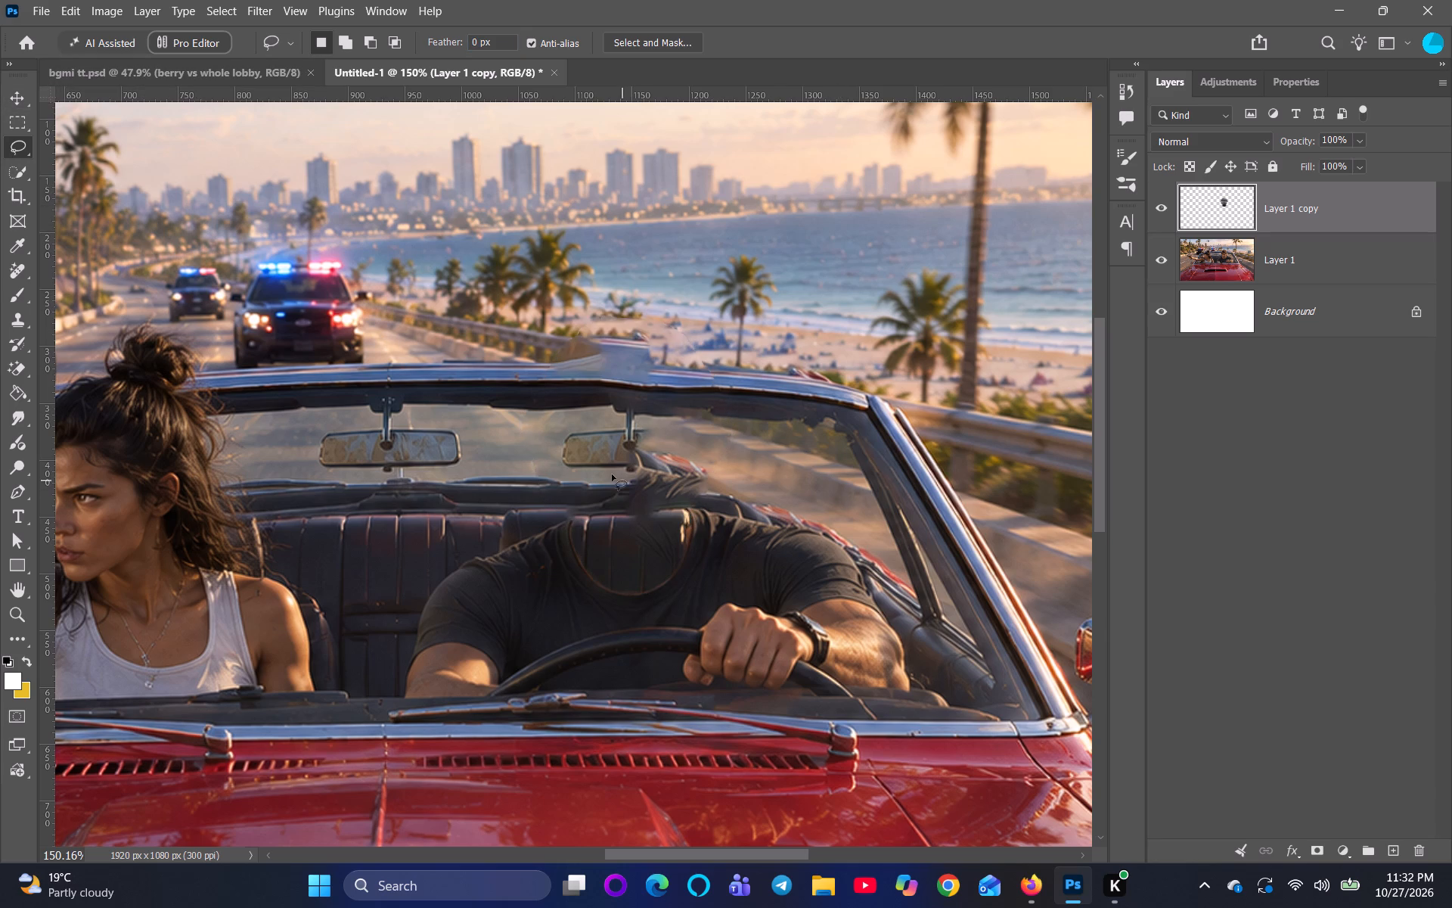
Examine the filled area above the driver's shoulders up close and within the whole image.
scroll(612, 474, "down", 3)
scroll(612, 474, "up", 4)
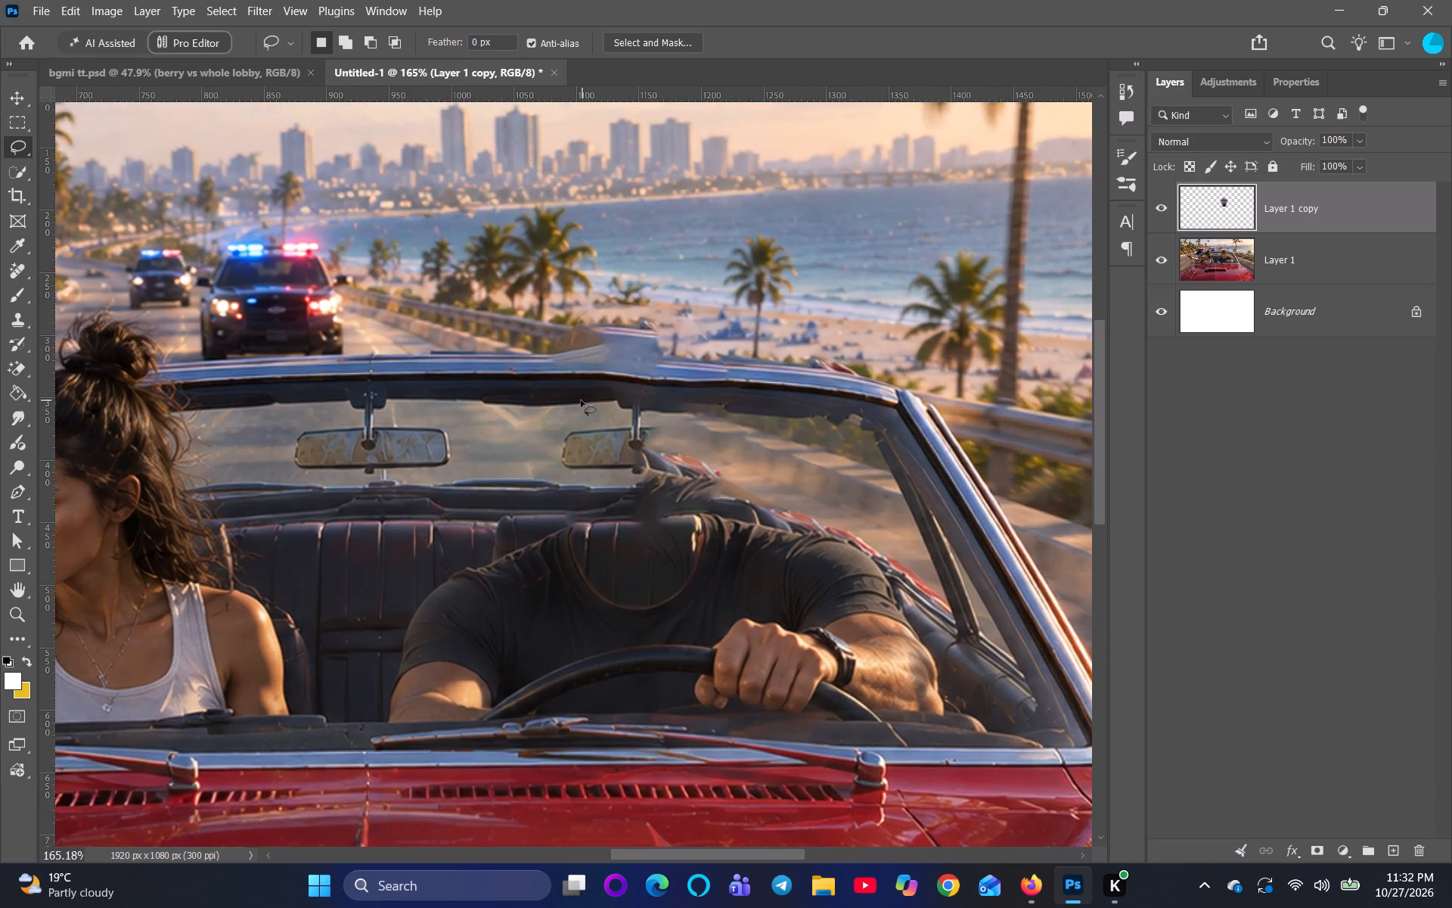
scroll(576, 402, "up", 2)
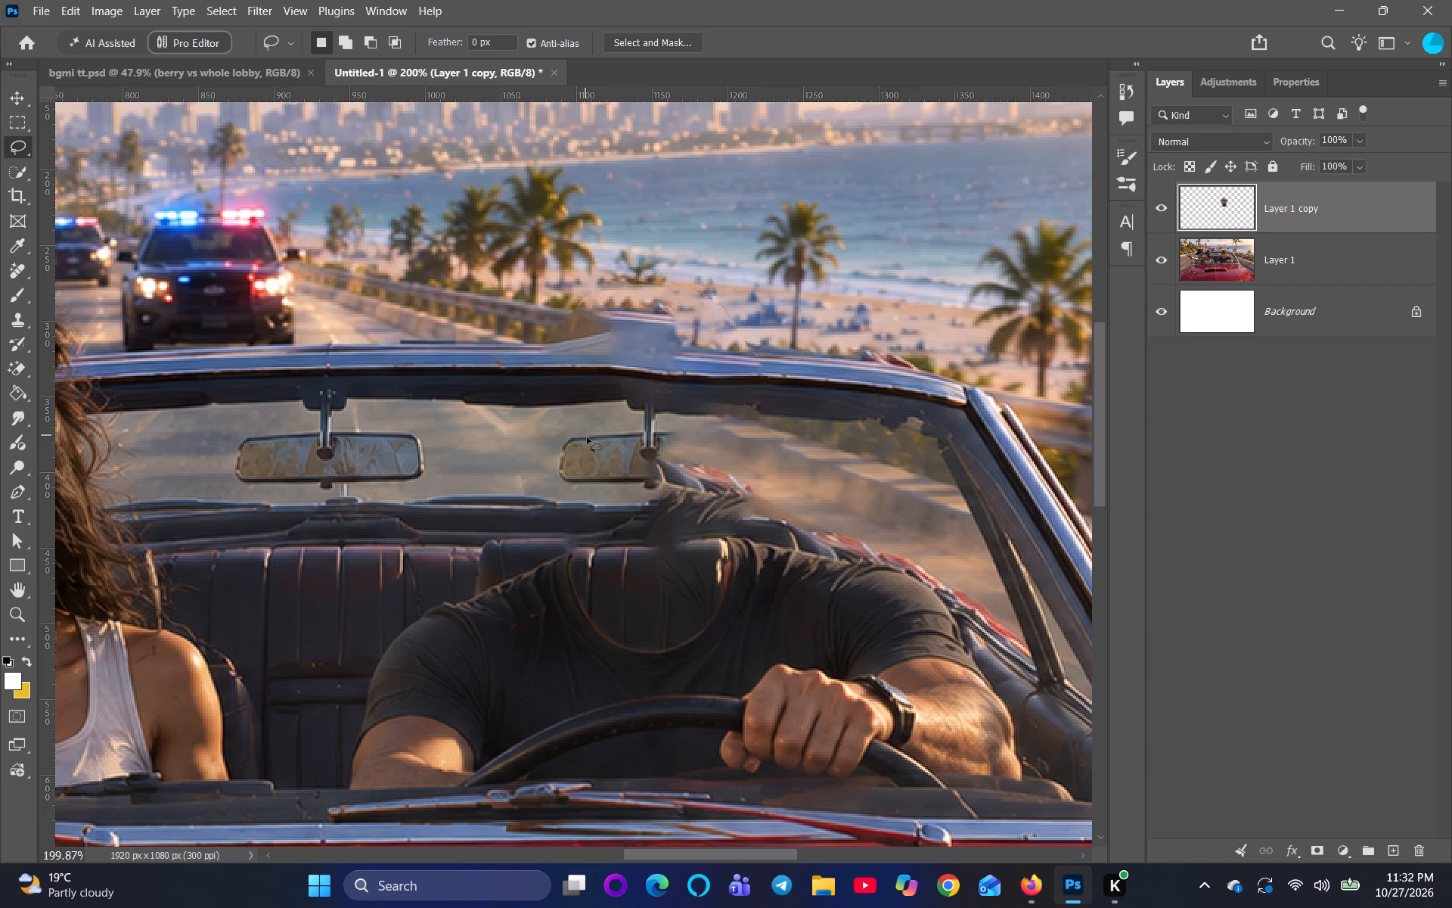
scroll(587, 437, "down", 8)
scroll(318, 403, "down", 4)
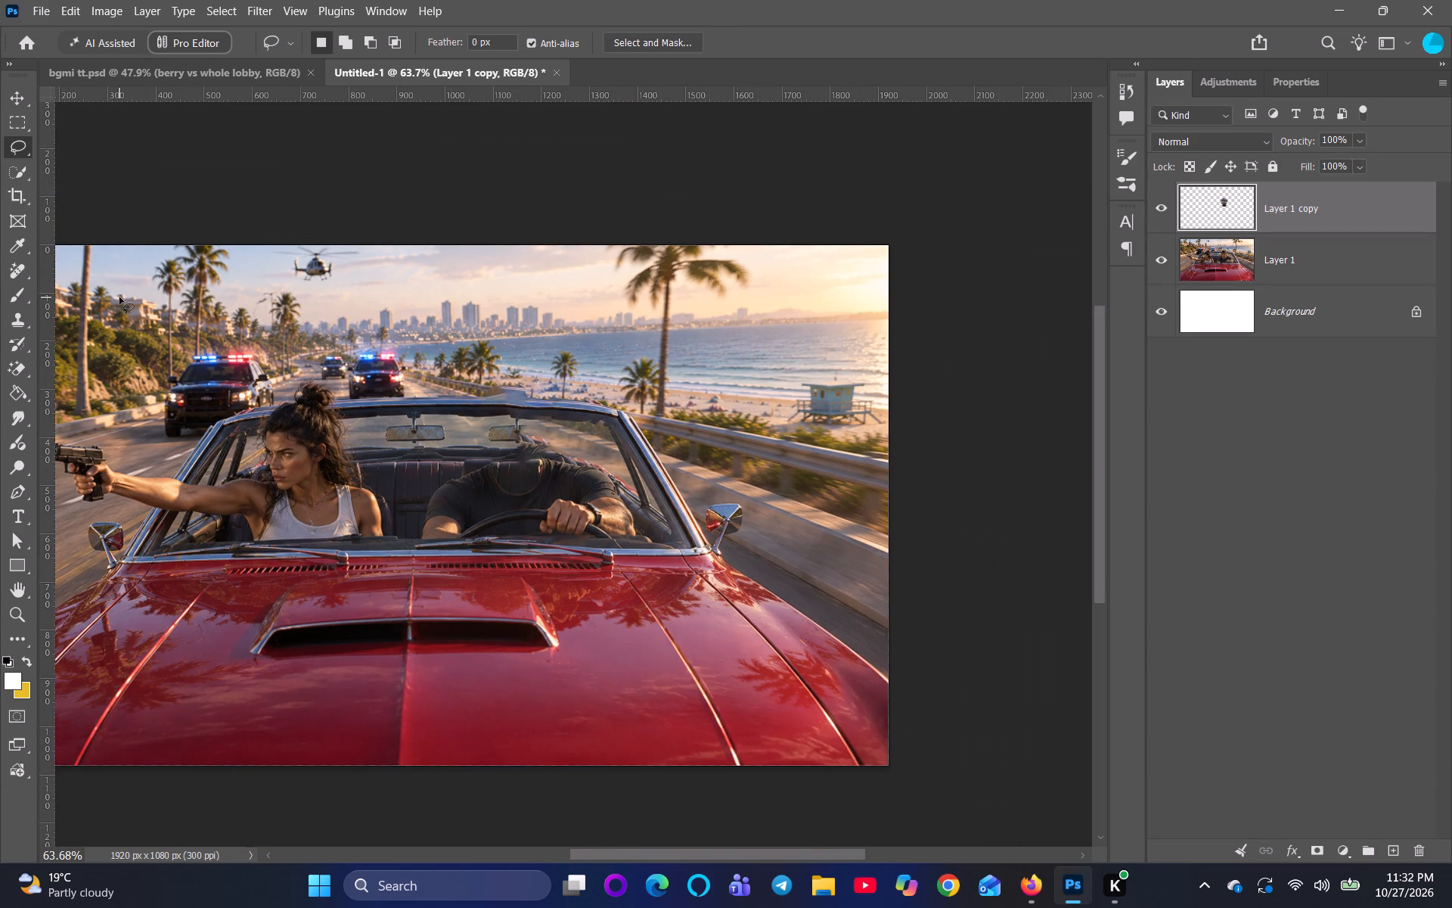
key("ctrl+0")
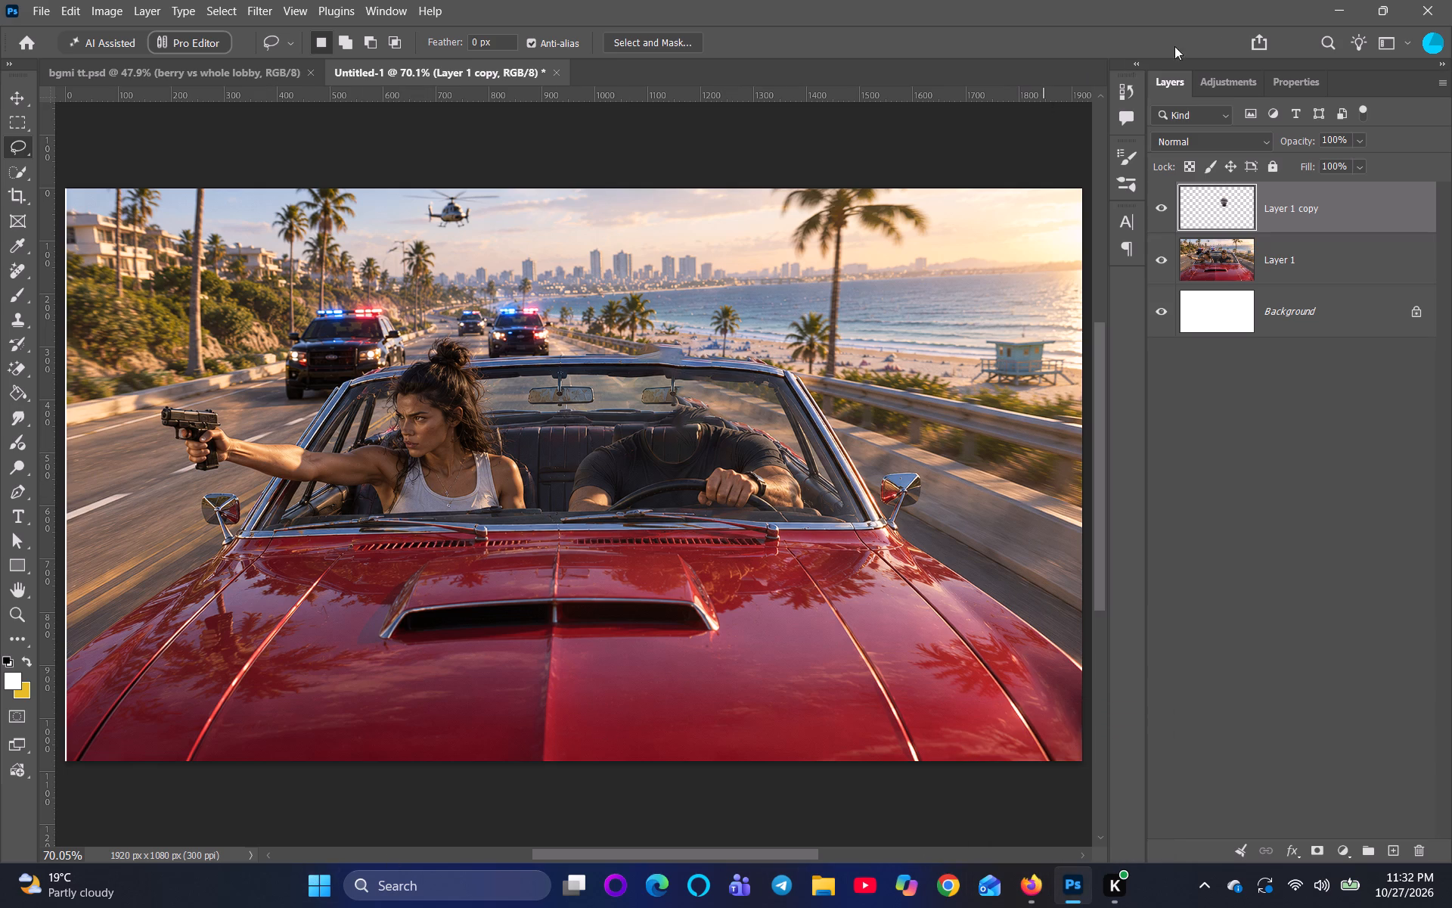
Switch to the browser window showing the generated chase image in ChatGPT.
left_click(1338, 0)
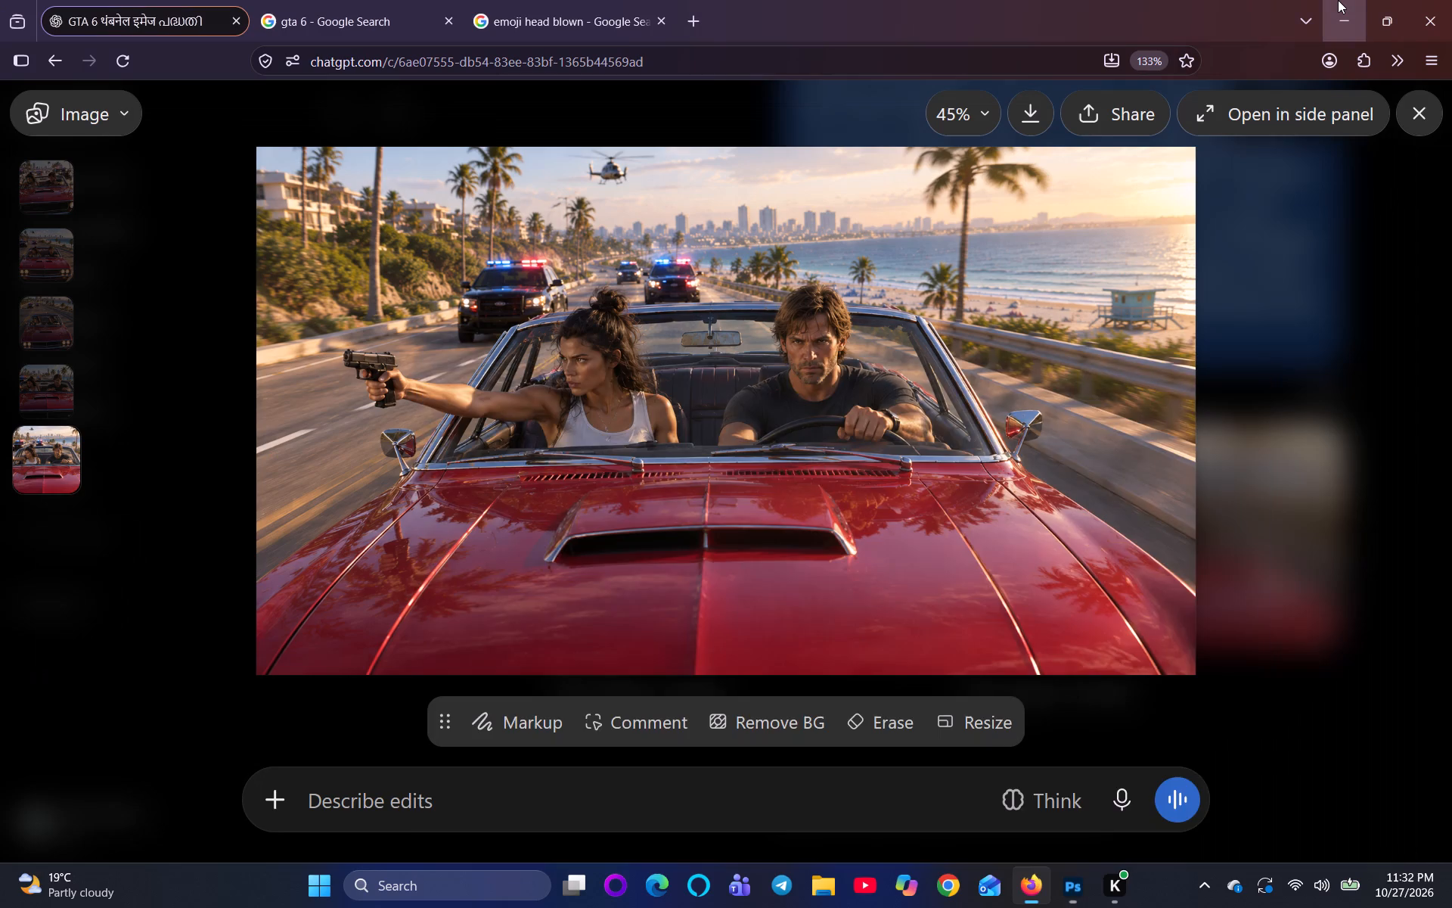
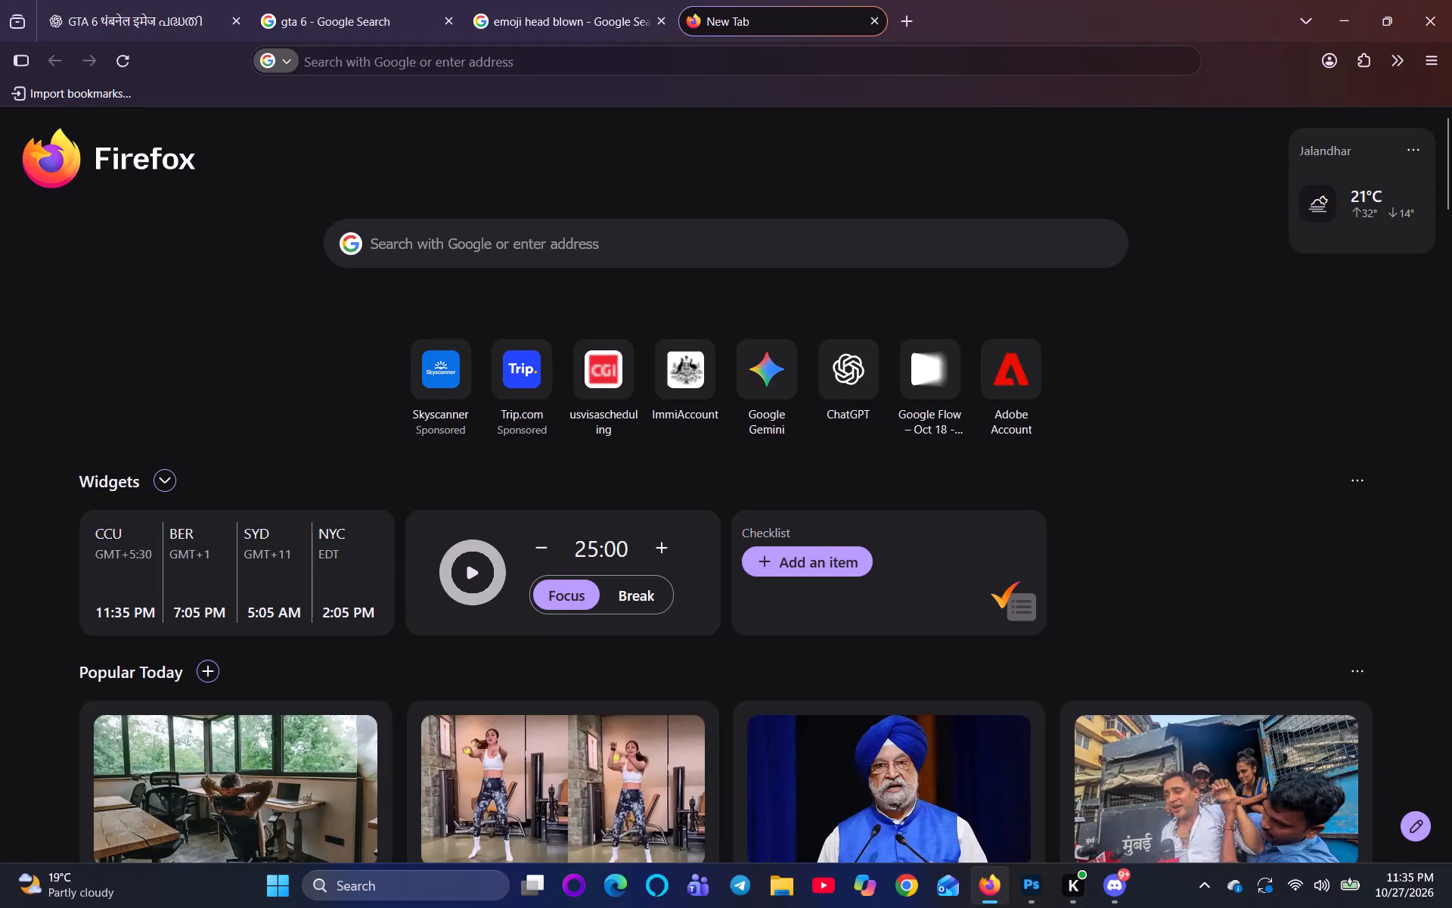
Search Google Images for "triggered insaan".
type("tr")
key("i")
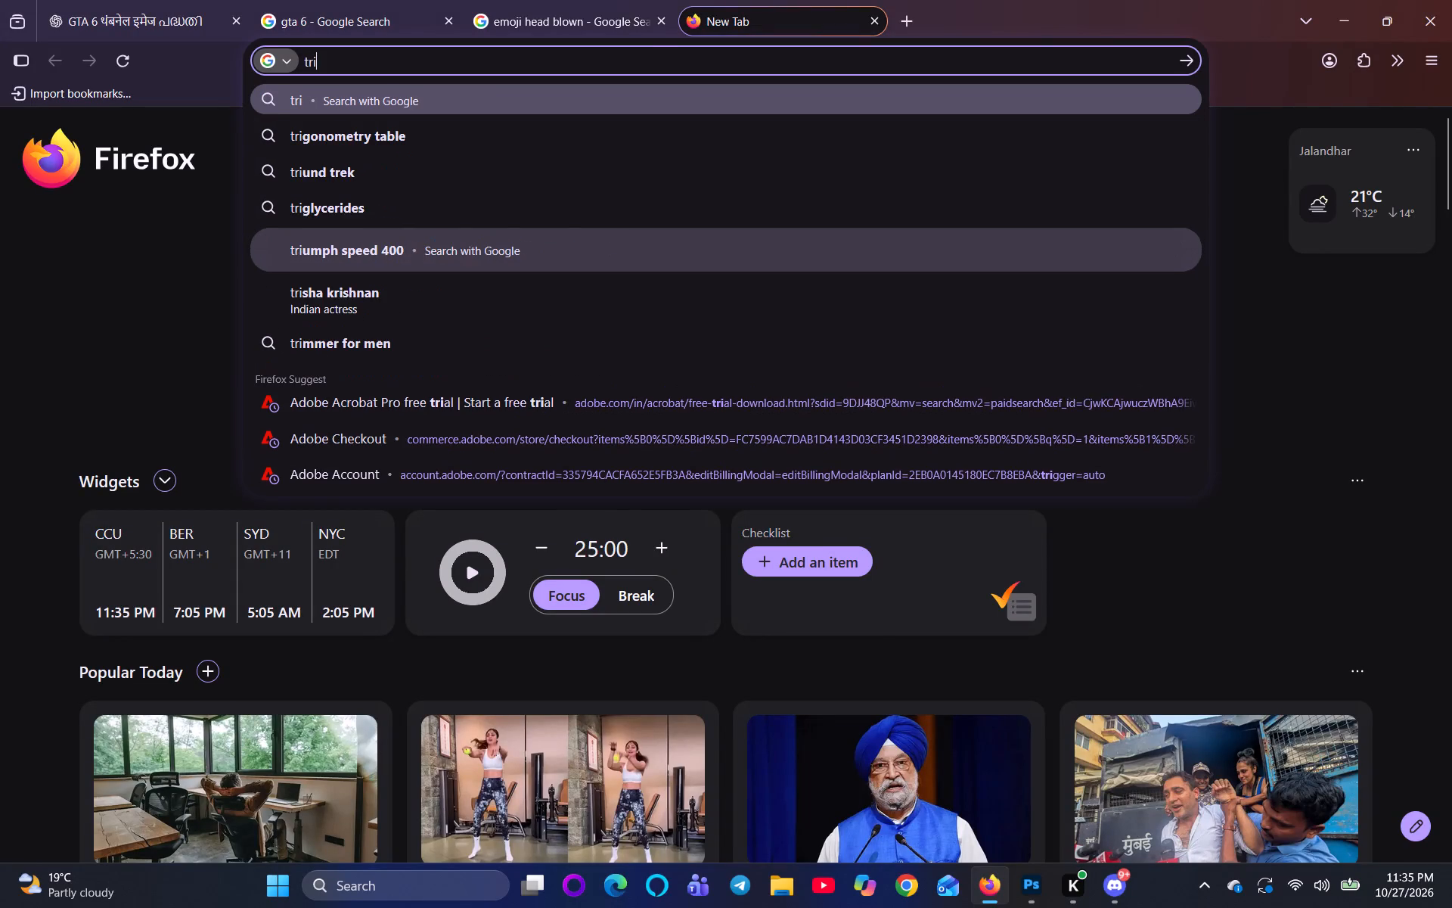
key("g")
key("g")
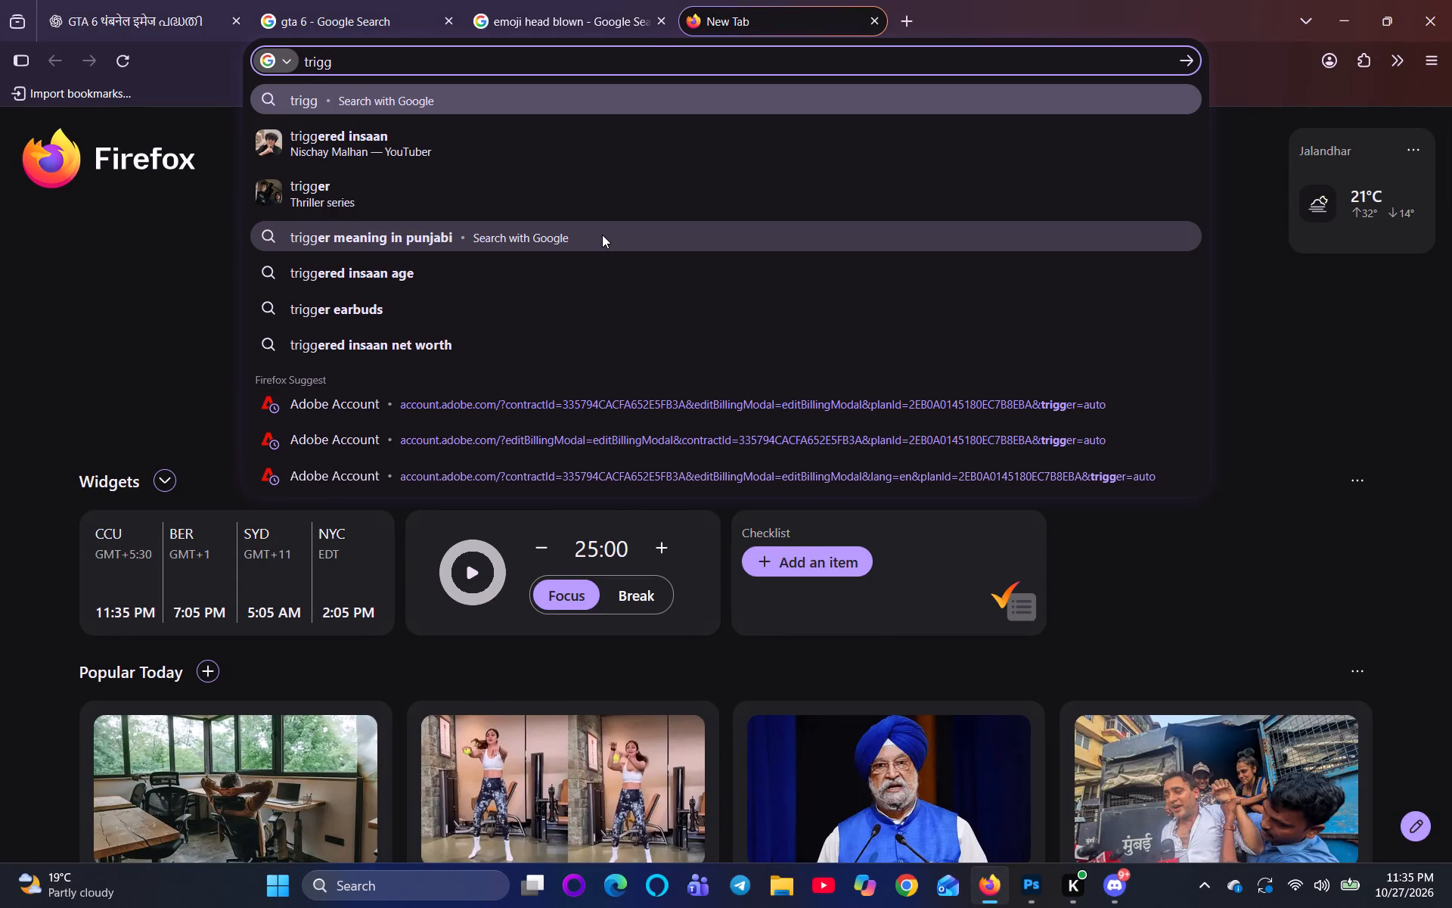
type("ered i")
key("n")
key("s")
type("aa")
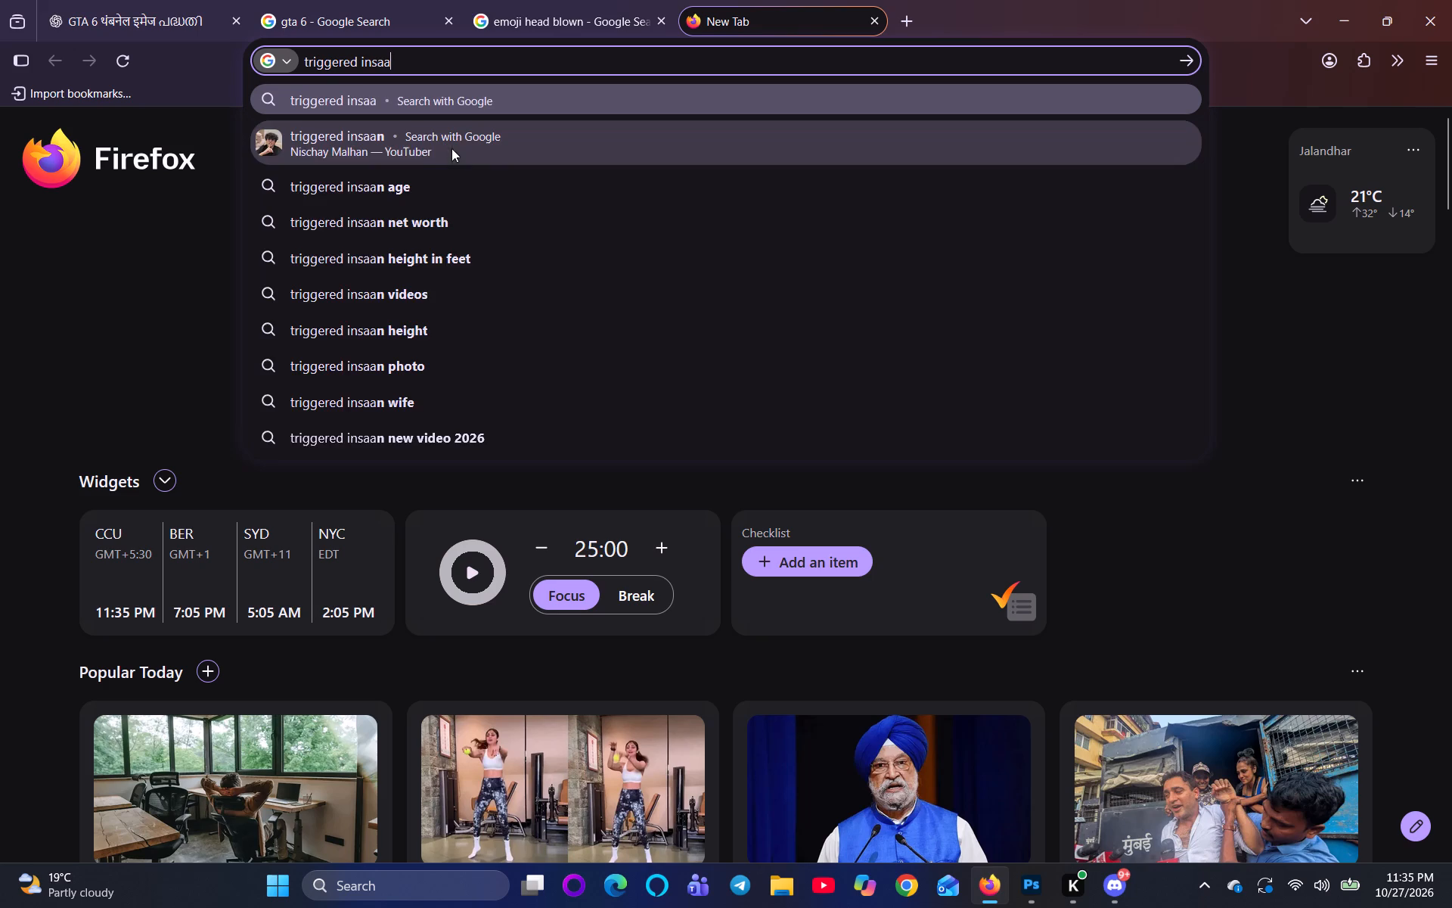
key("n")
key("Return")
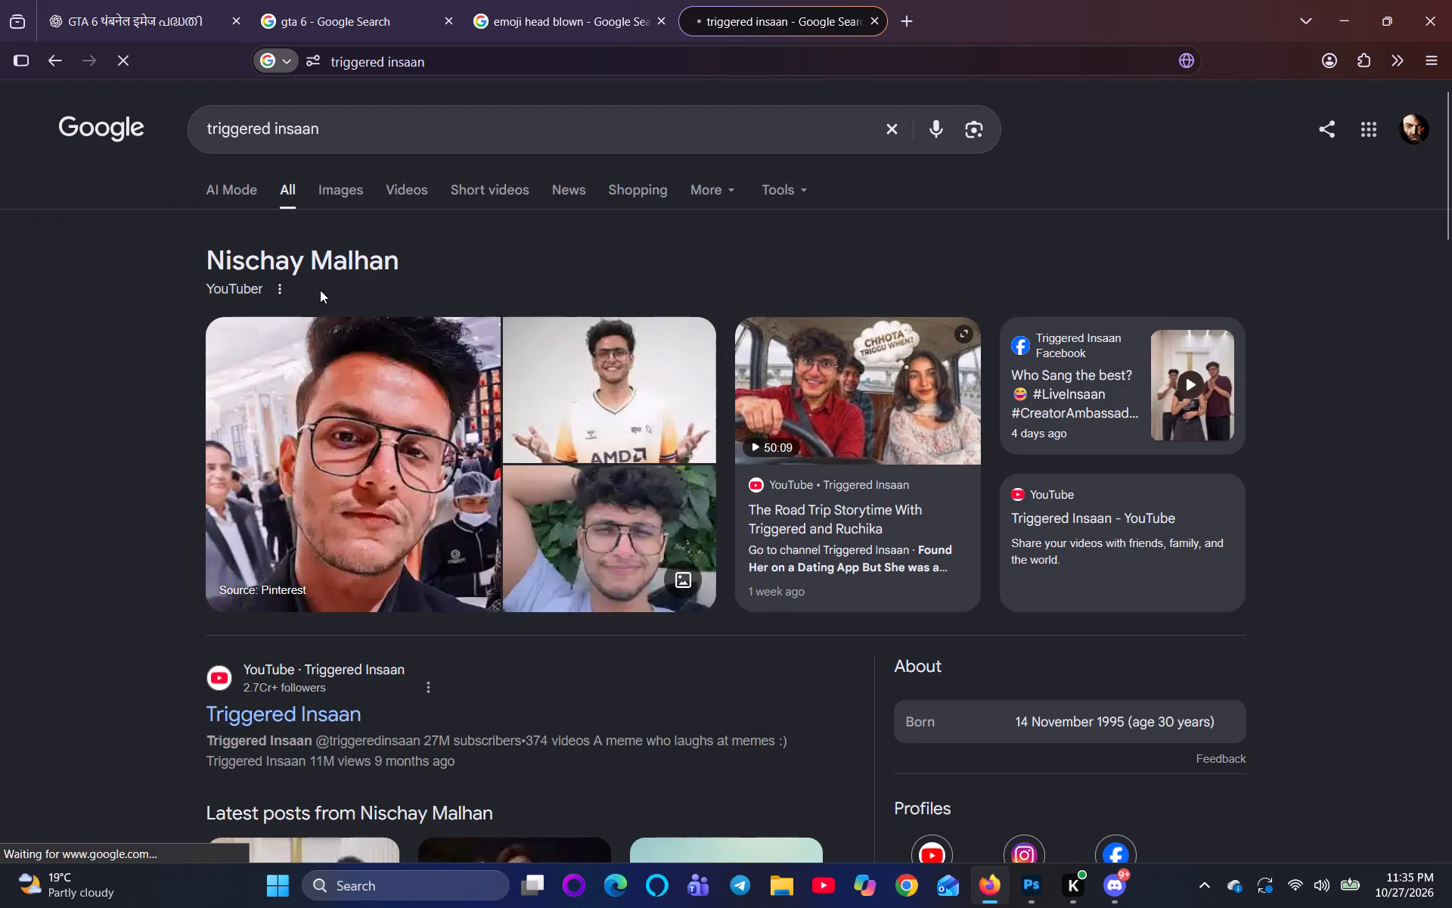
left_click(344, 186)
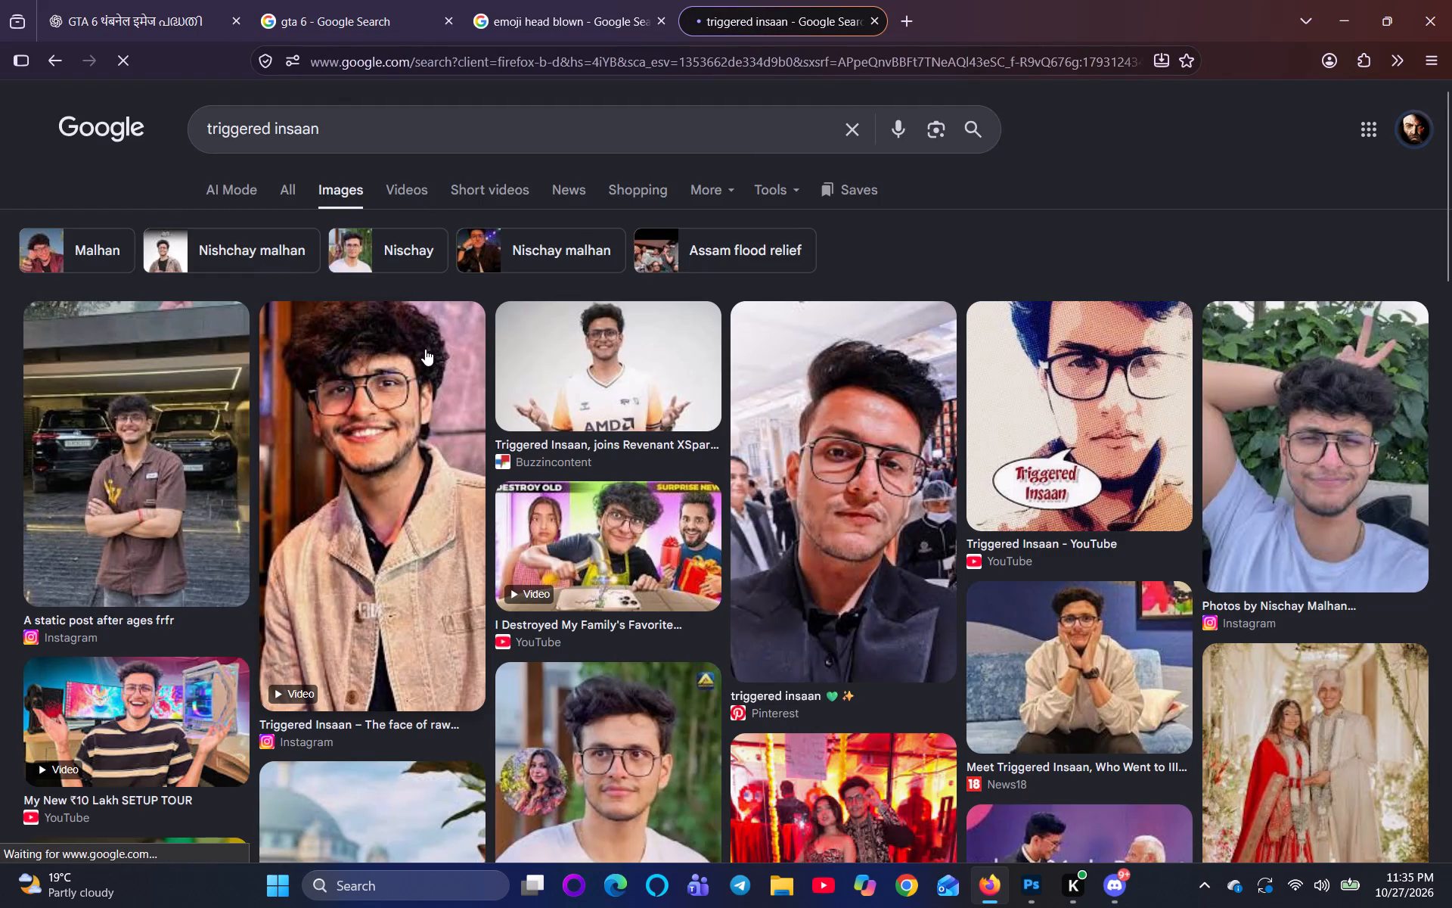
Examine the image results and enlarge a few photos to look for a suitable face picture for the driver's head.
left_click(600, 379)
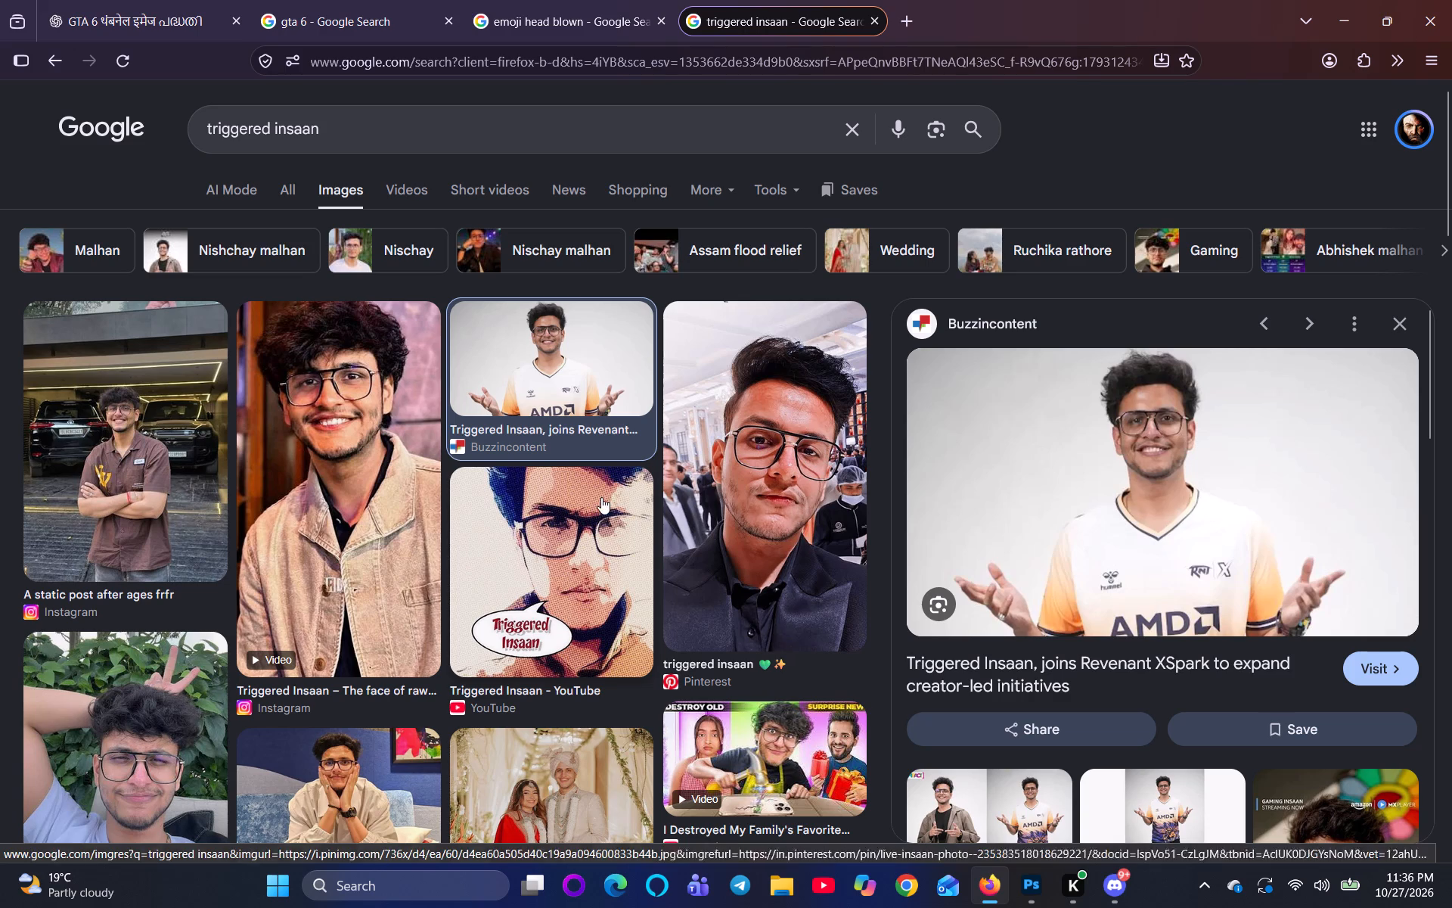
left_click(182, 486)
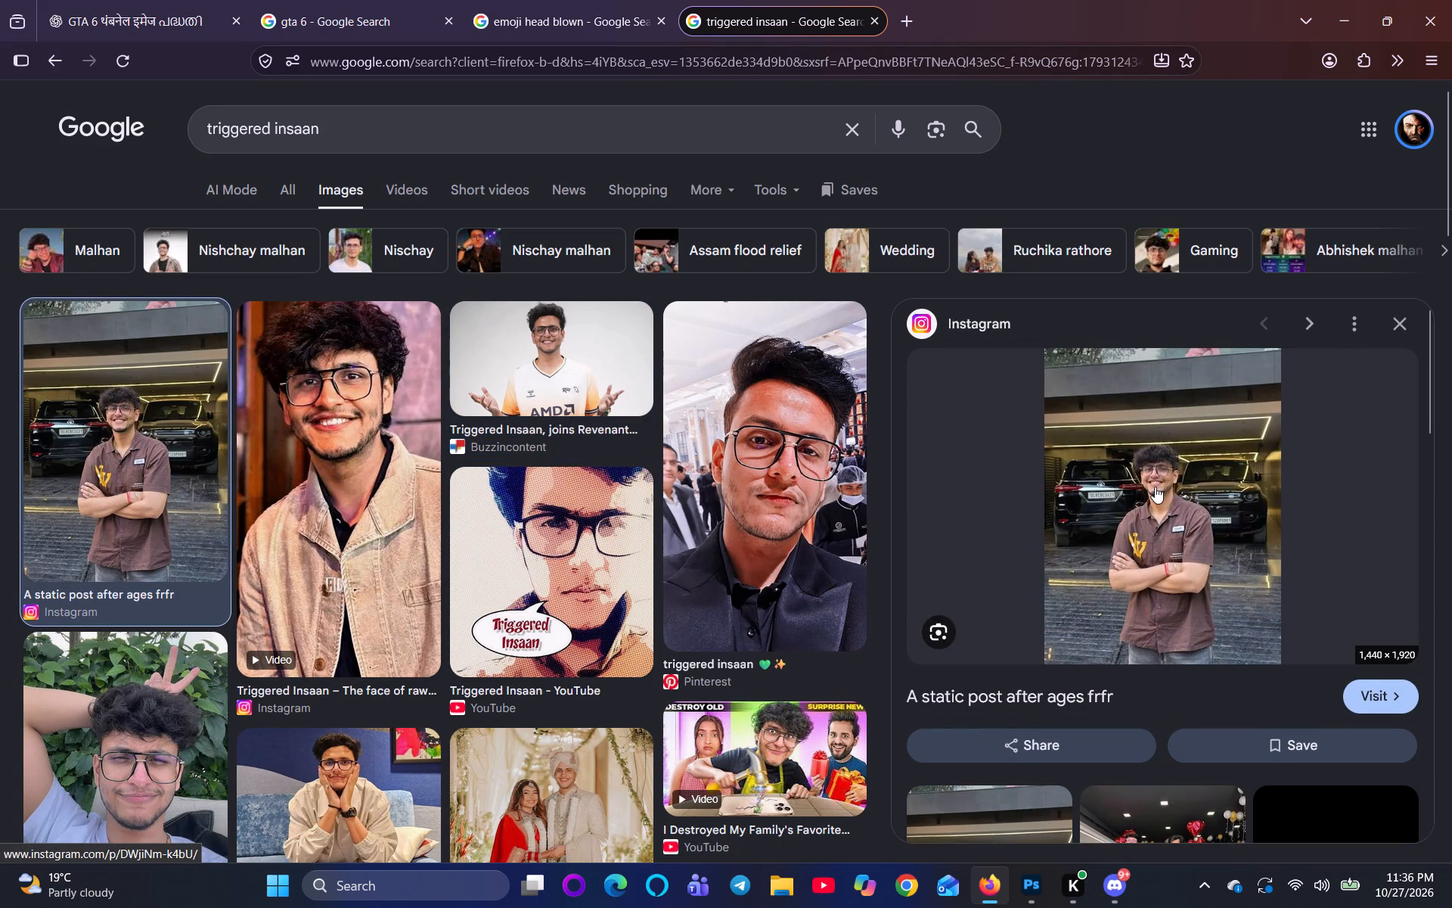
scroll(1131, 497, "up", 3)
left_click(1391, 319)
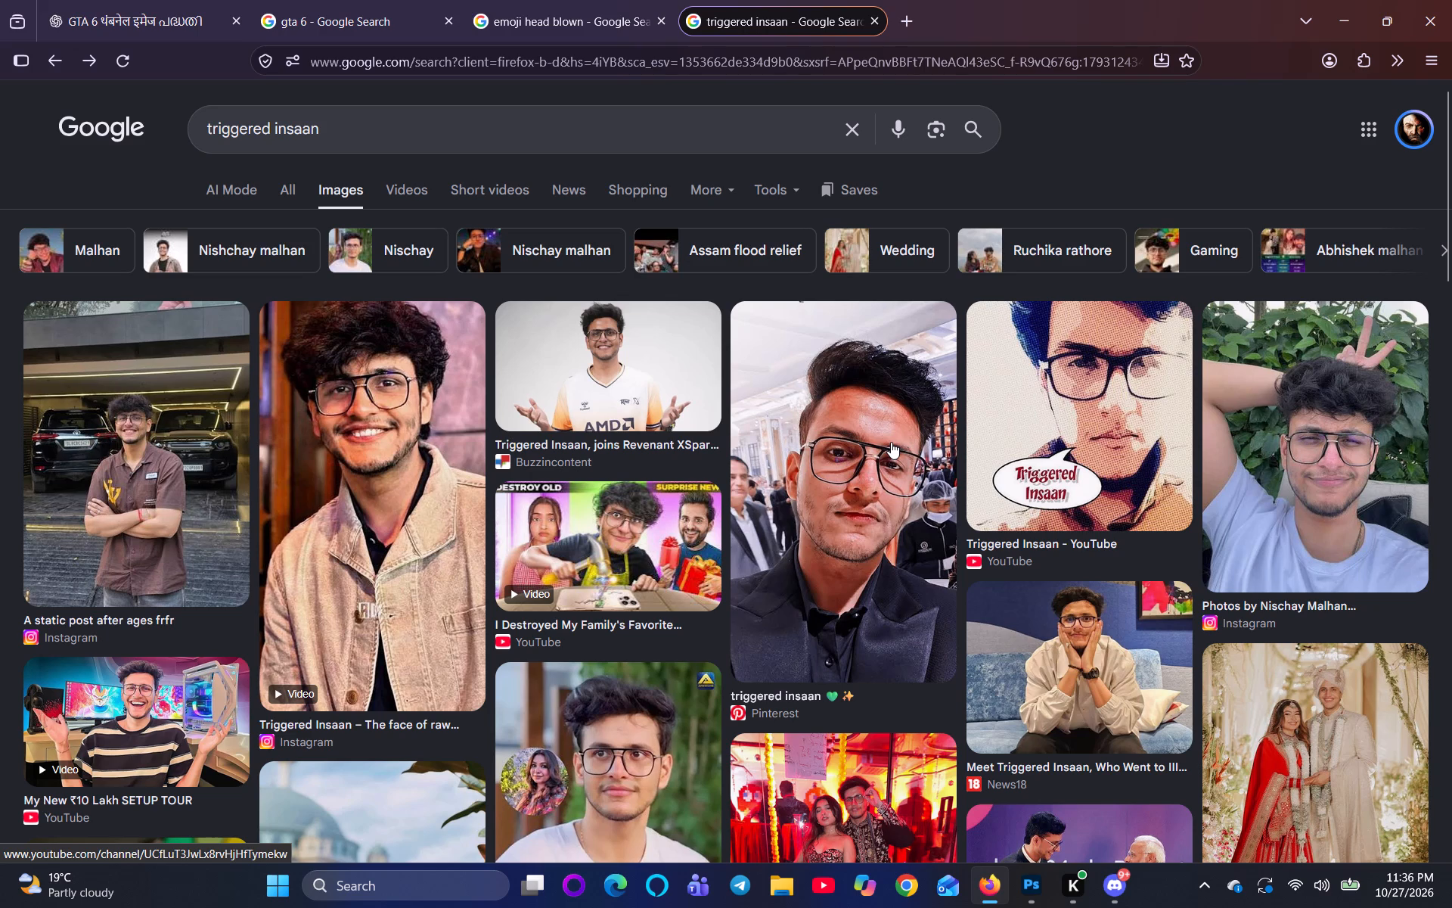
scroll(886, 446, "down", 2)
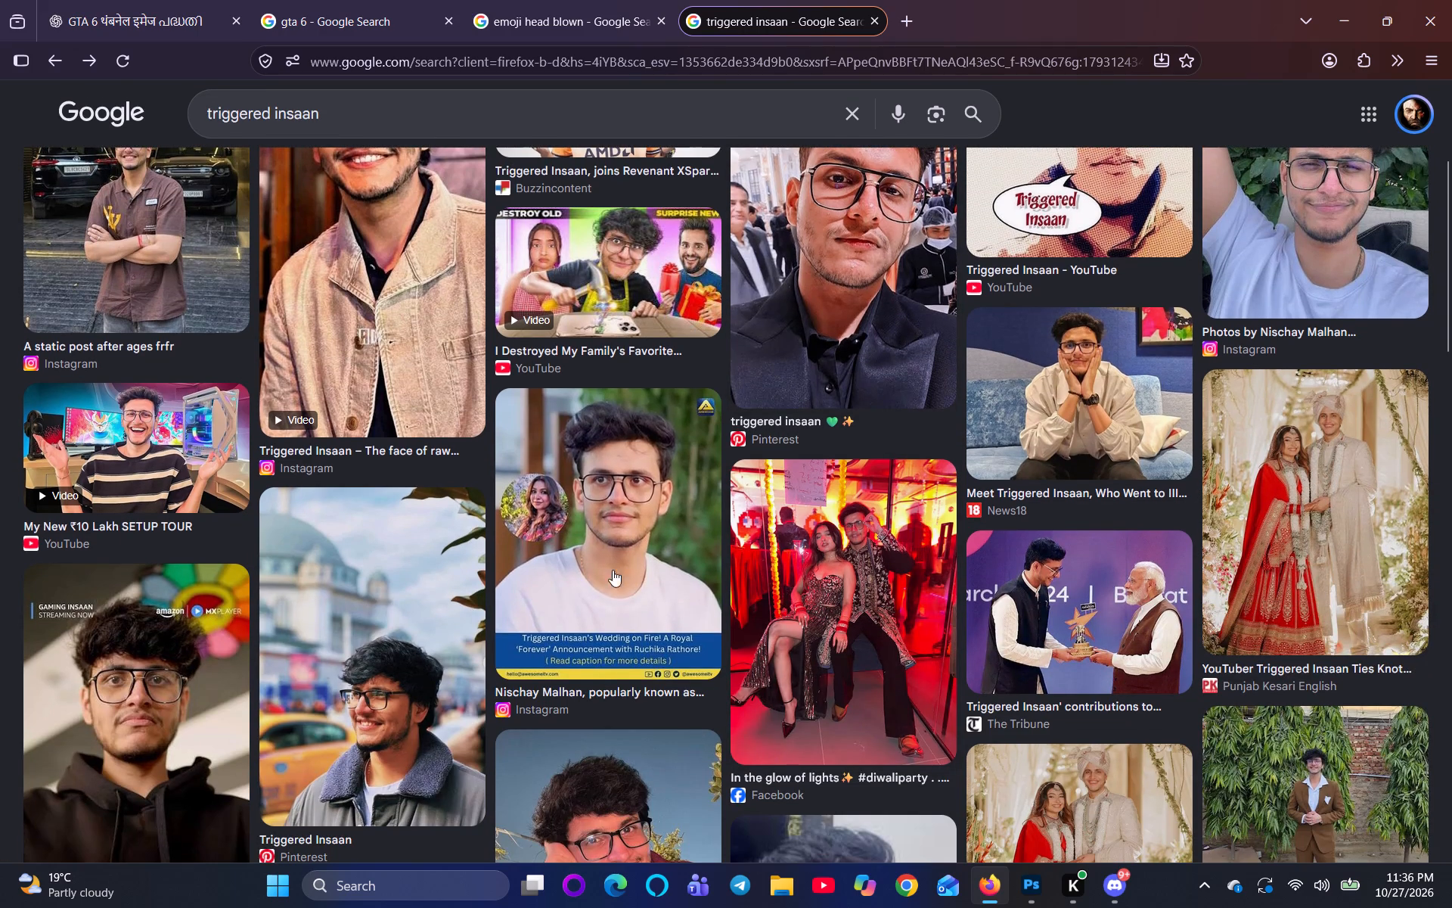
scroll(439, 605, "down", 1)
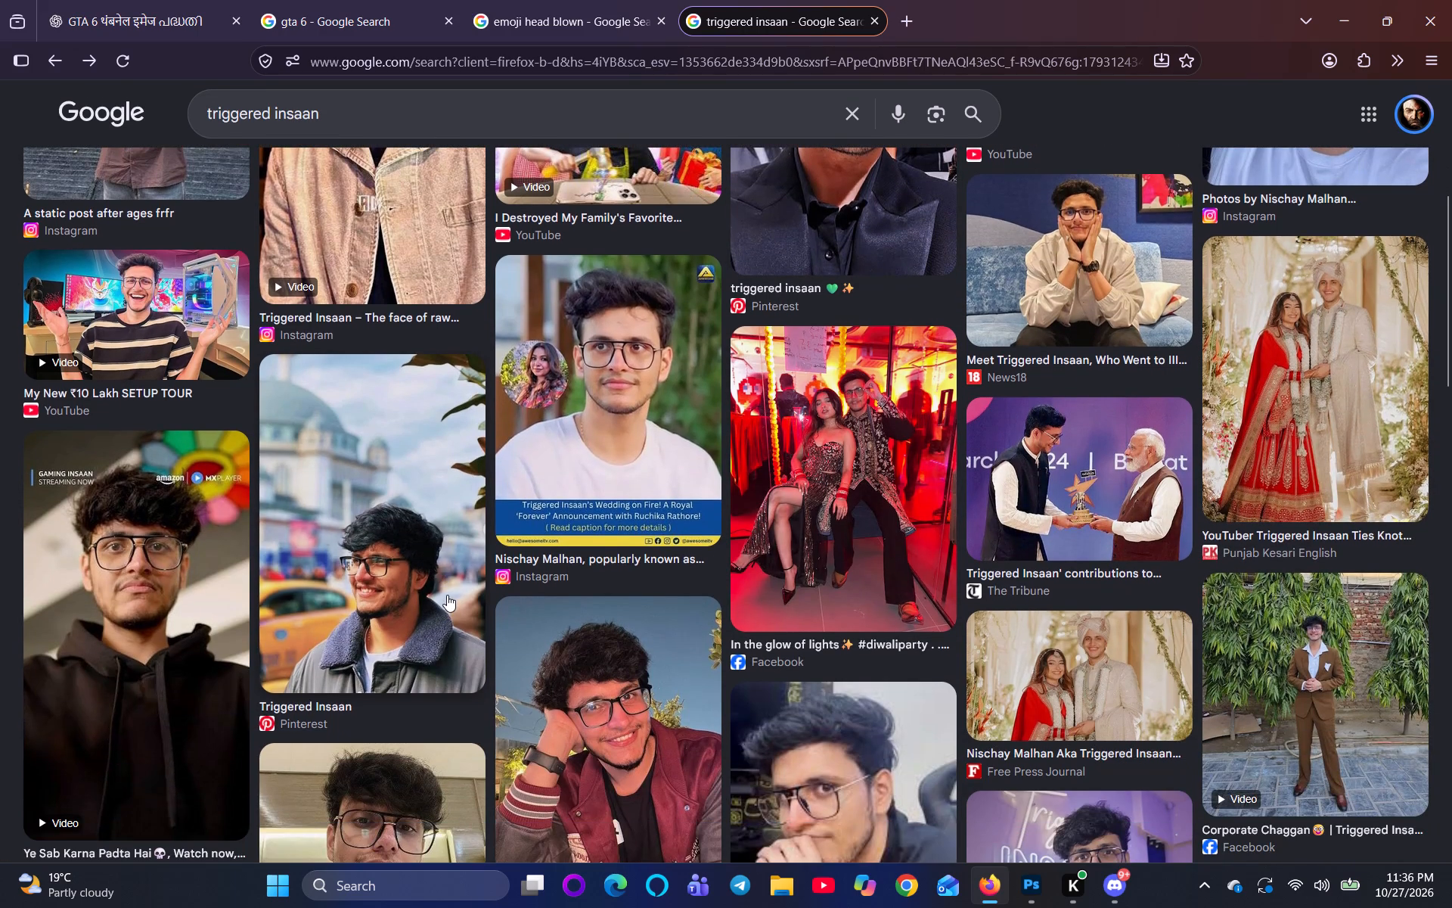
left_click(901, 556)
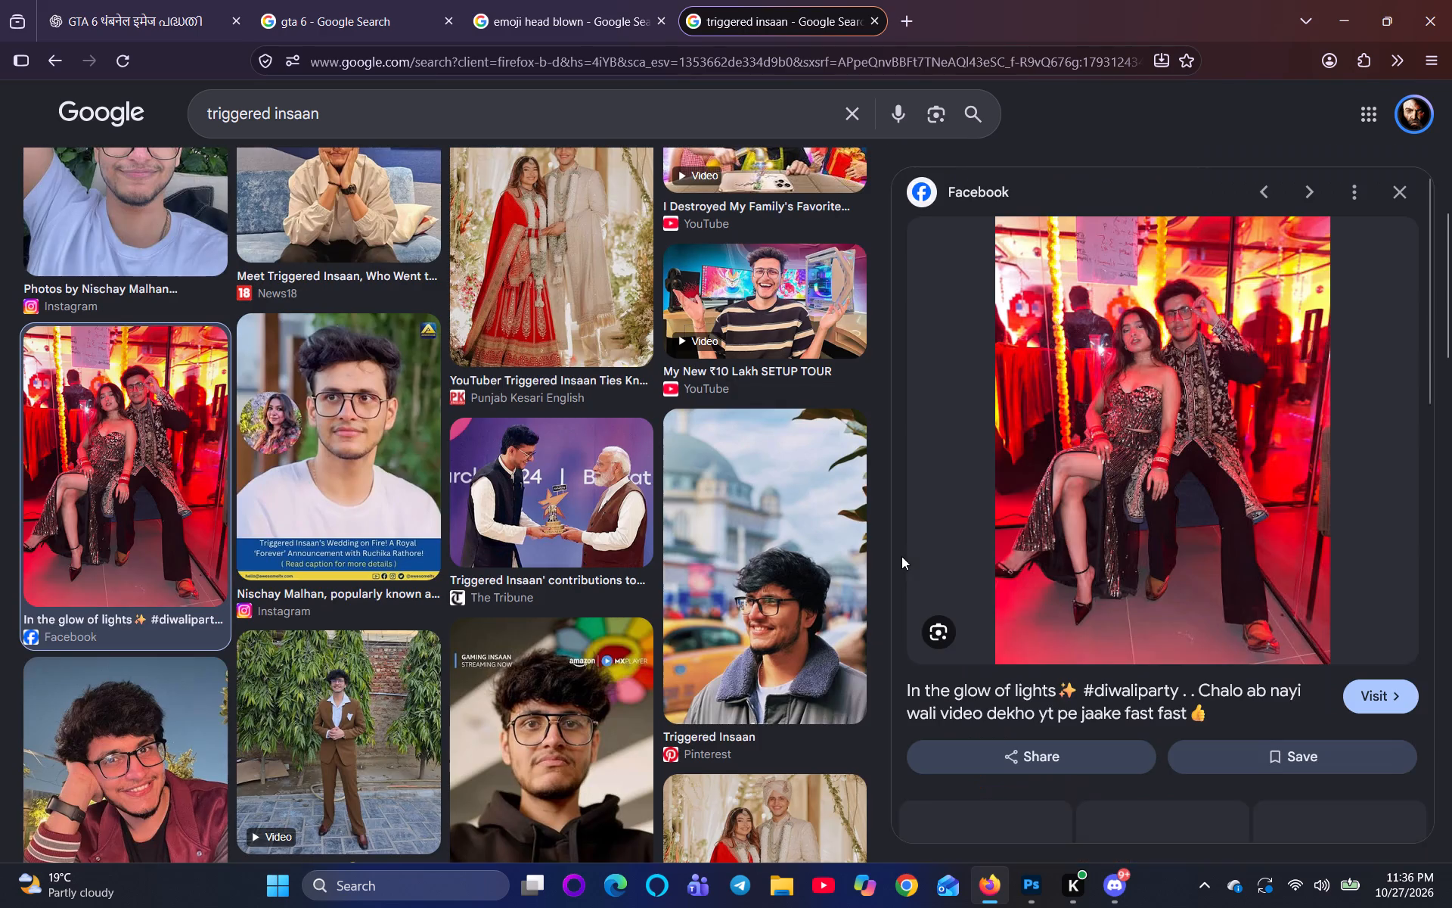
left_click(1407, 194)
scroll(1103, 340, "down", 2)
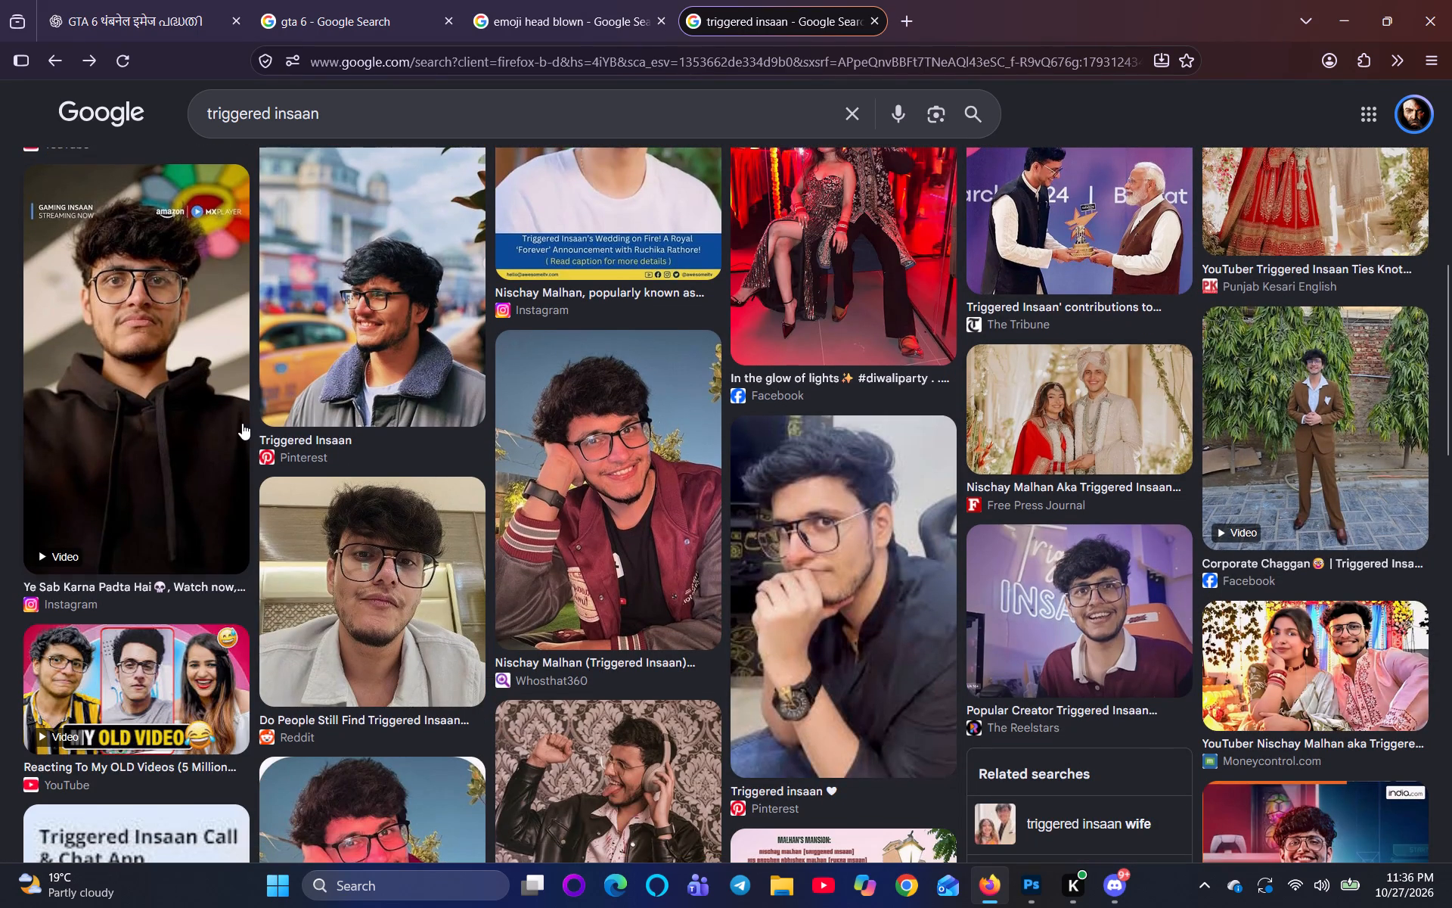
scroll(266, 410, "down", 3)
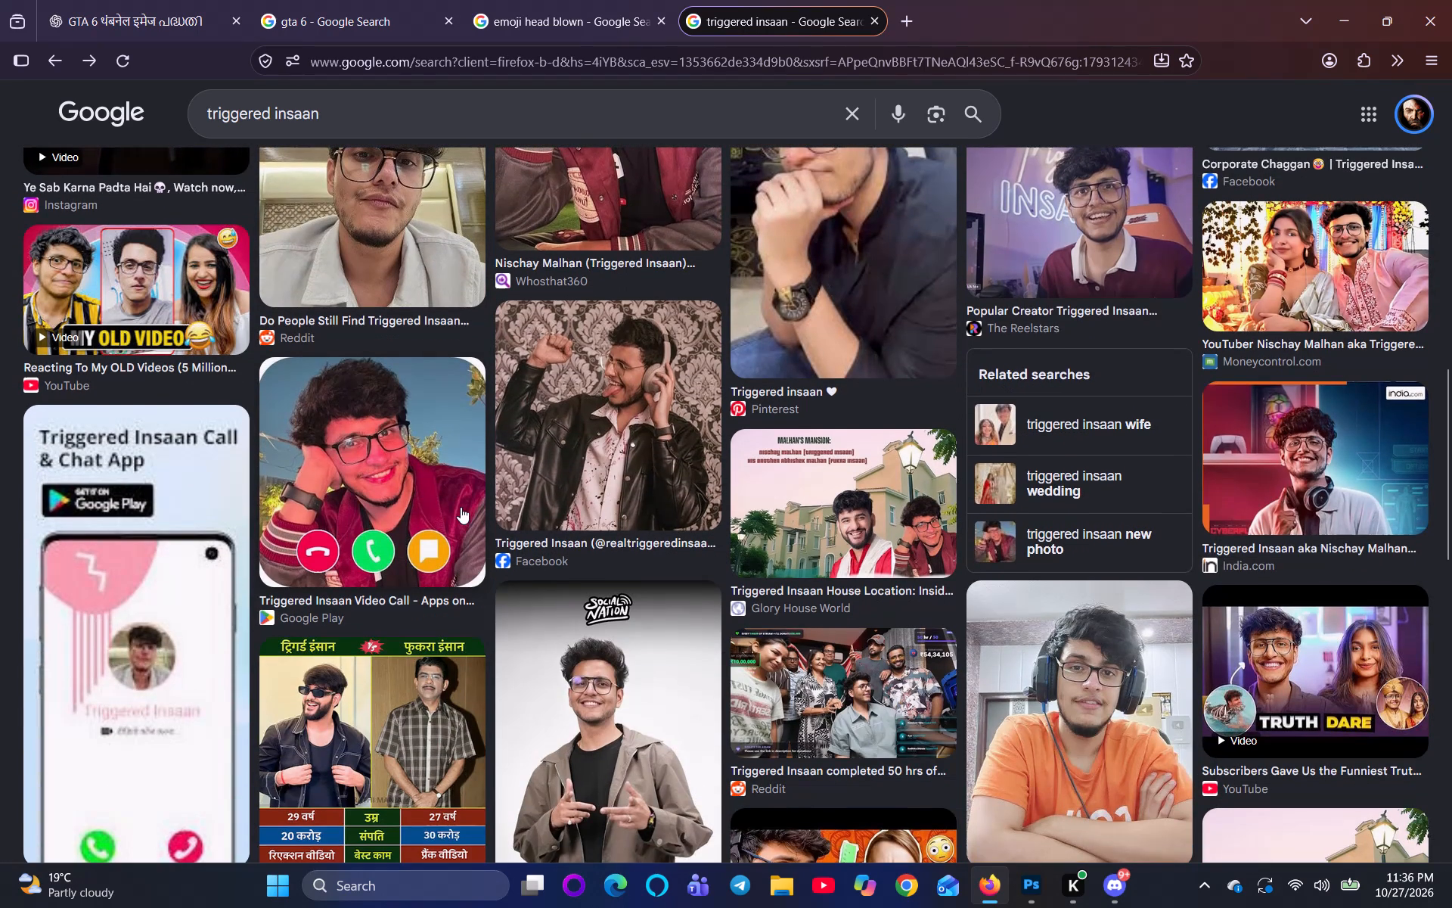
scroll(451, 482, "down", 3)
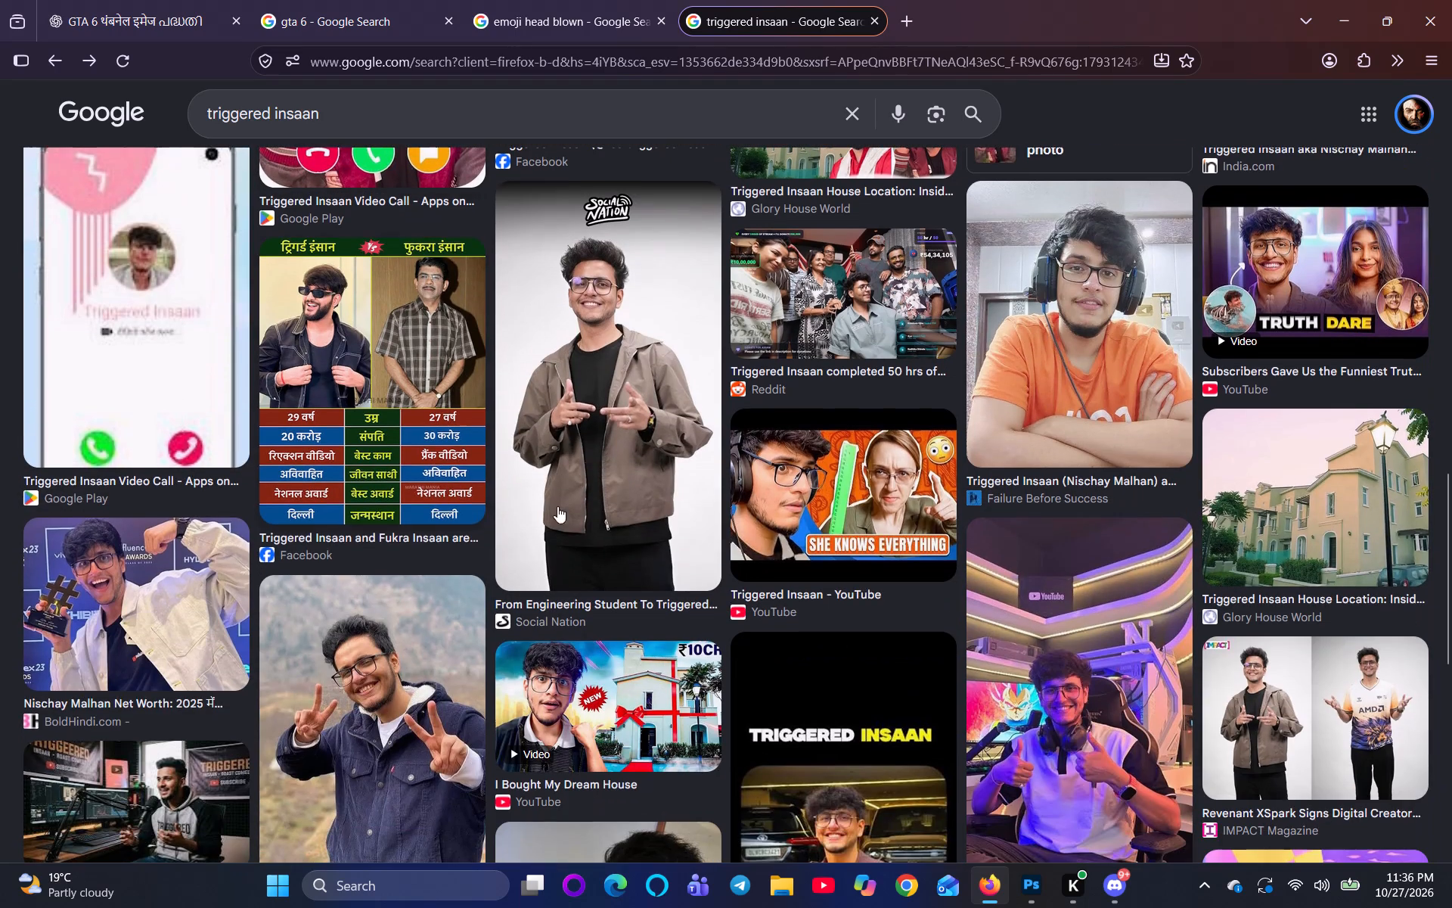
Filter the "triggered insaan" image results to size Large.
scroll(600, 461, "up", 11)
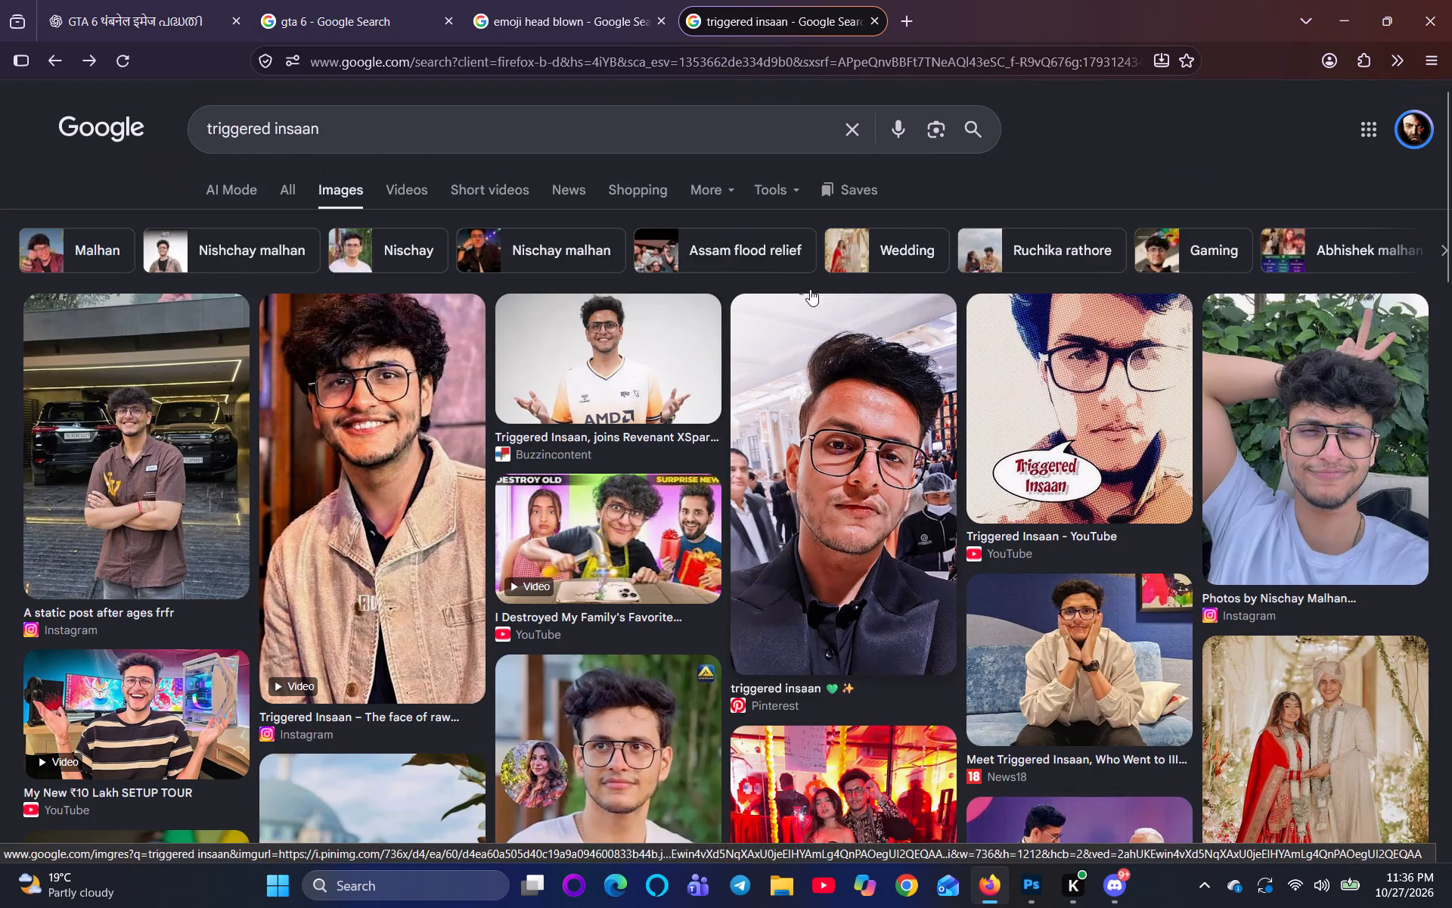
left_click(777, 175)
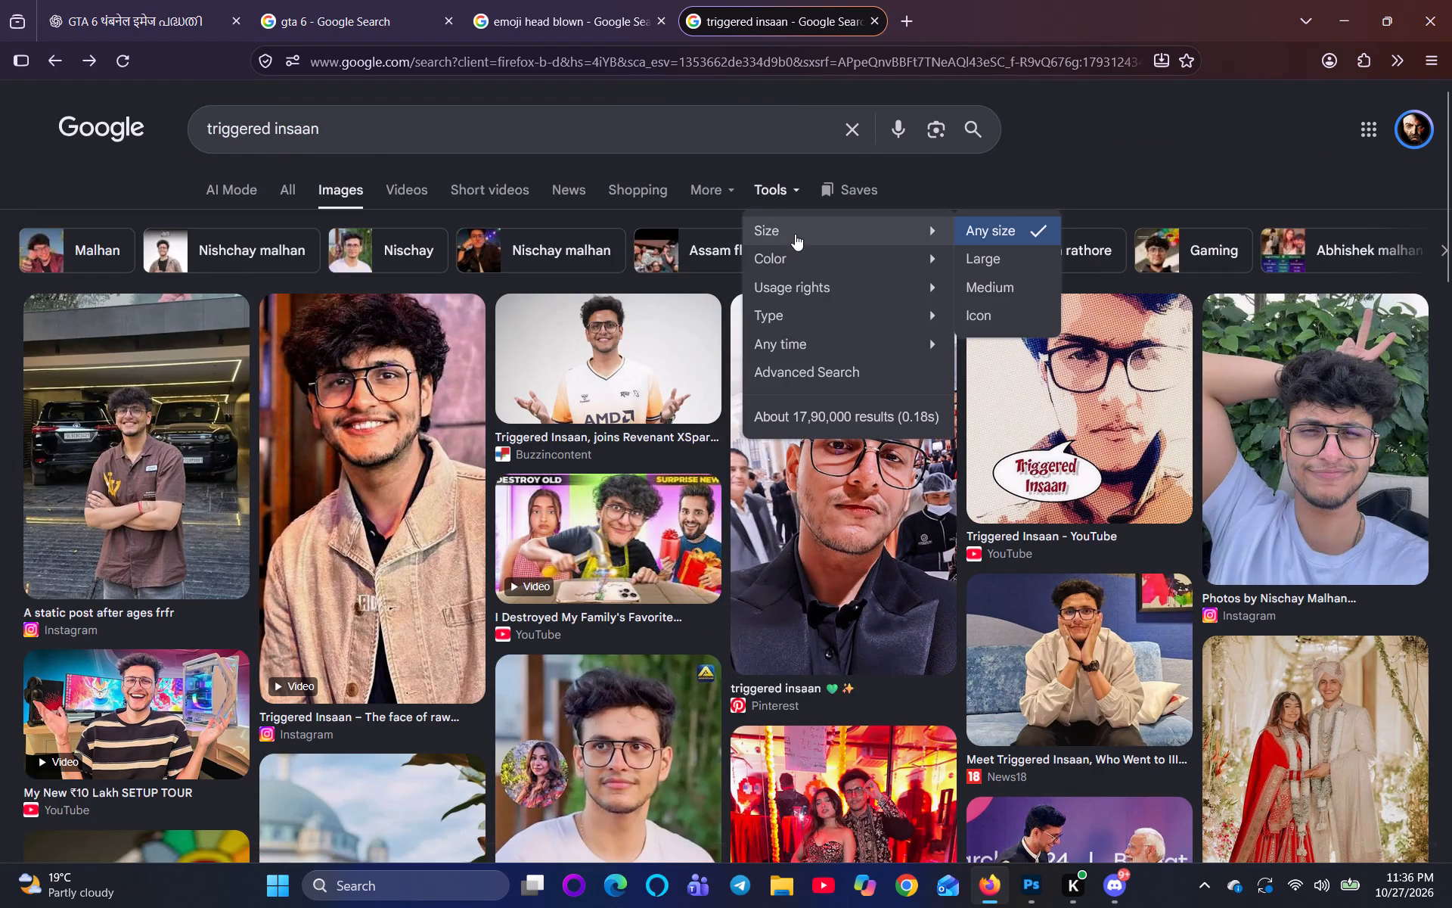
left_click(991, 251)
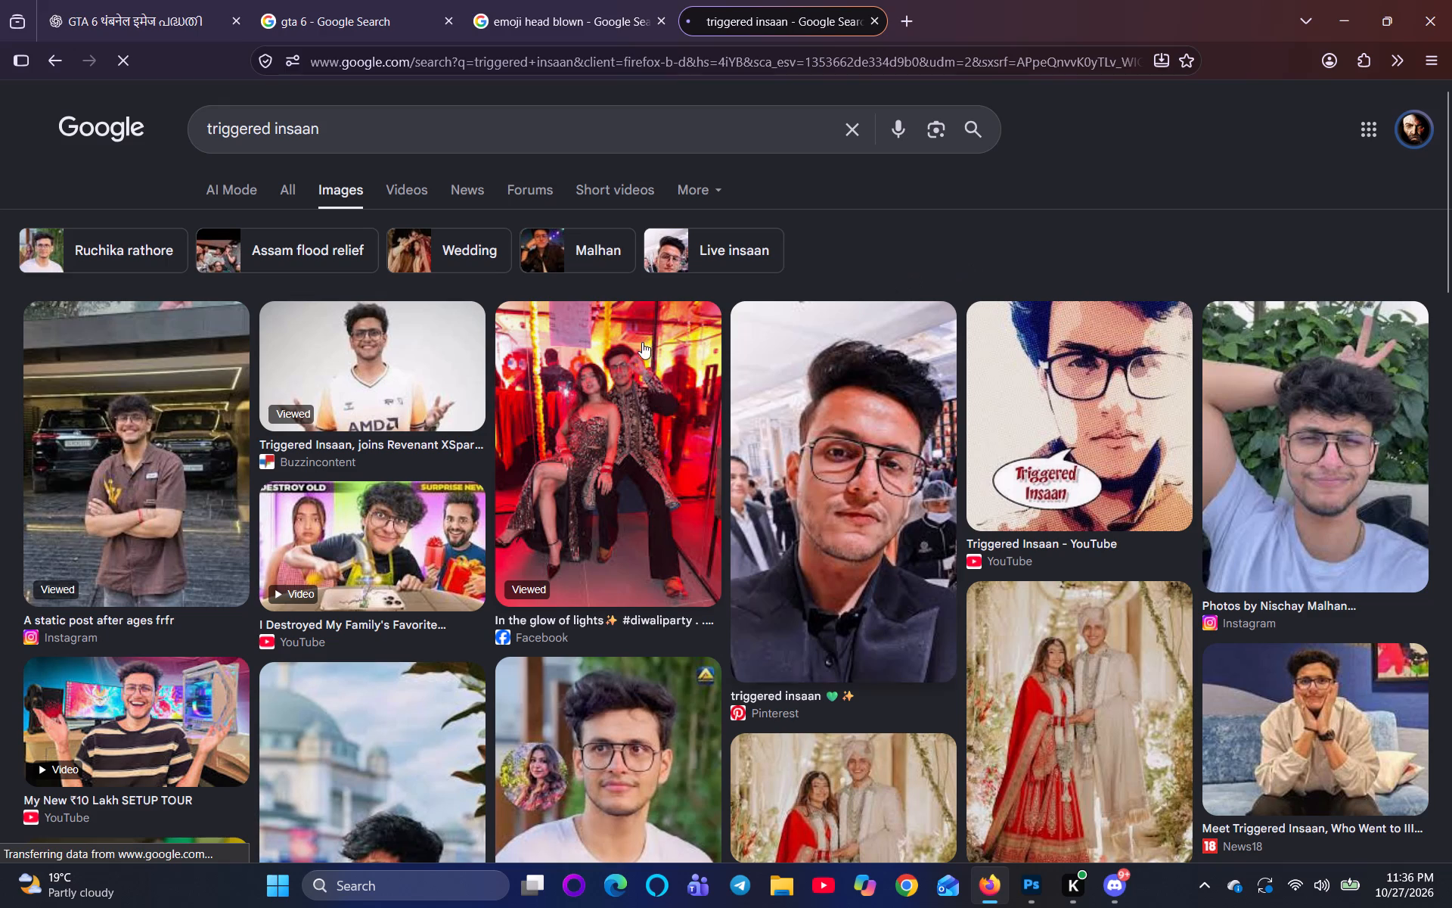
Examine the white-background AMD jersey photos in the results, including the Buzzincontent article and the full-length MediaInfoline image.
left_click(411, 381)
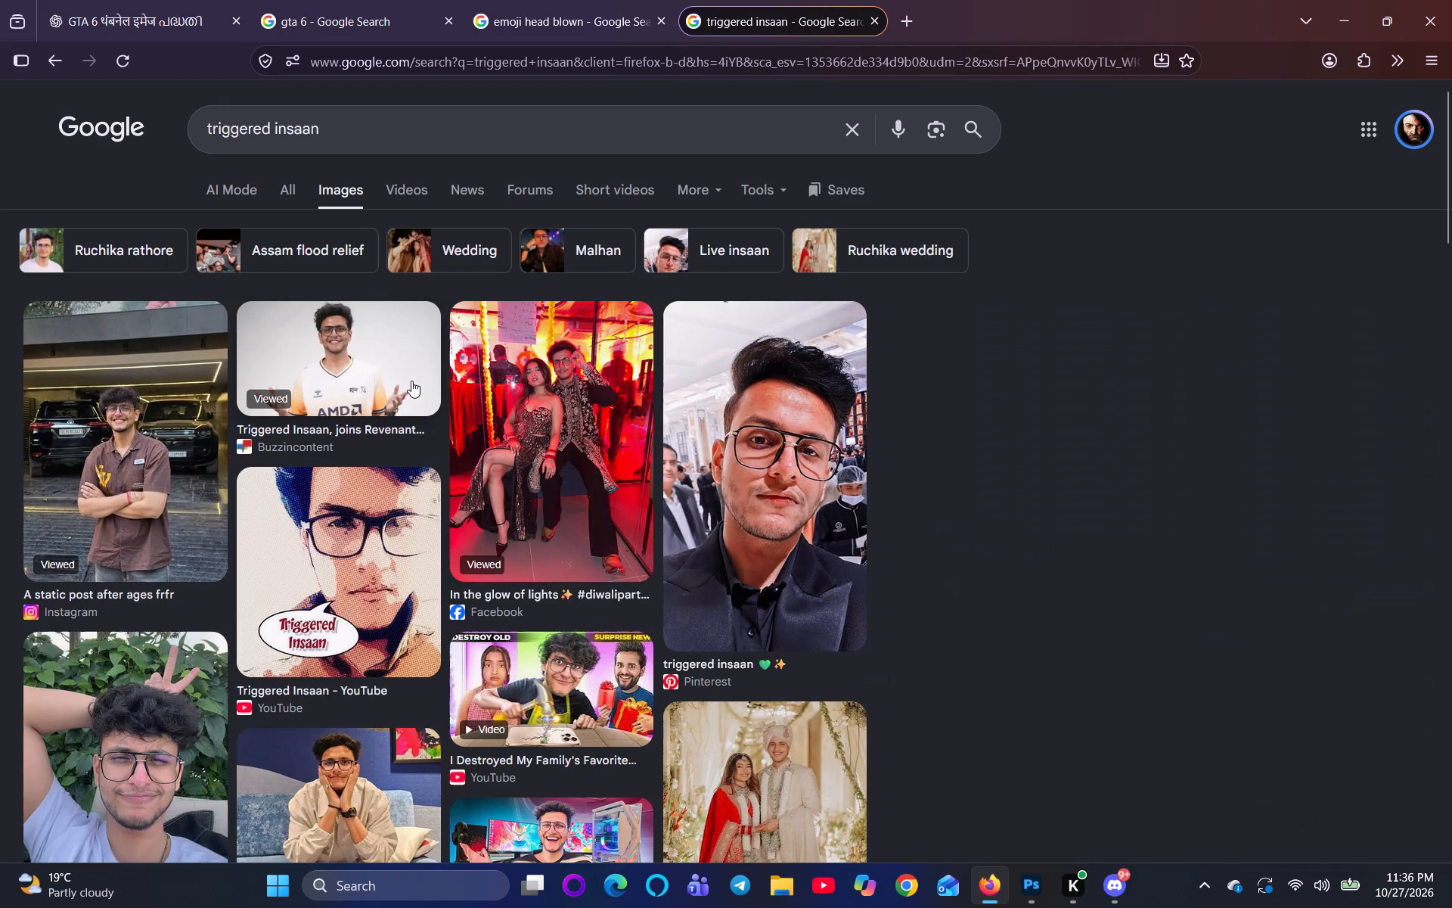
left_click(1120, 496)
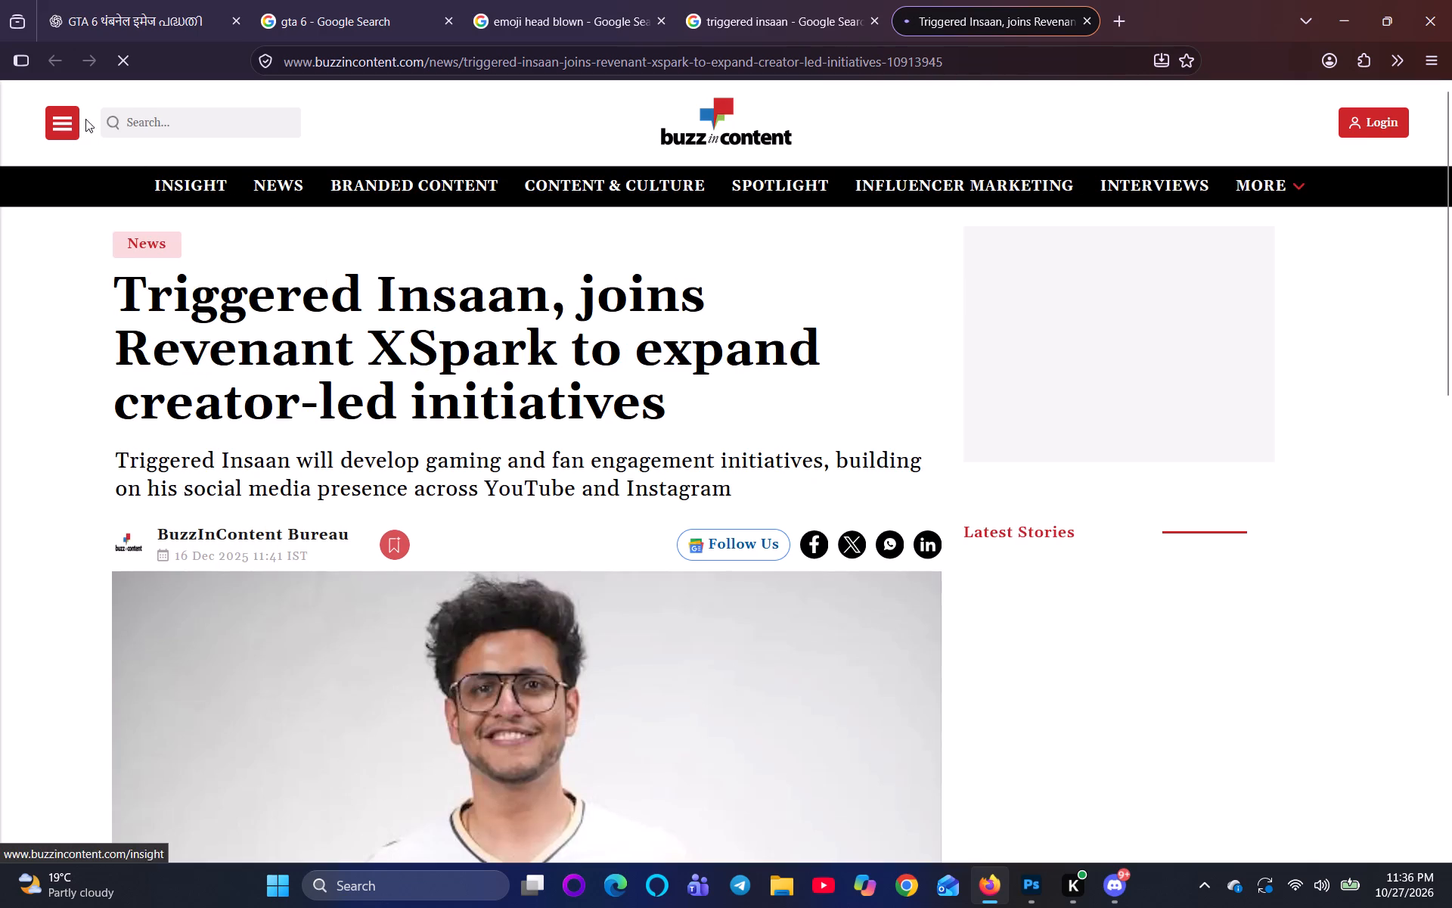
left_click(1089, 16)
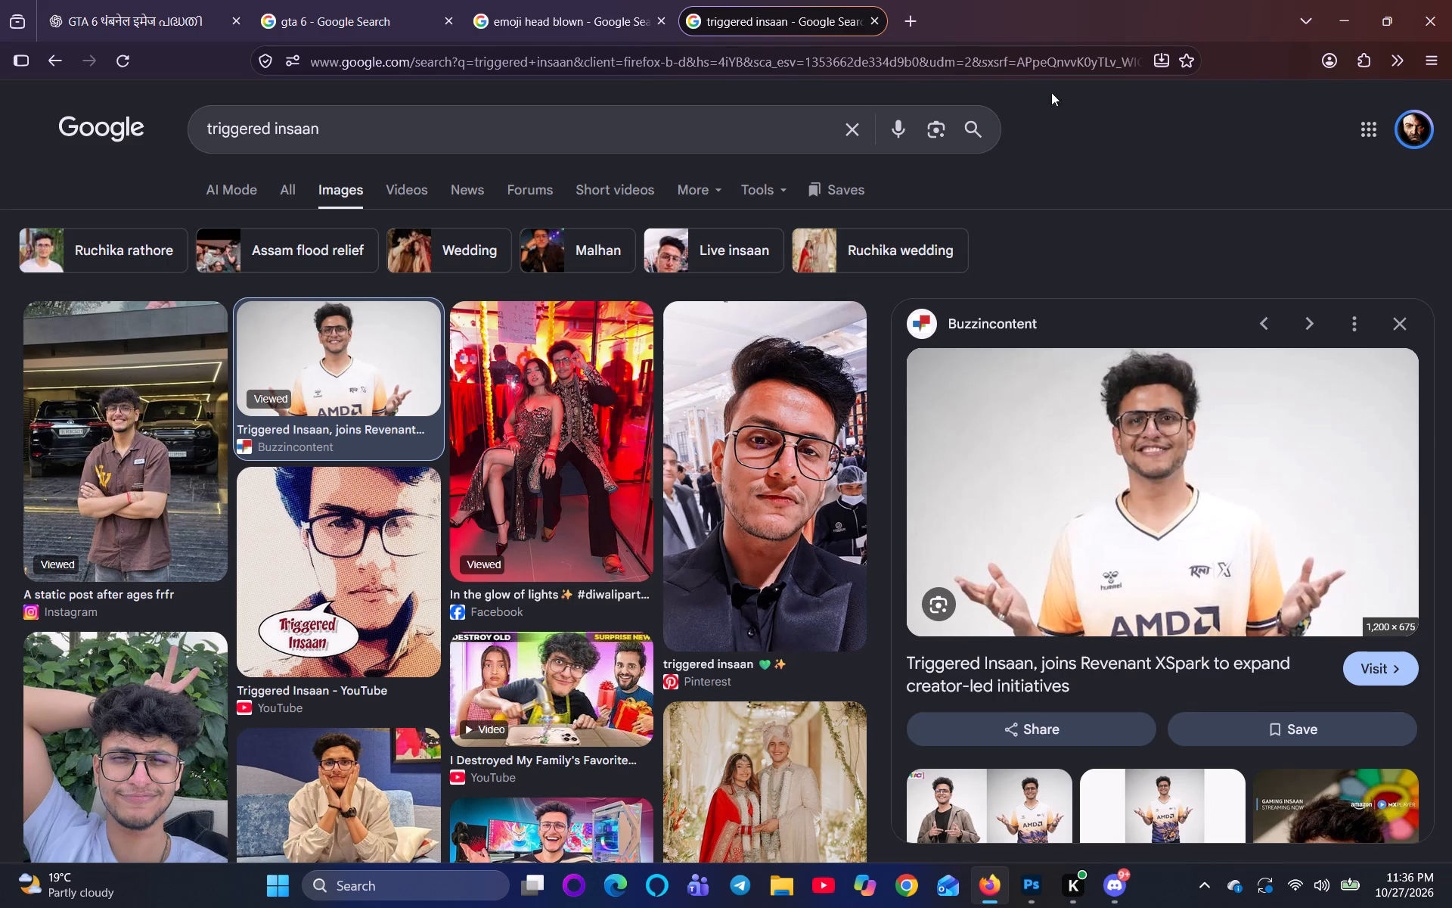
scroll(1117, 470, "down", 2)
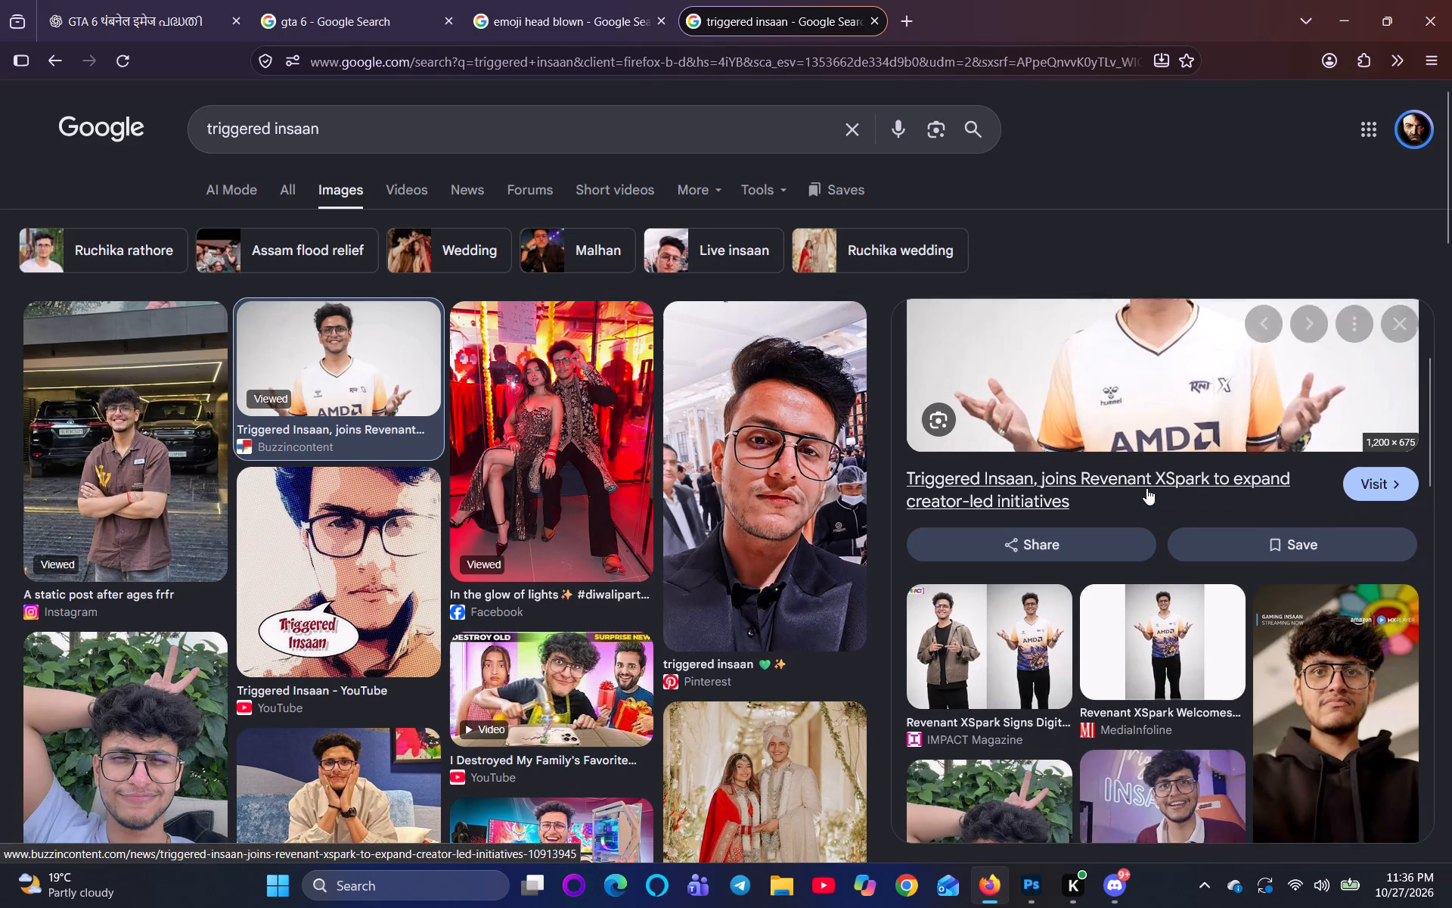
left_click(1192, 596)
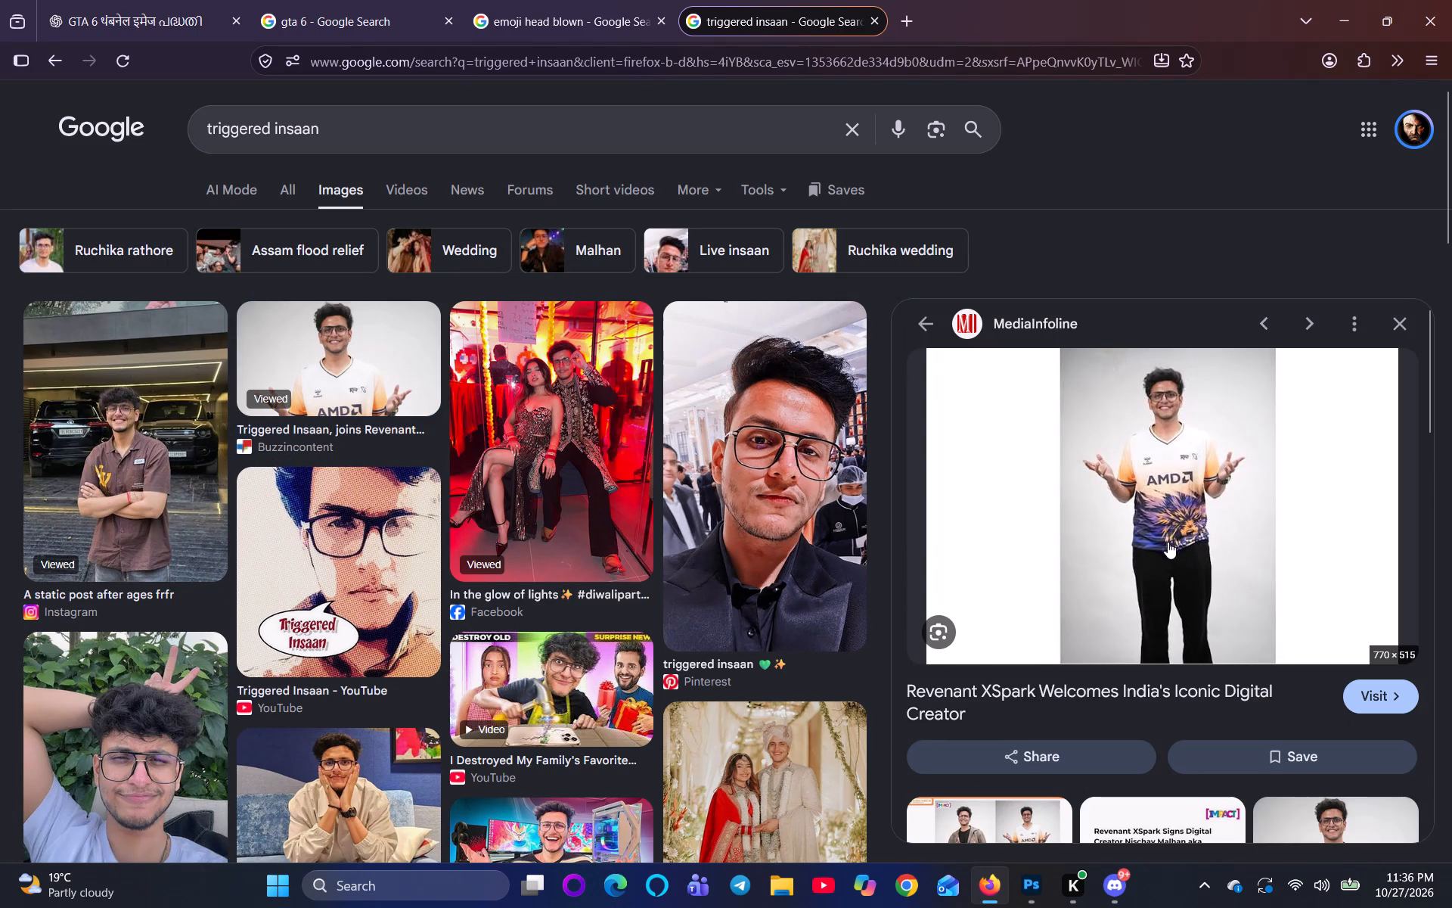
scroll(1165, 539, "up", 5)
scroll(1223, 567, "down", 2)
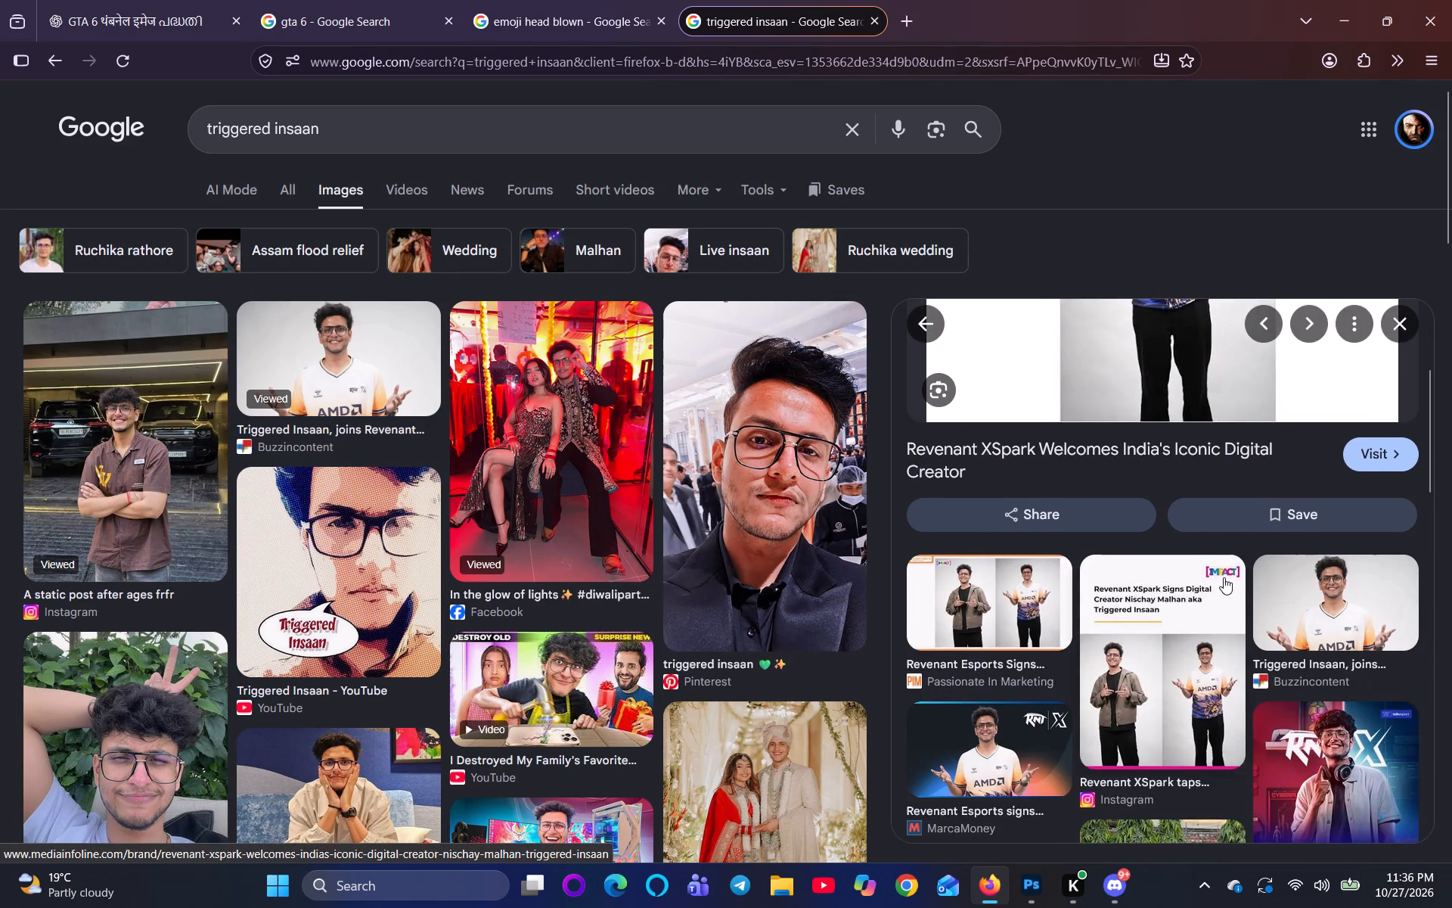
scroll(1224, 577, "up", 2)
scroll(1225, 585, "down", 2)
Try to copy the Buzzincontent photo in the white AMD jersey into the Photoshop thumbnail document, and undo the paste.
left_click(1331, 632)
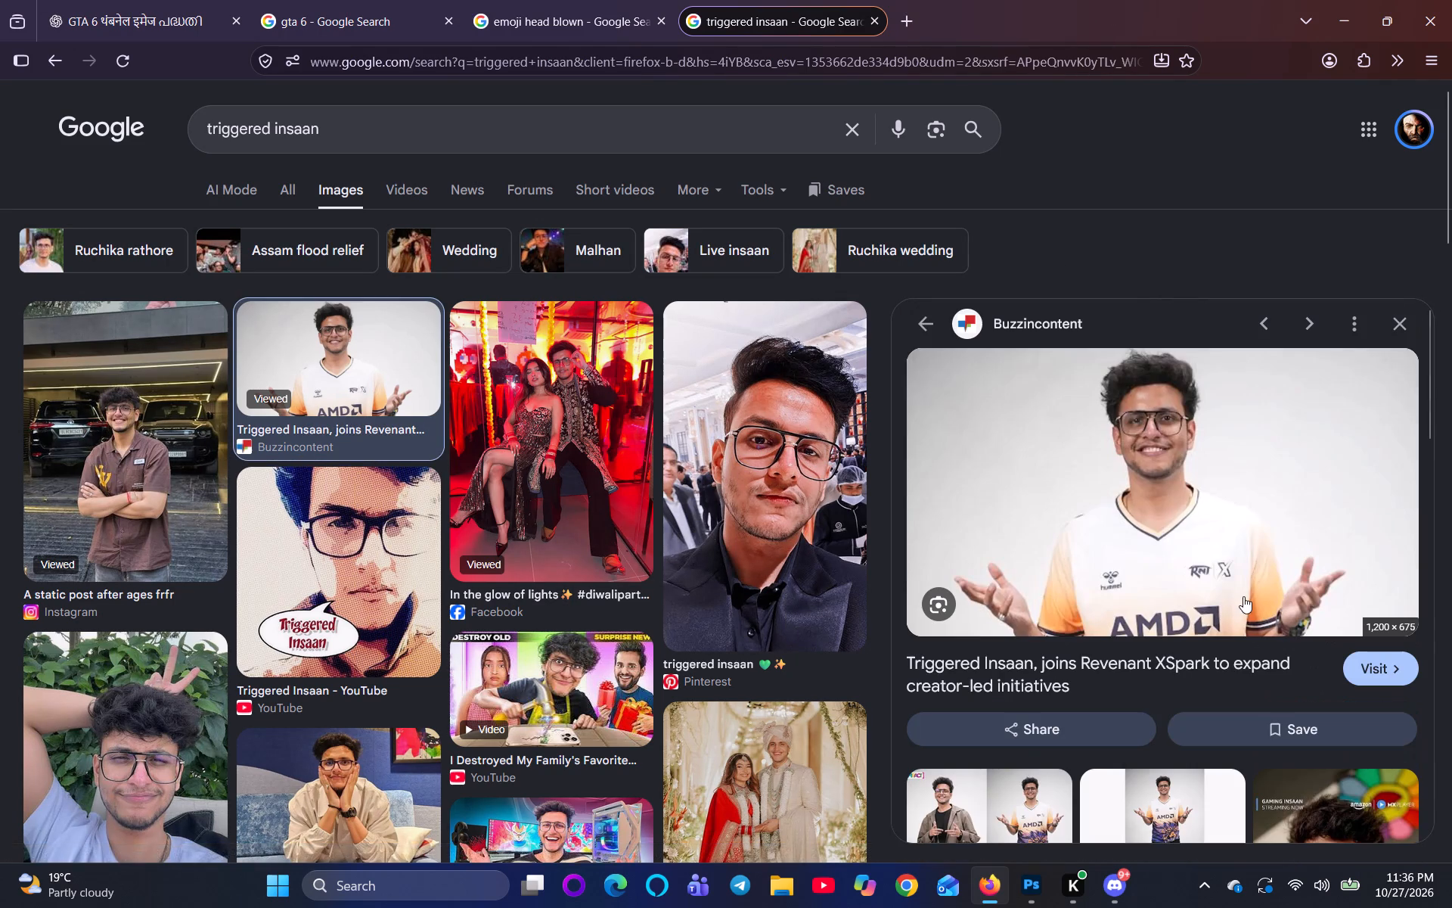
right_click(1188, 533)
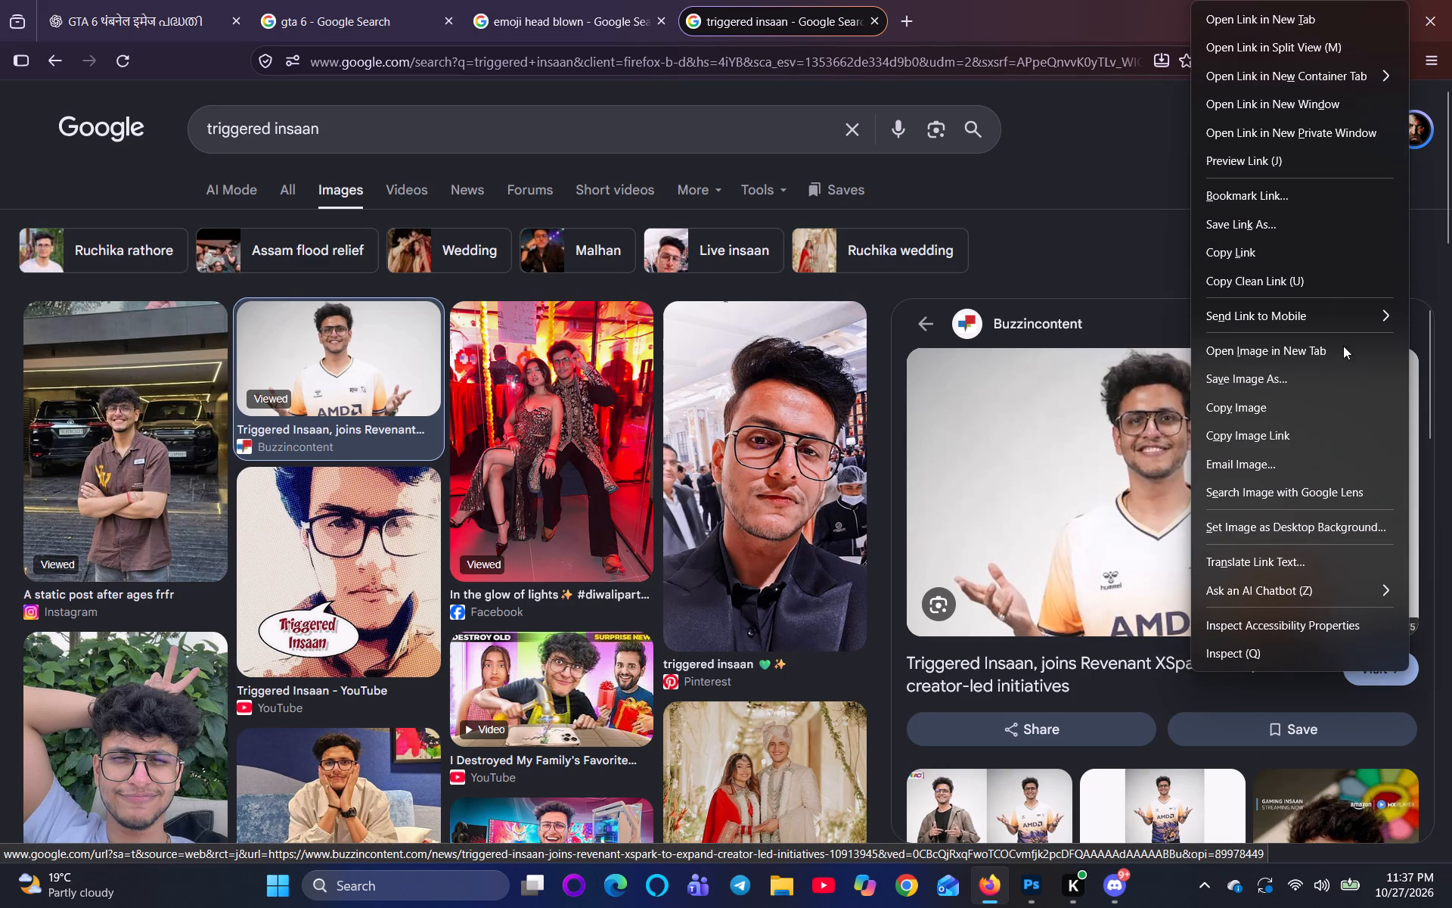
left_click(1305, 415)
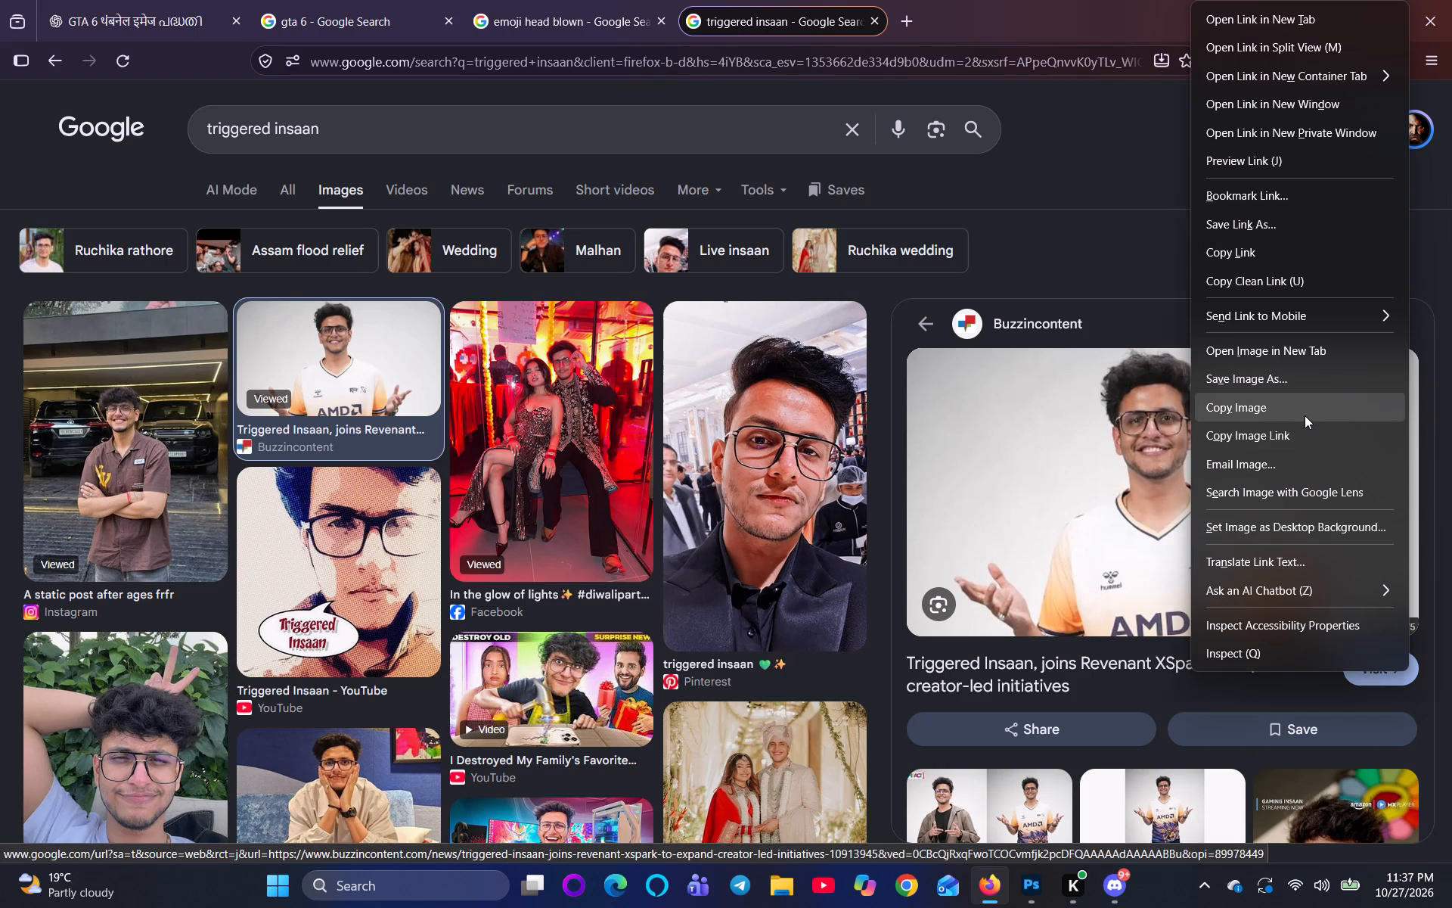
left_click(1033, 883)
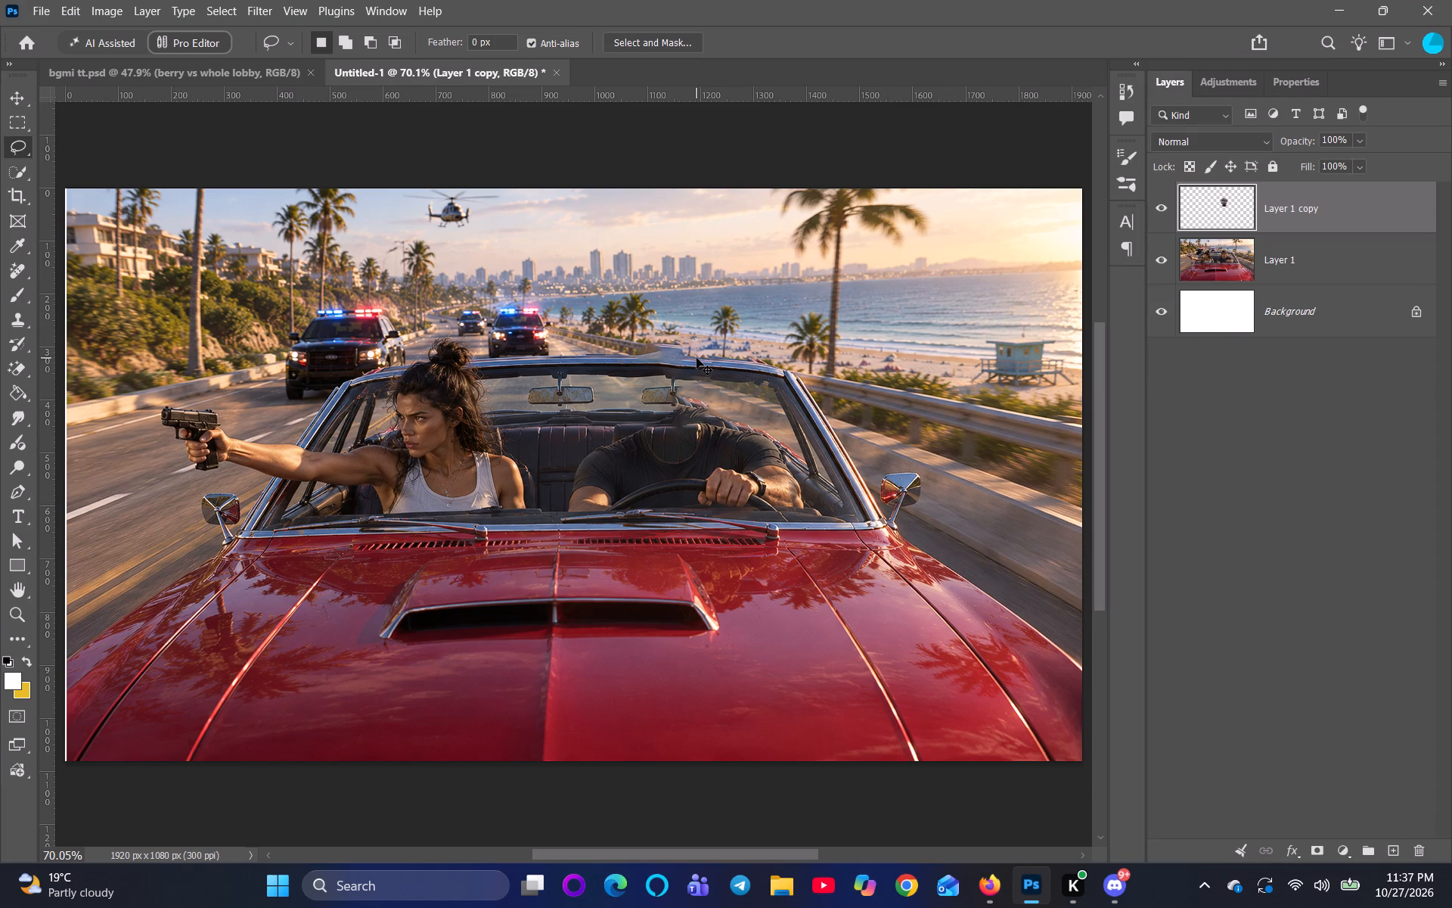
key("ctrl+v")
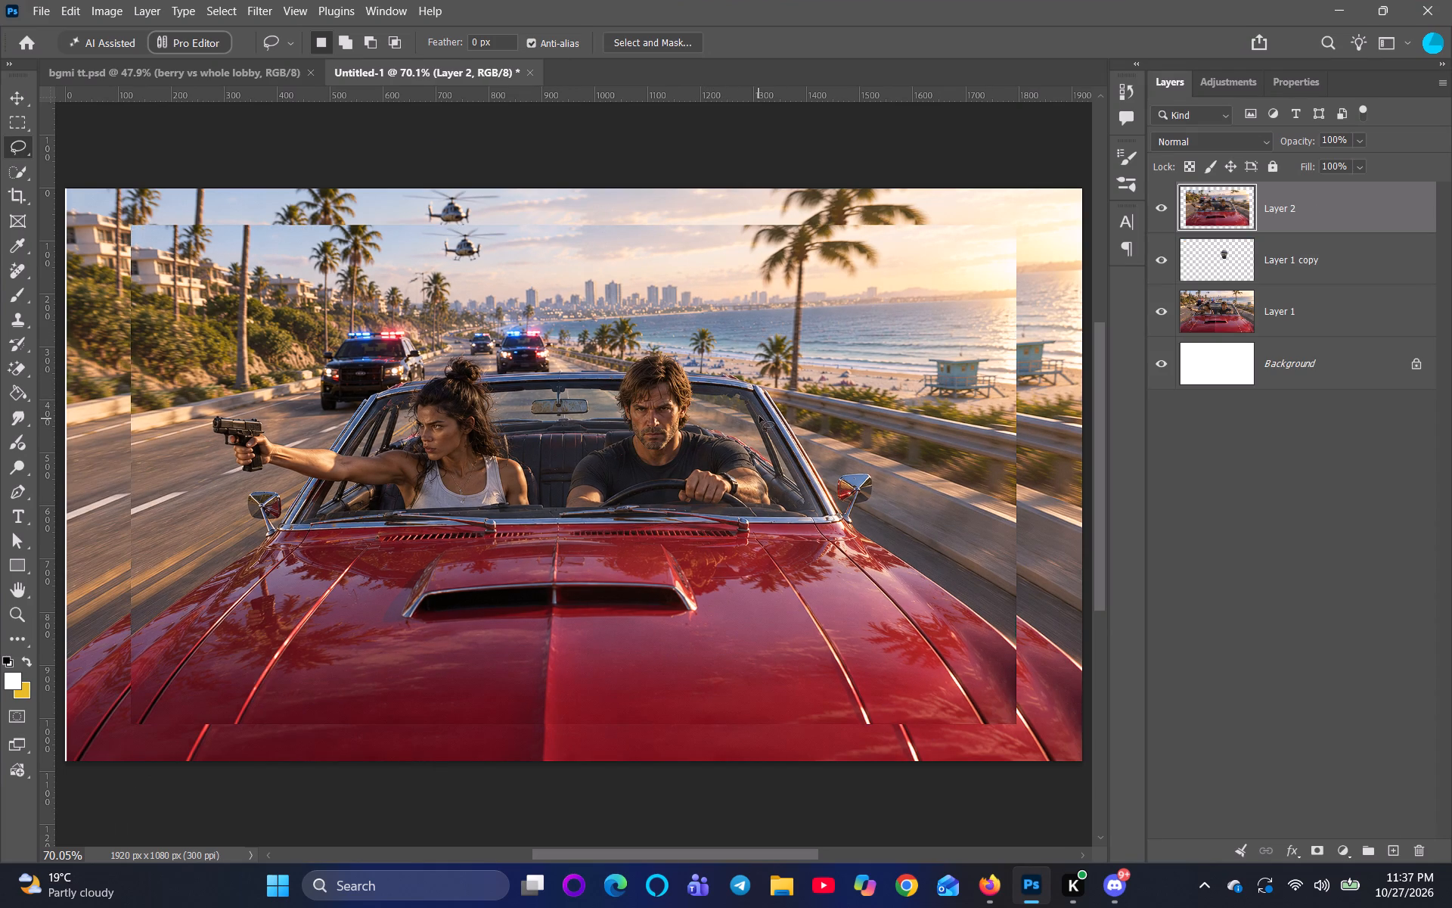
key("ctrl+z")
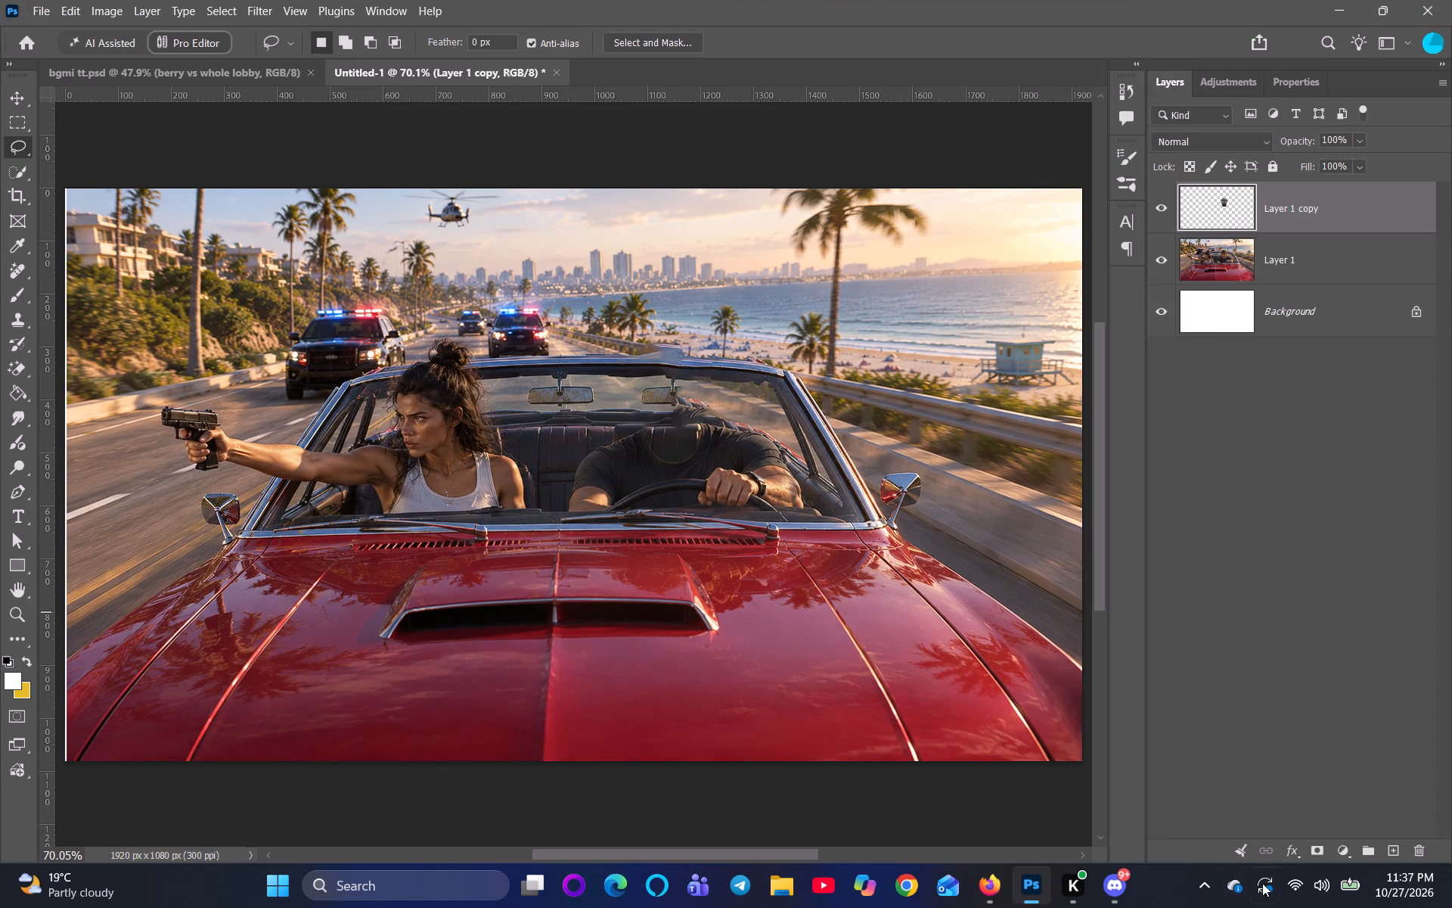
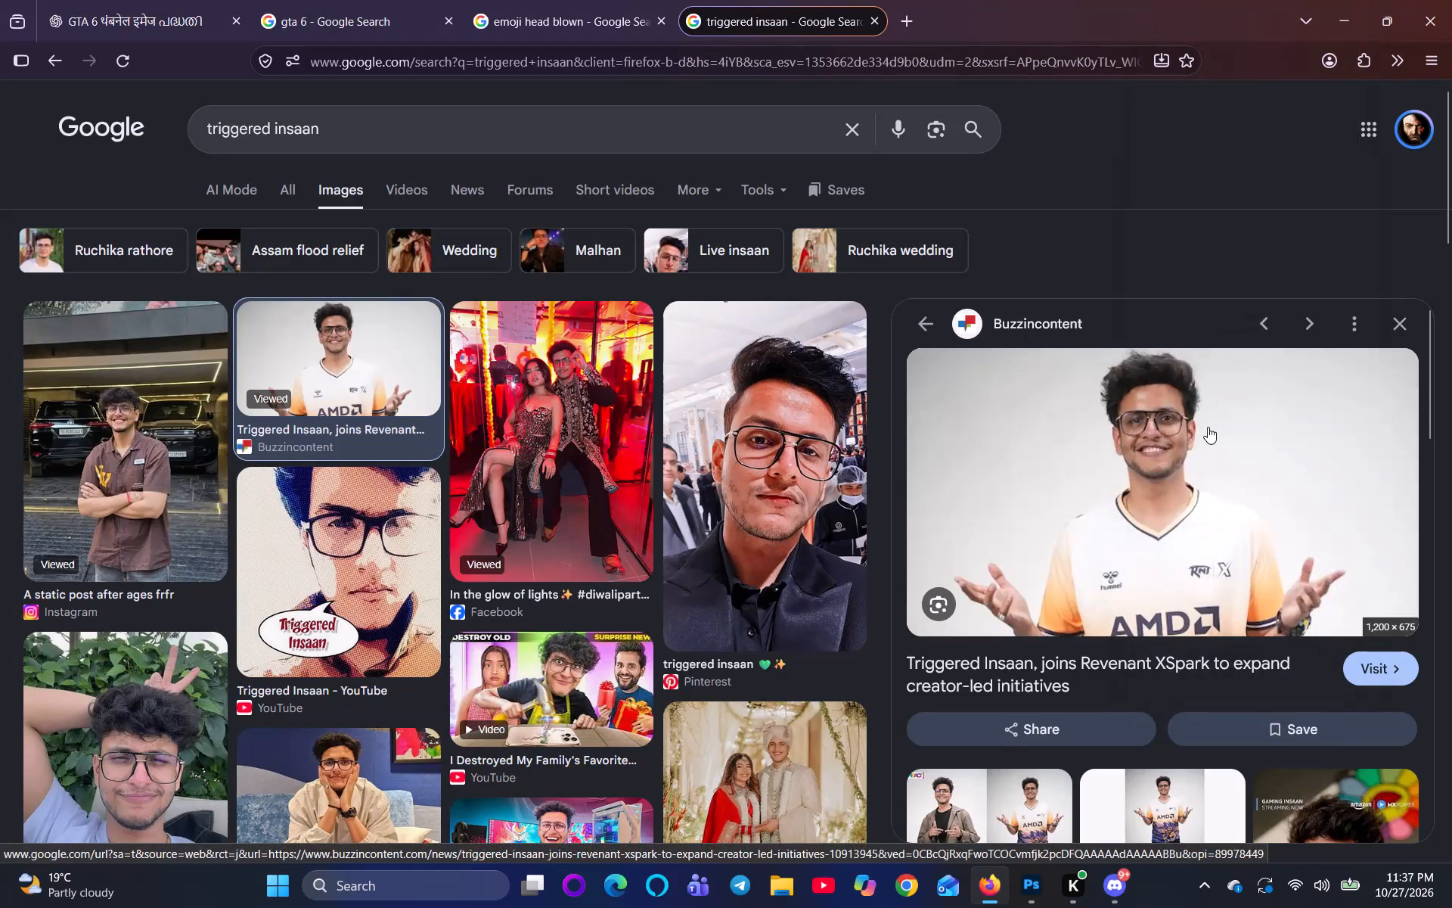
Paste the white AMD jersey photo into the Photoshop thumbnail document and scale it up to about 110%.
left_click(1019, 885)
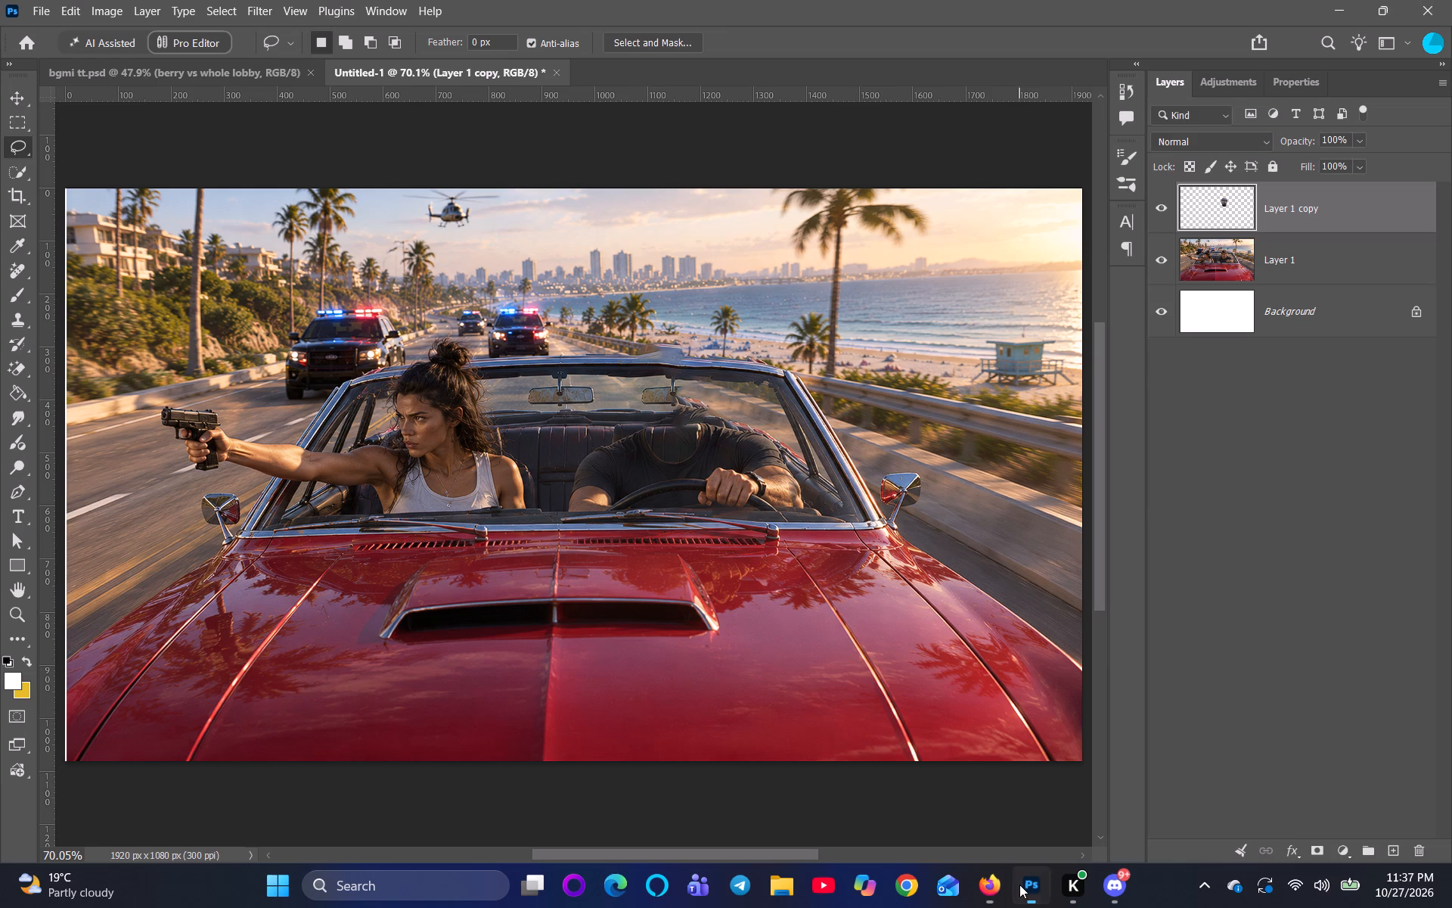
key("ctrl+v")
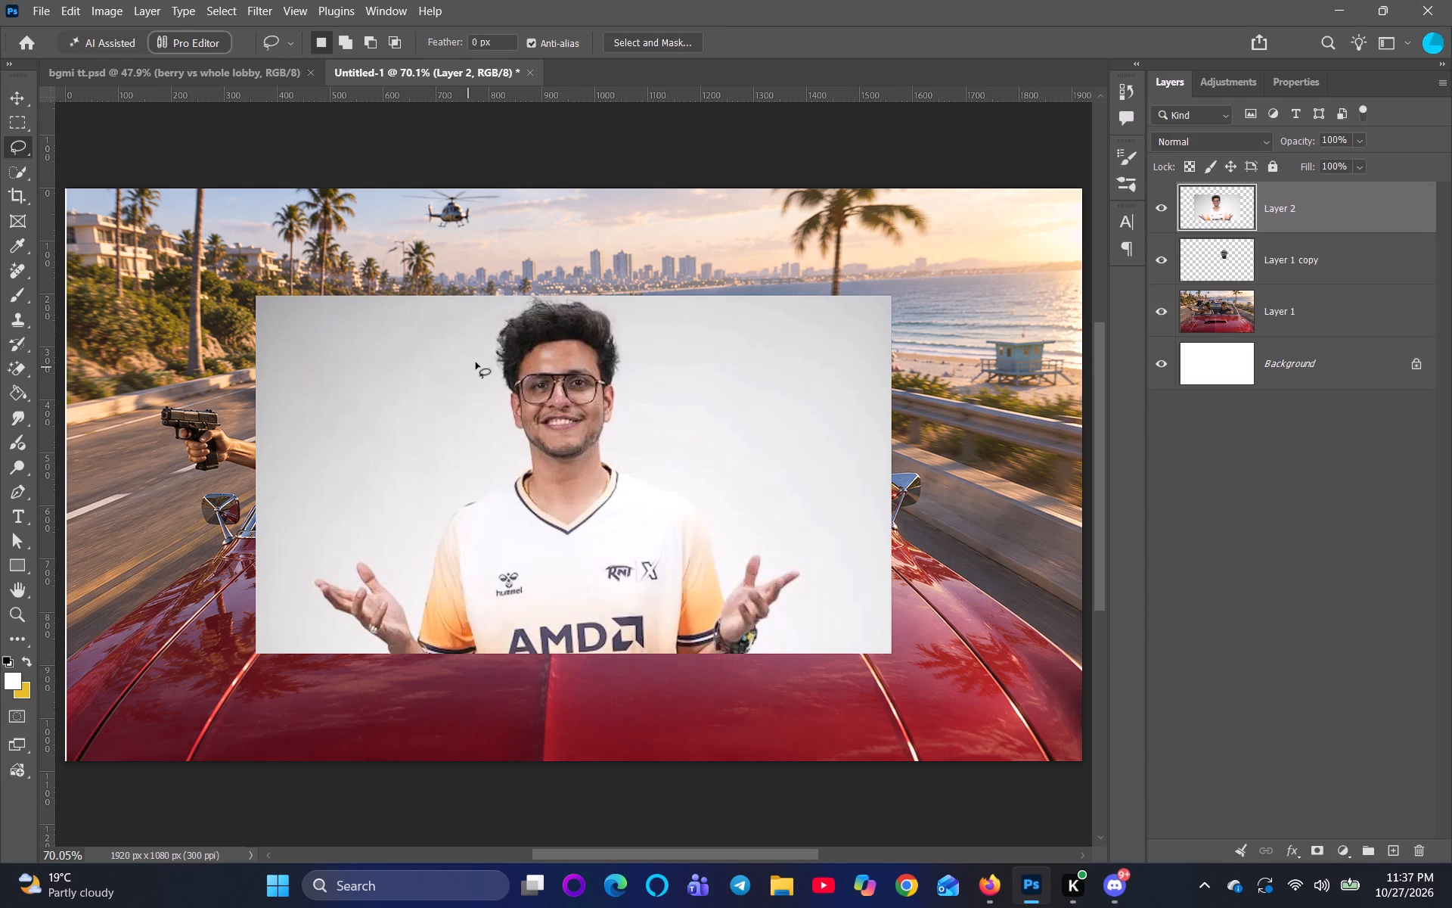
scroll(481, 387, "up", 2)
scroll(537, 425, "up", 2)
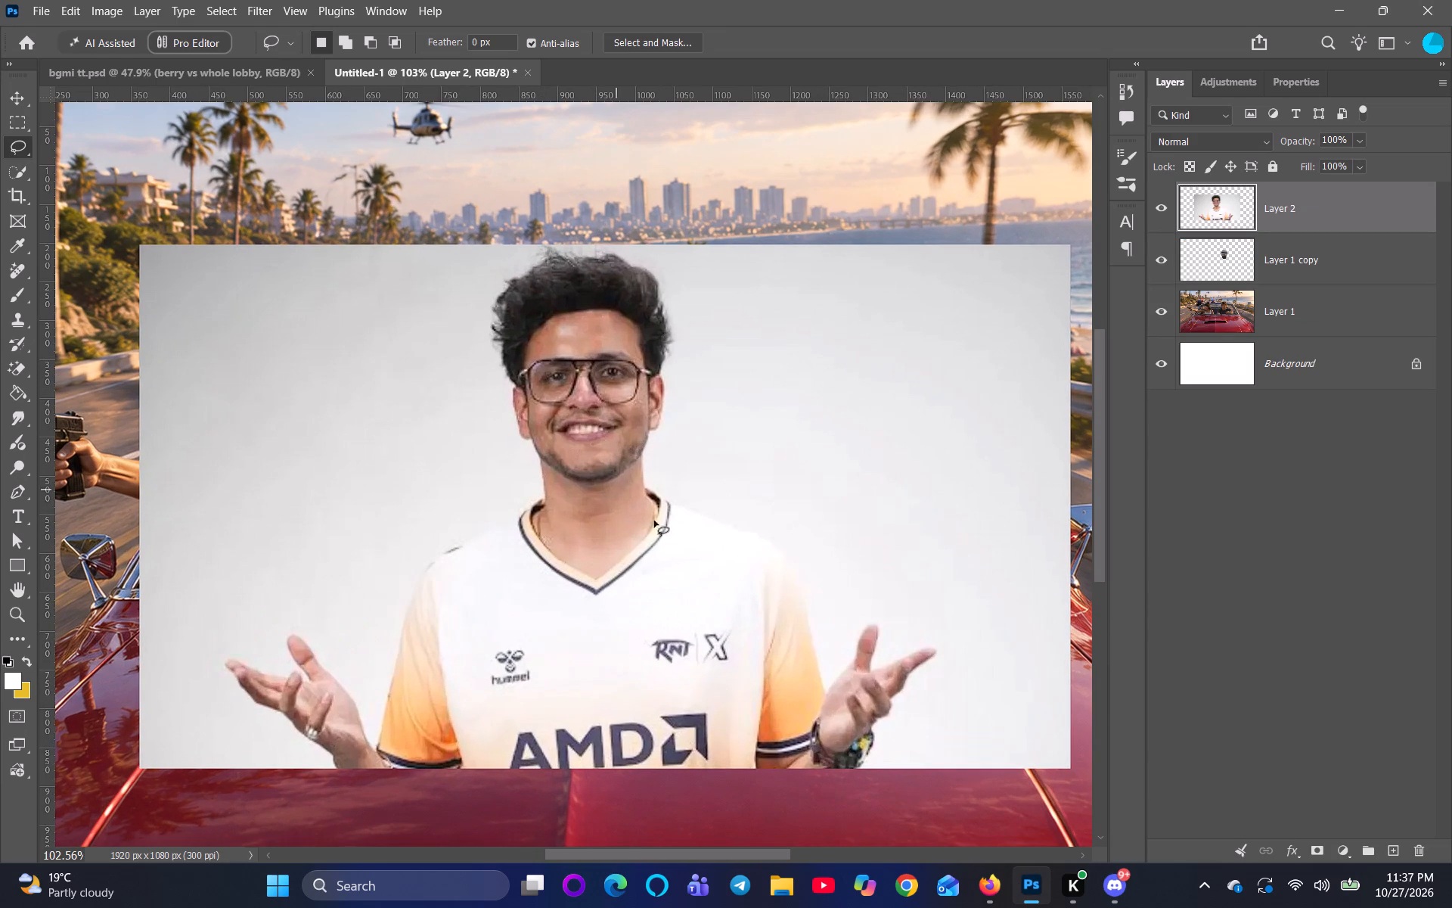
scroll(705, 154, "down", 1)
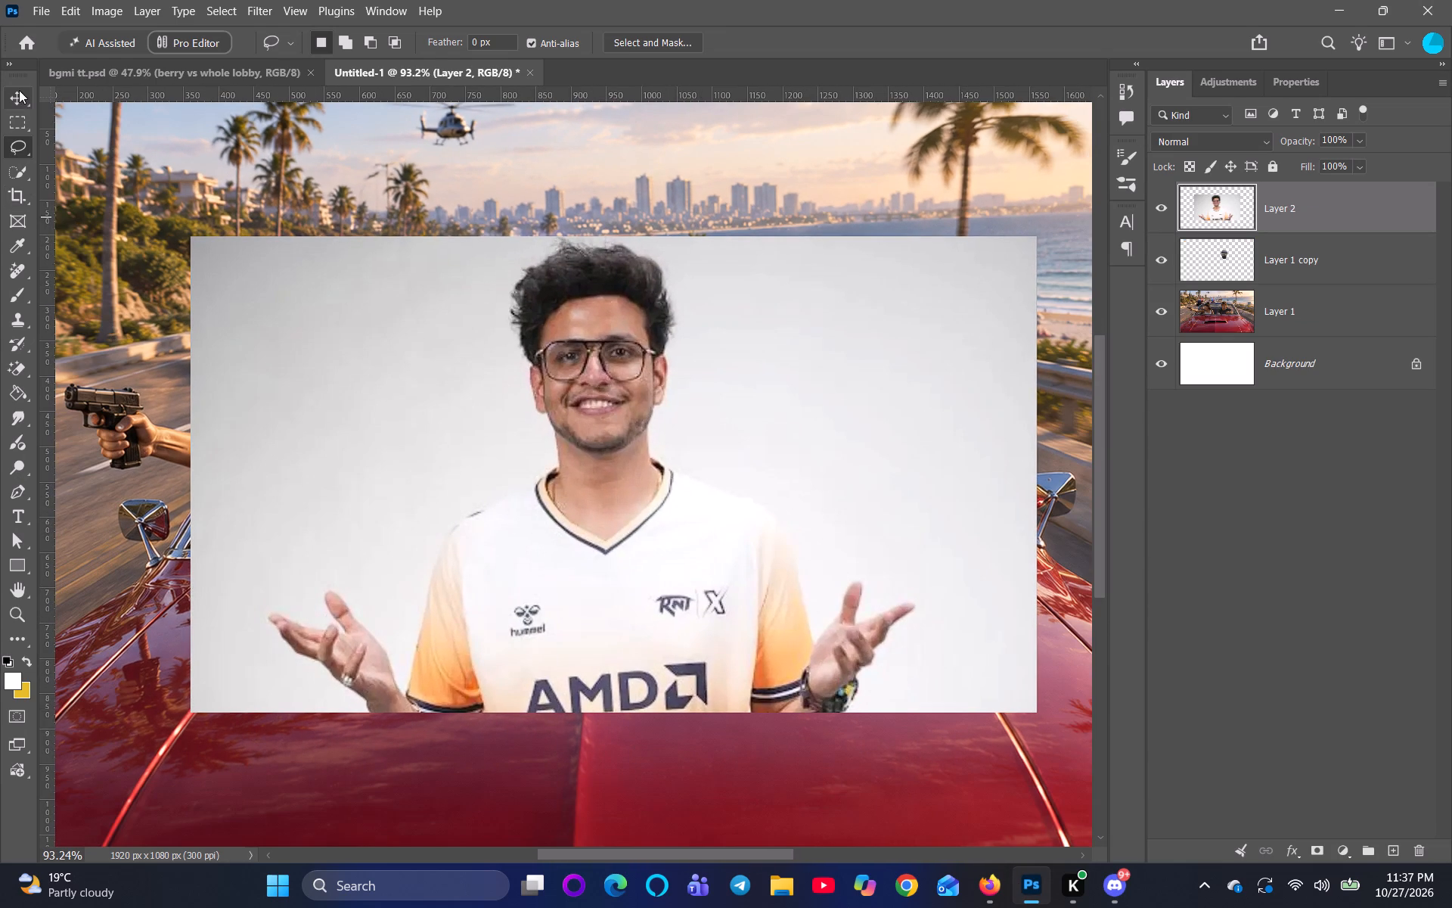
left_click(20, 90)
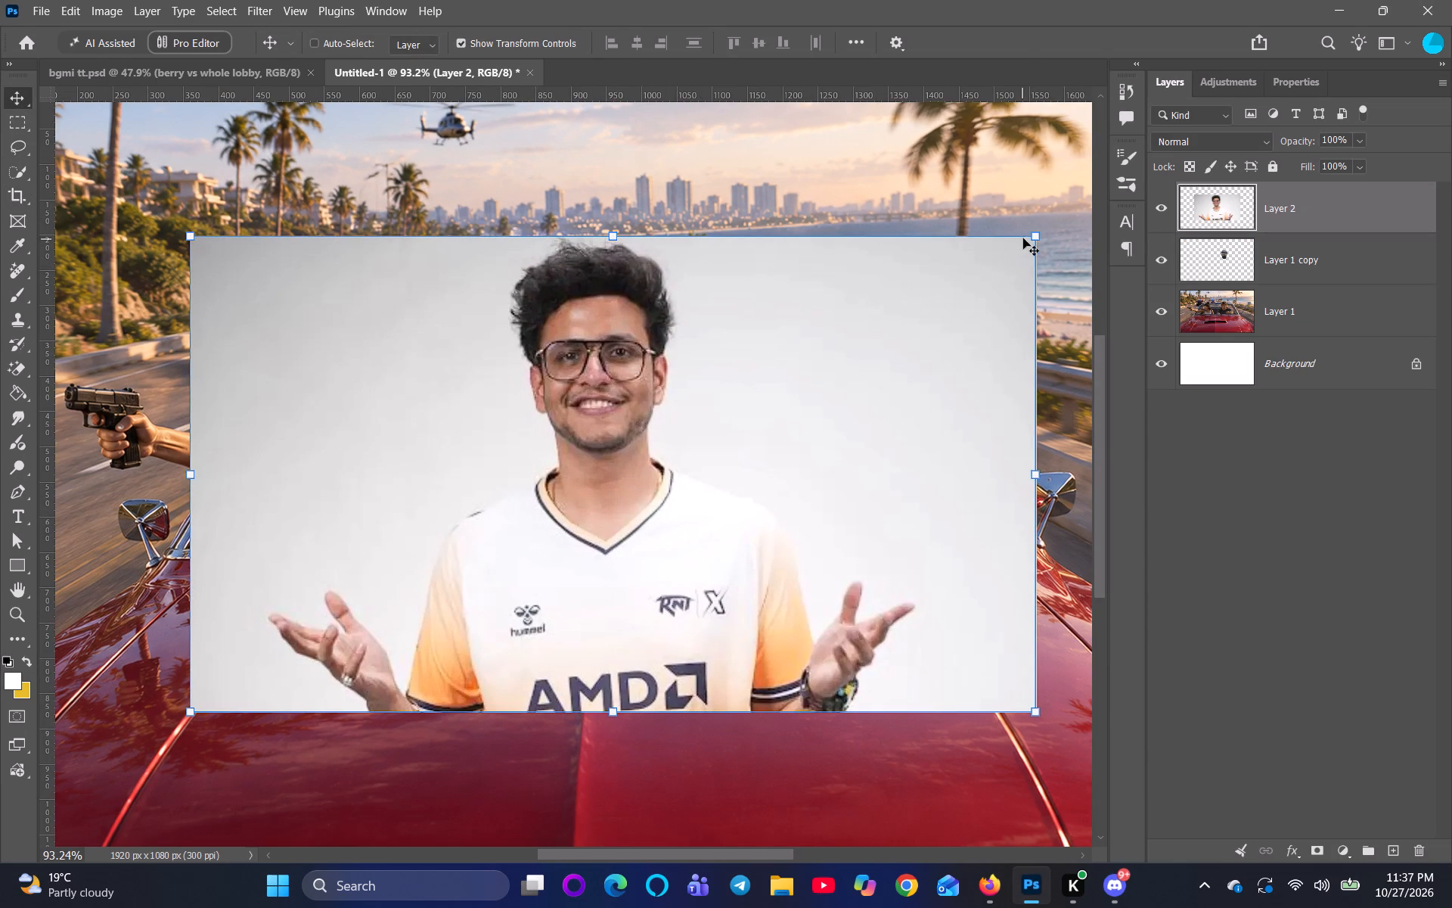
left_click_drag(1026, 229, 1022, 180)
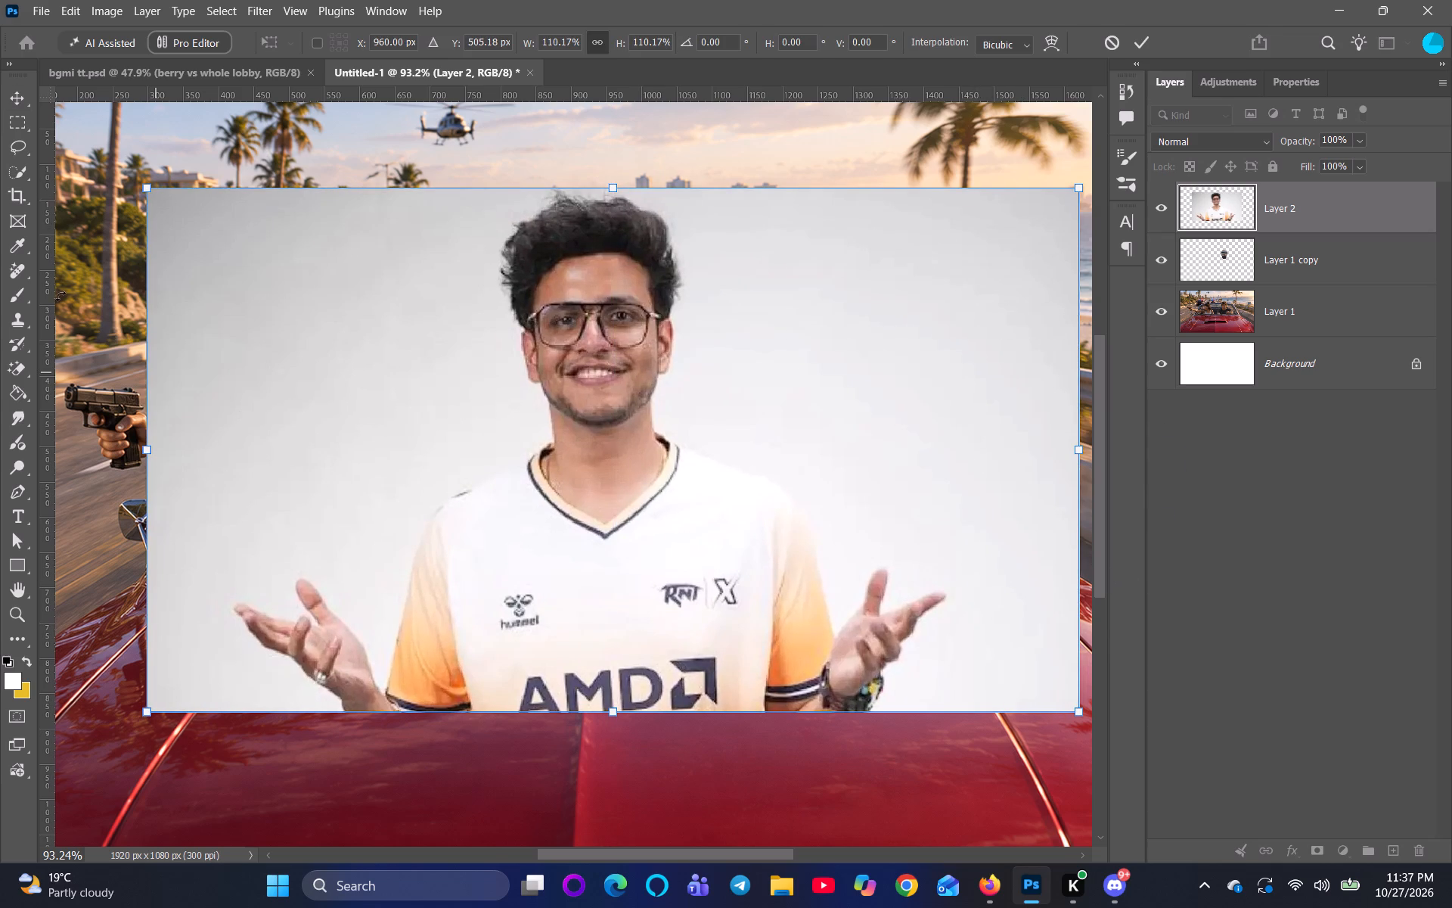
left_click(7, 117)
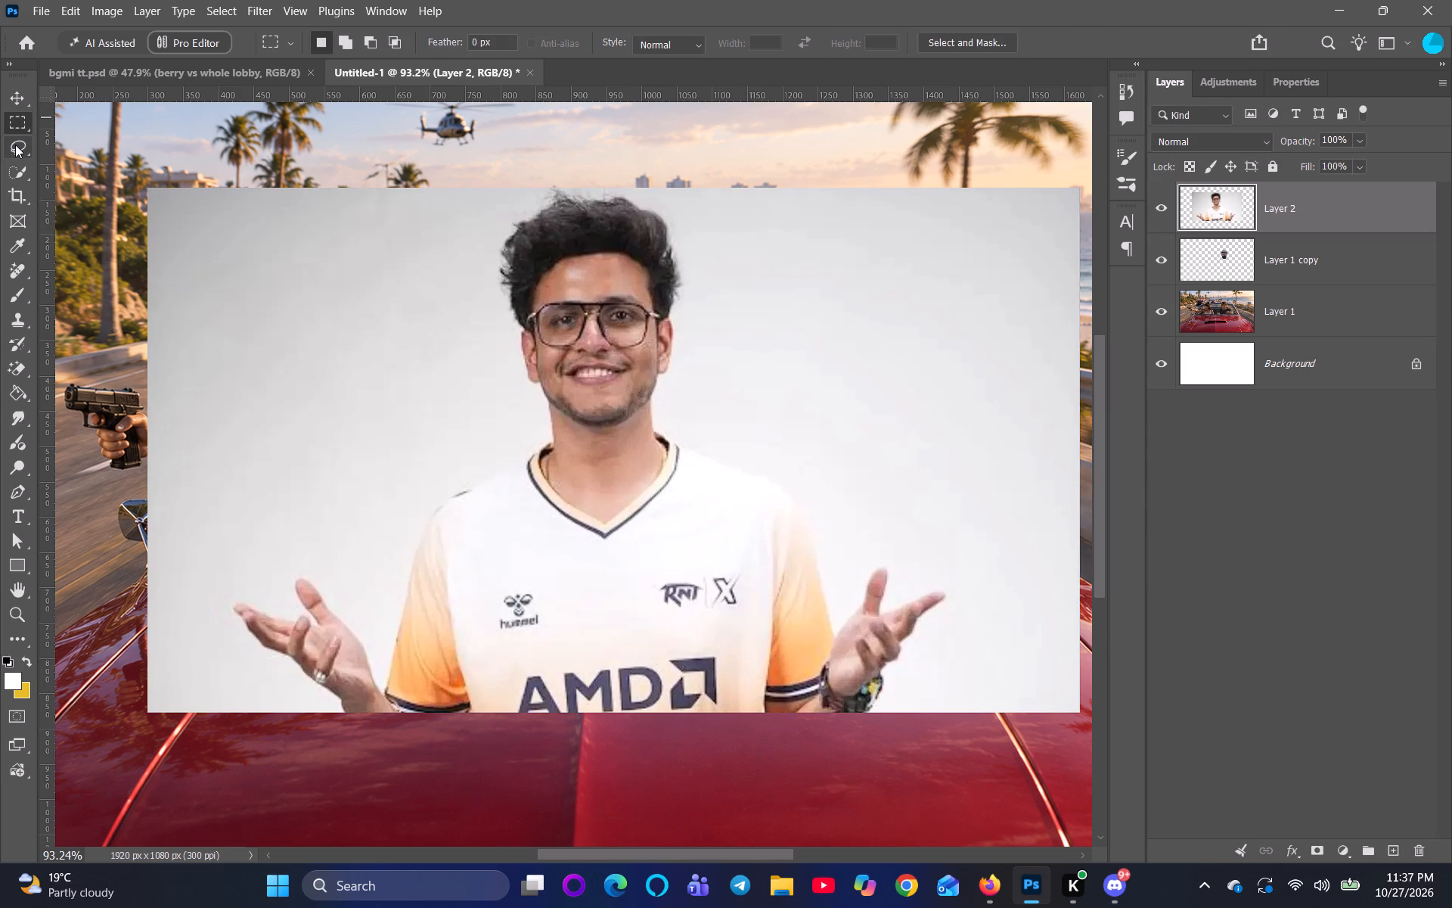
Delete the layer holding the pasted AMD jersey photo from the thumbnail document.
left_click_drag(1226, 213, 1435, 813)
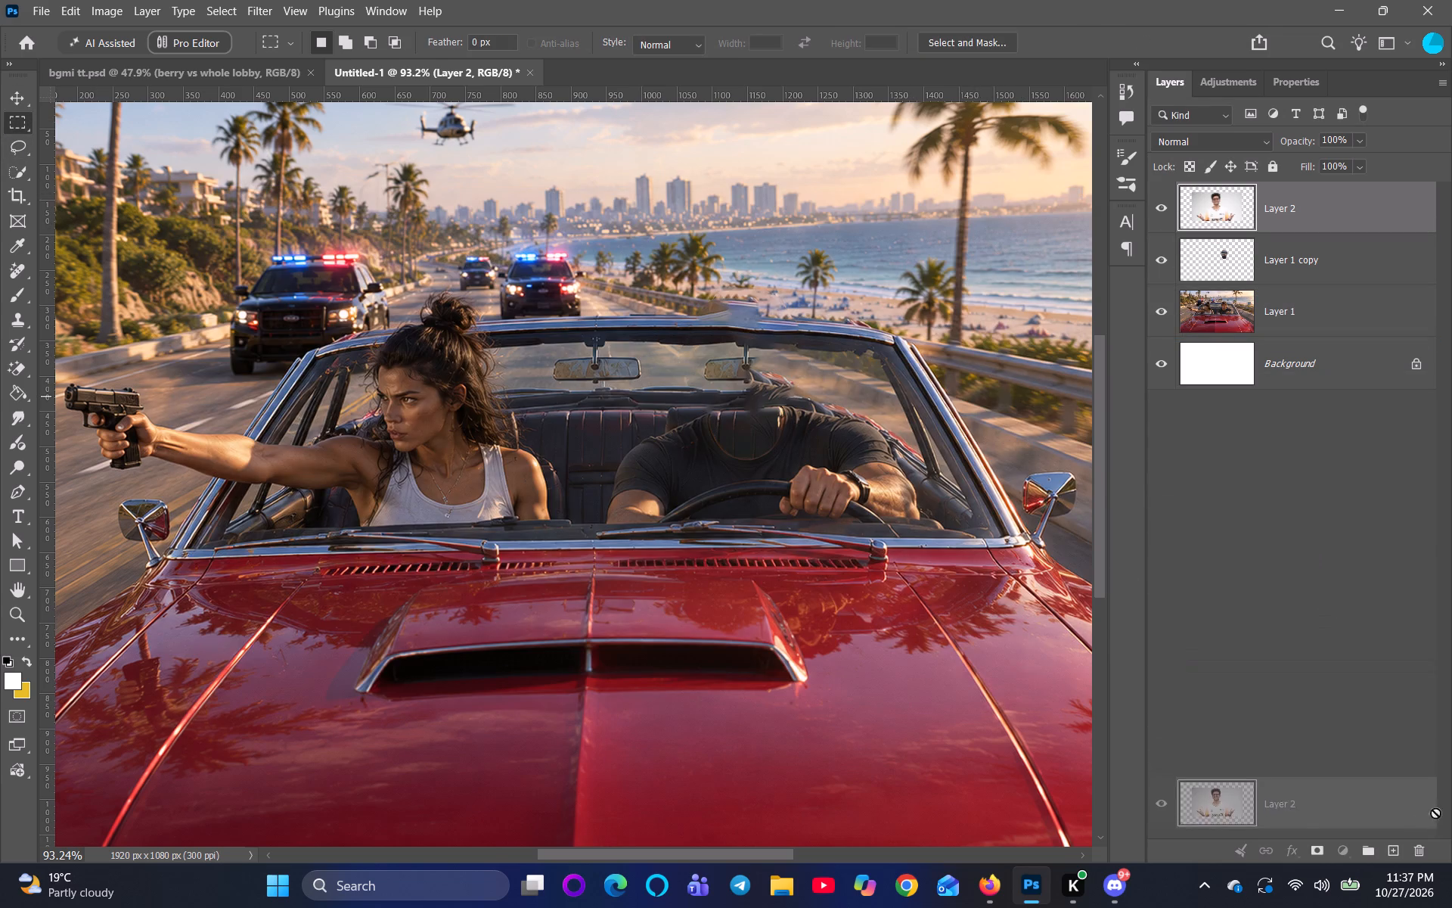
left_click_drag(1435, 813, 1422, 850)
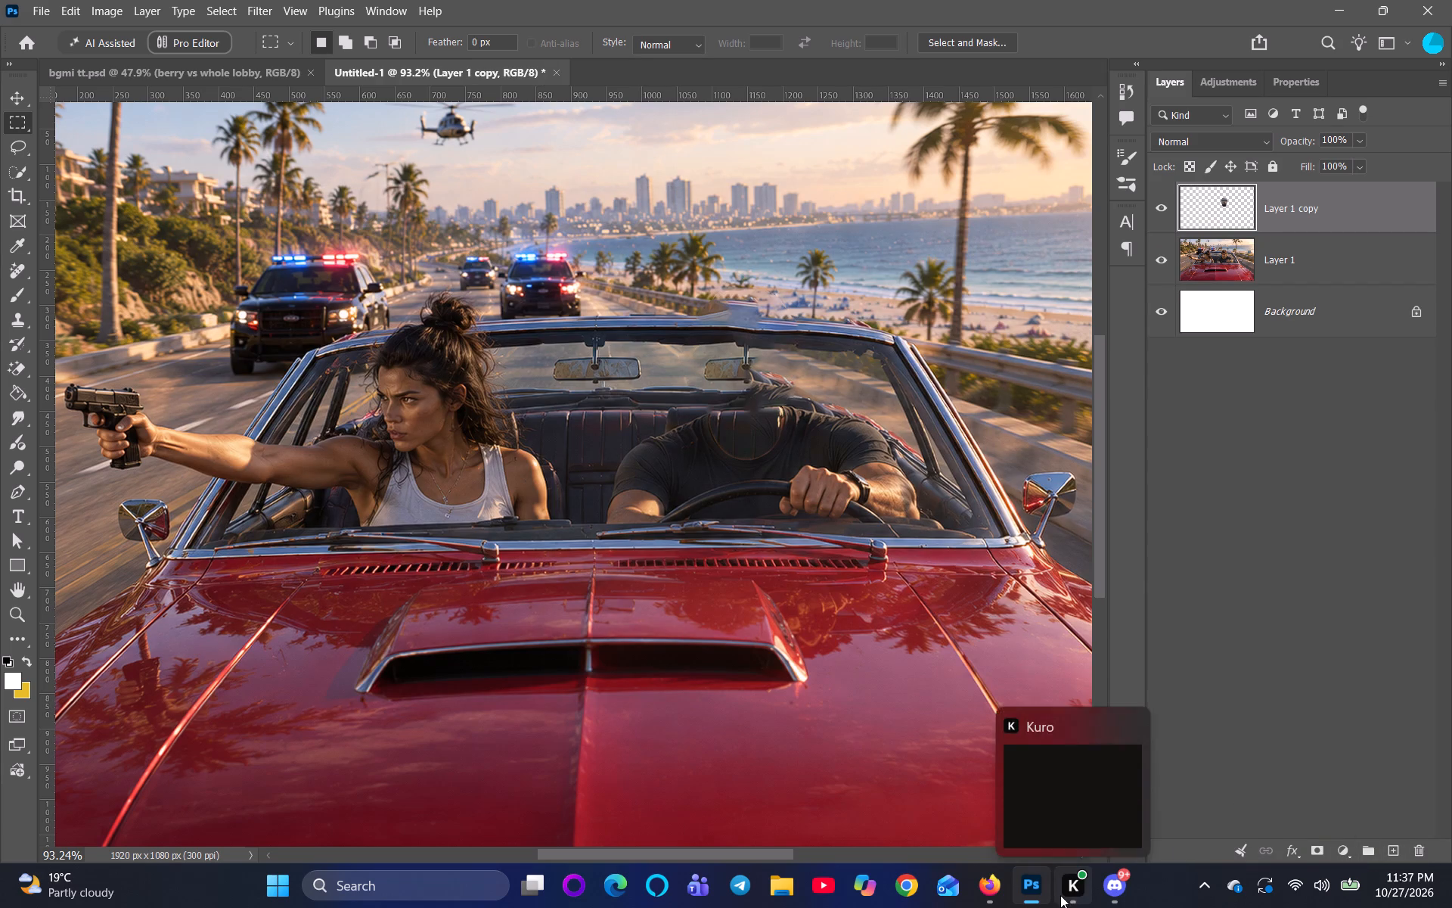
Return to the Firefox image results and look for a better head photo, including The Reelstars picture.
left_click(1001, 886)
scroll(712, 488, "down", 3)
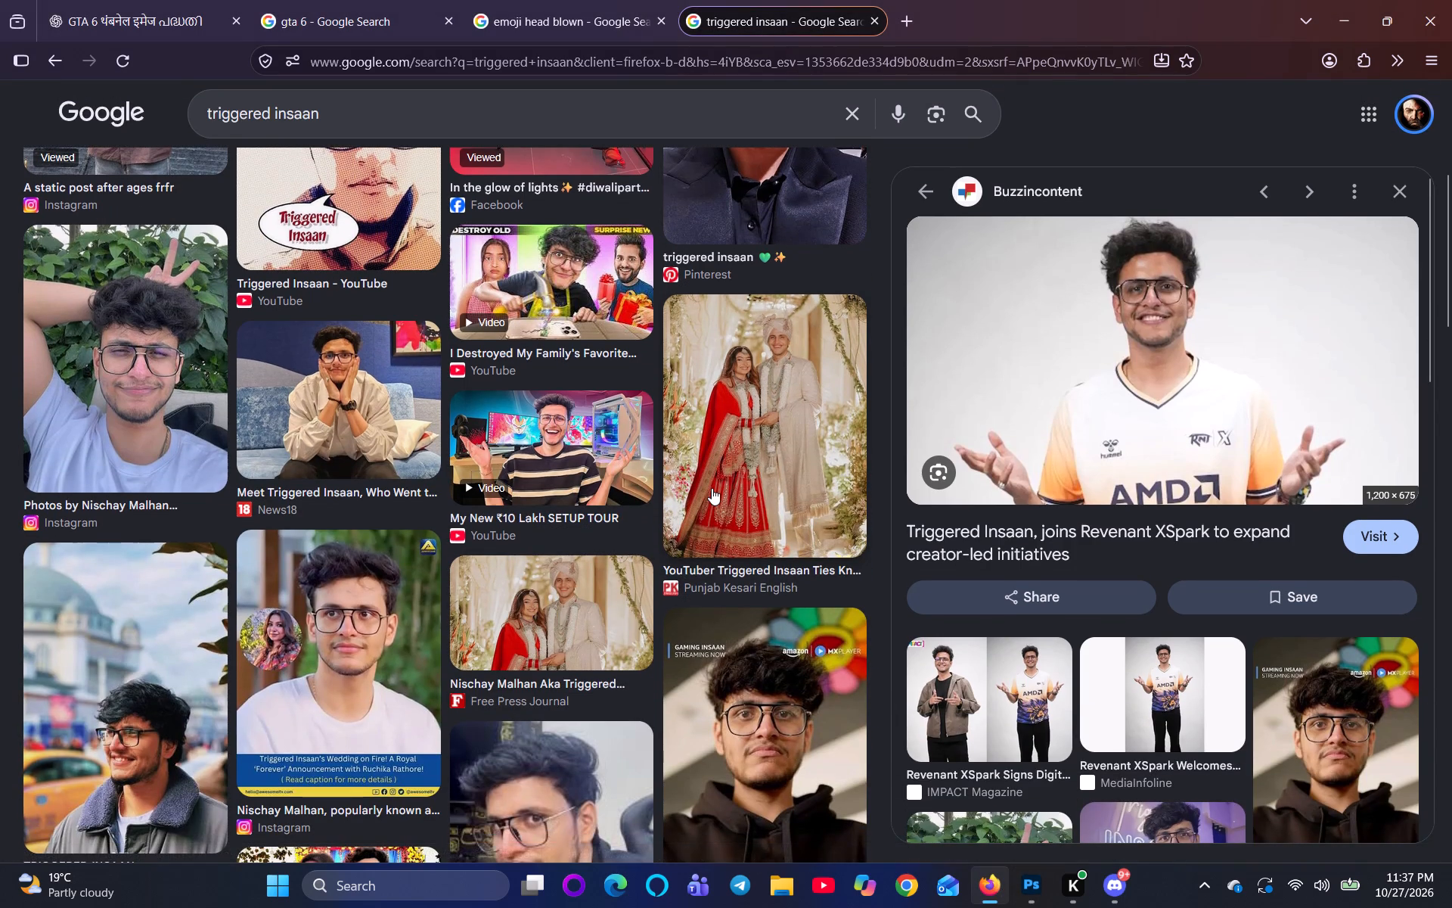
scroll(712, 488, "down", 3)
scroll(639, 384, "down", 1)
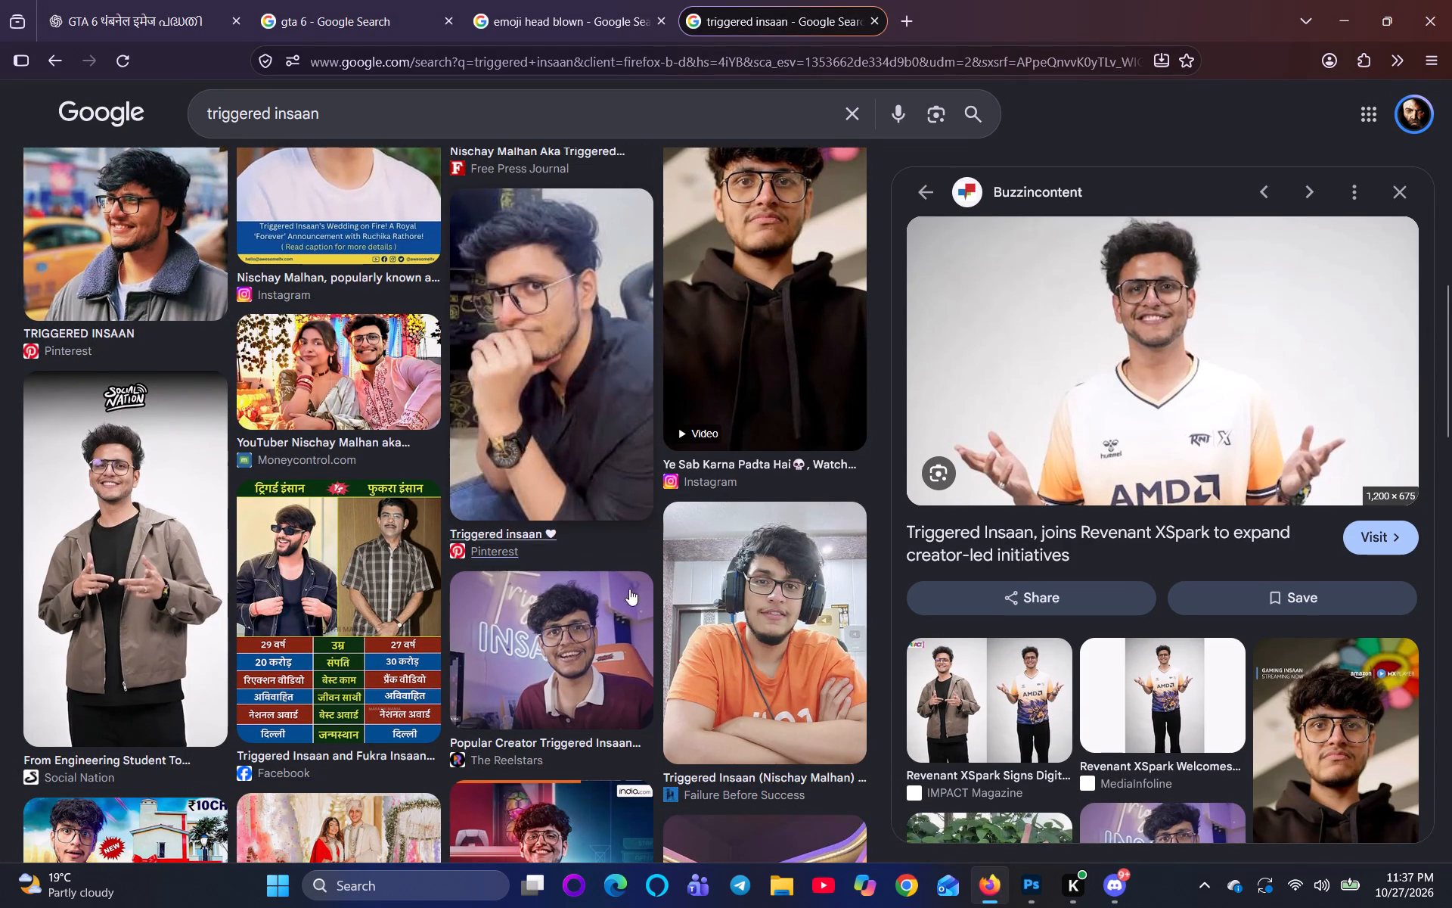
scroll(629, 611, "down", 1)
left_click(583, 576)
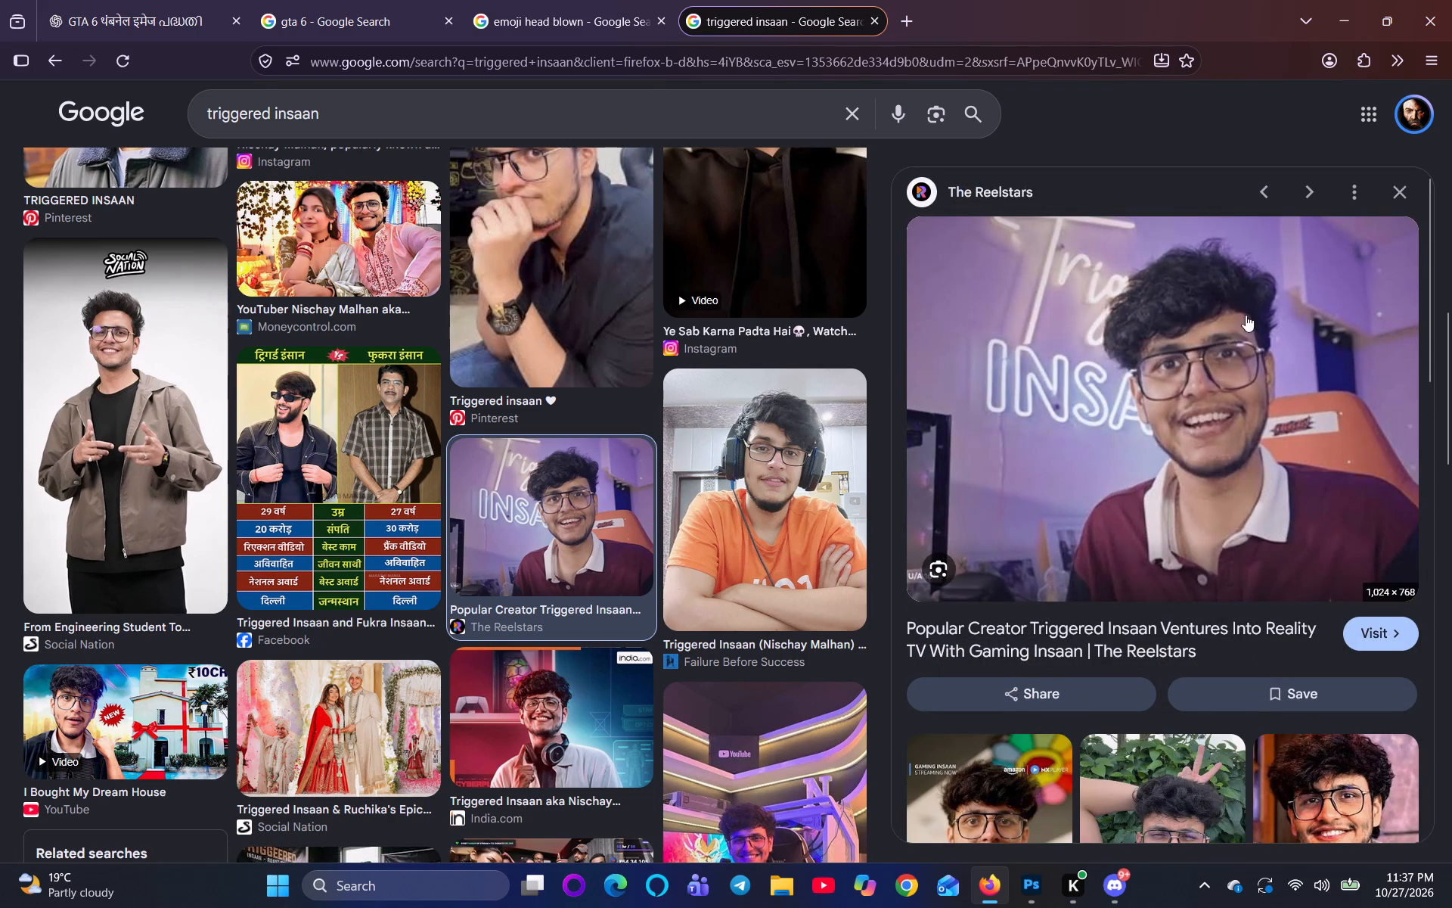
left_click(1404, 191)
scroll(165, 617, "down", 3)
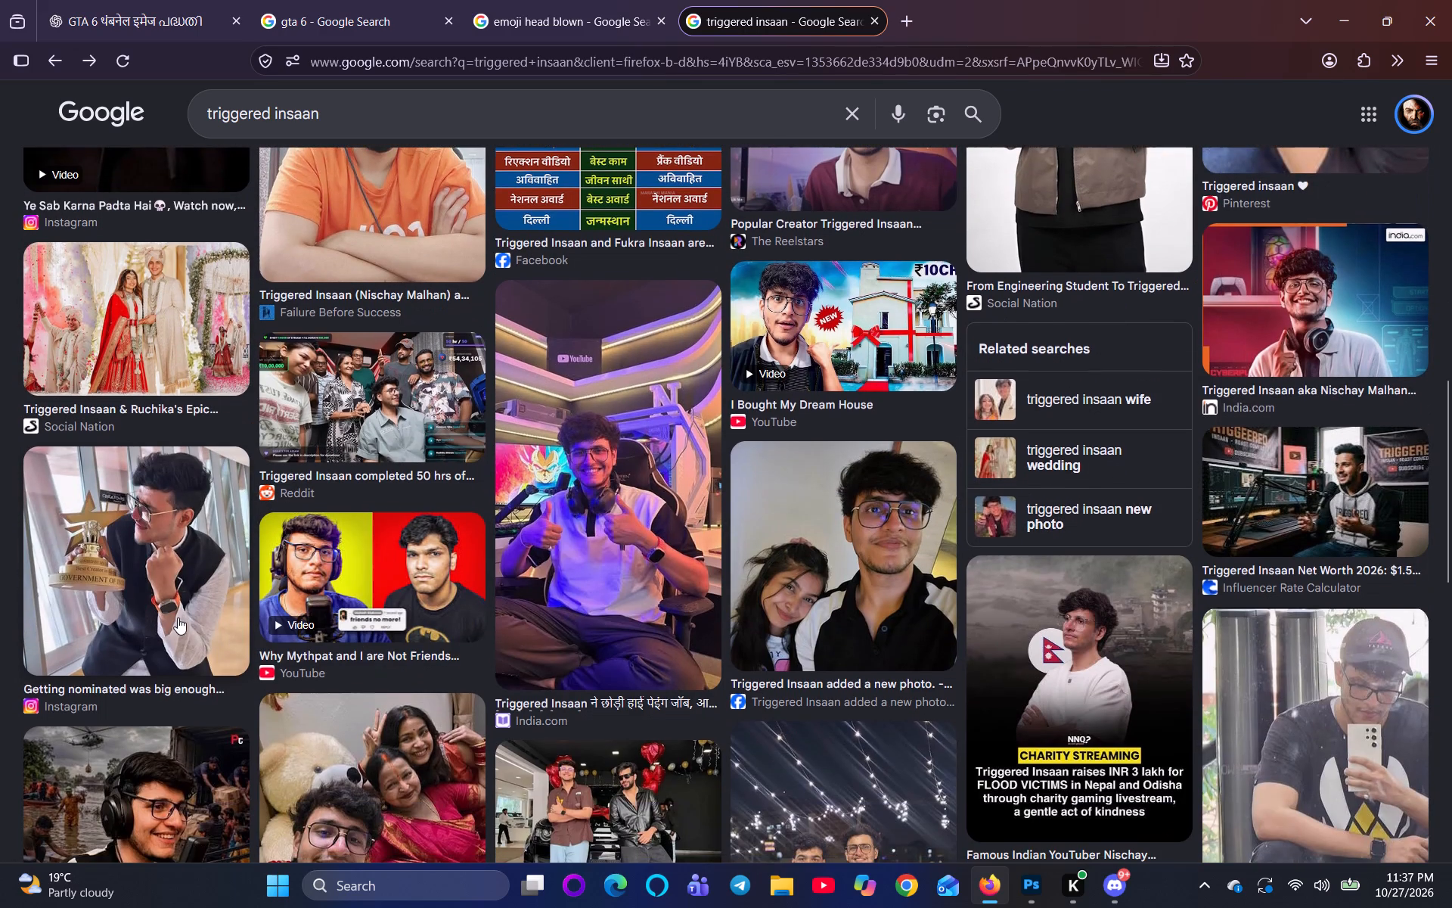
scroll(186, 608, "down", 6)
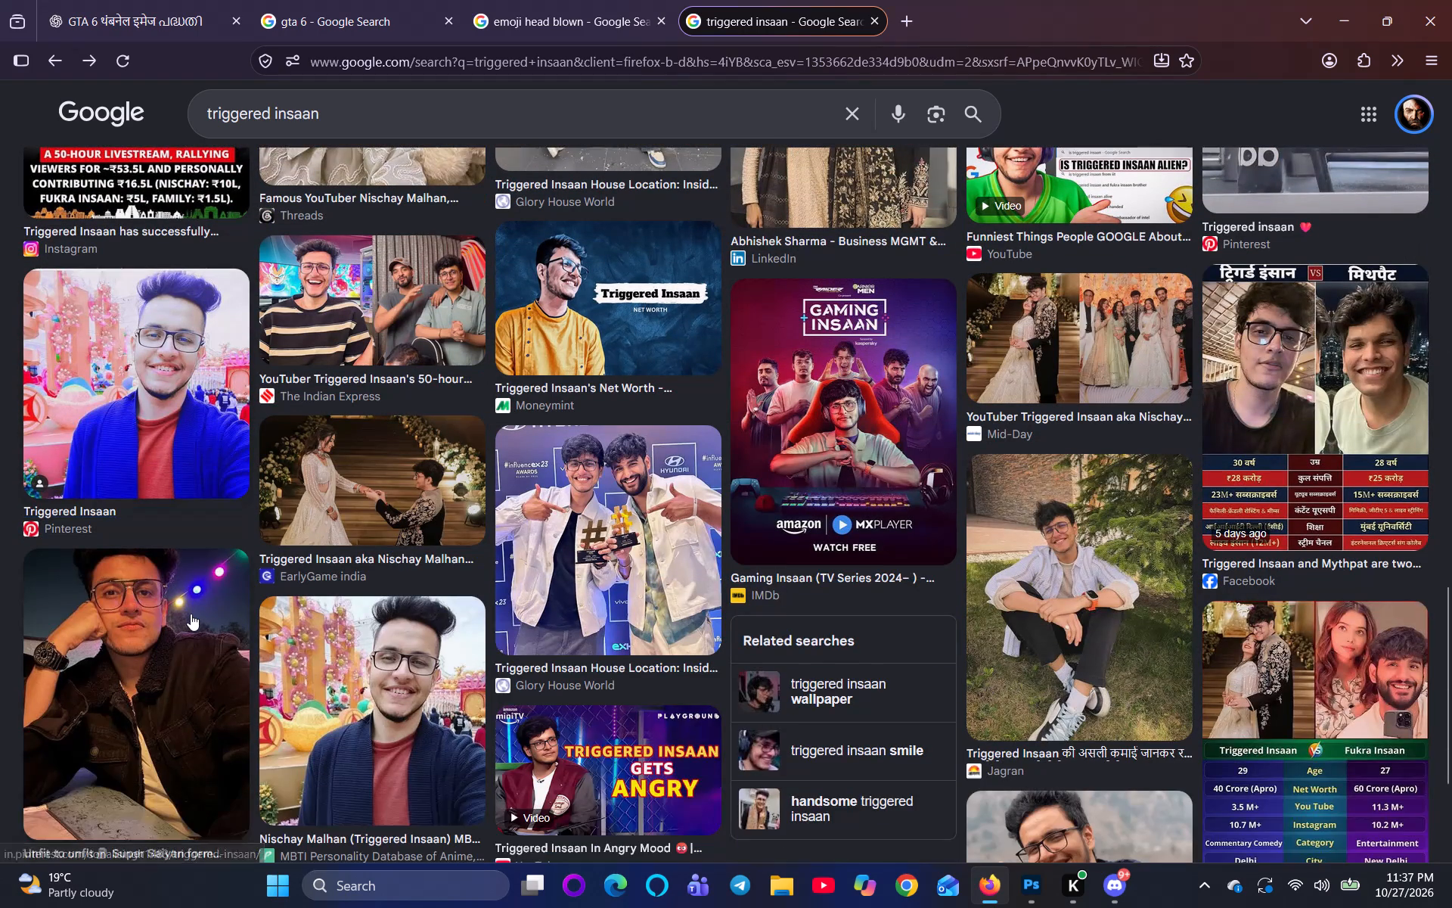
scroll(191, 614, "down", 3)
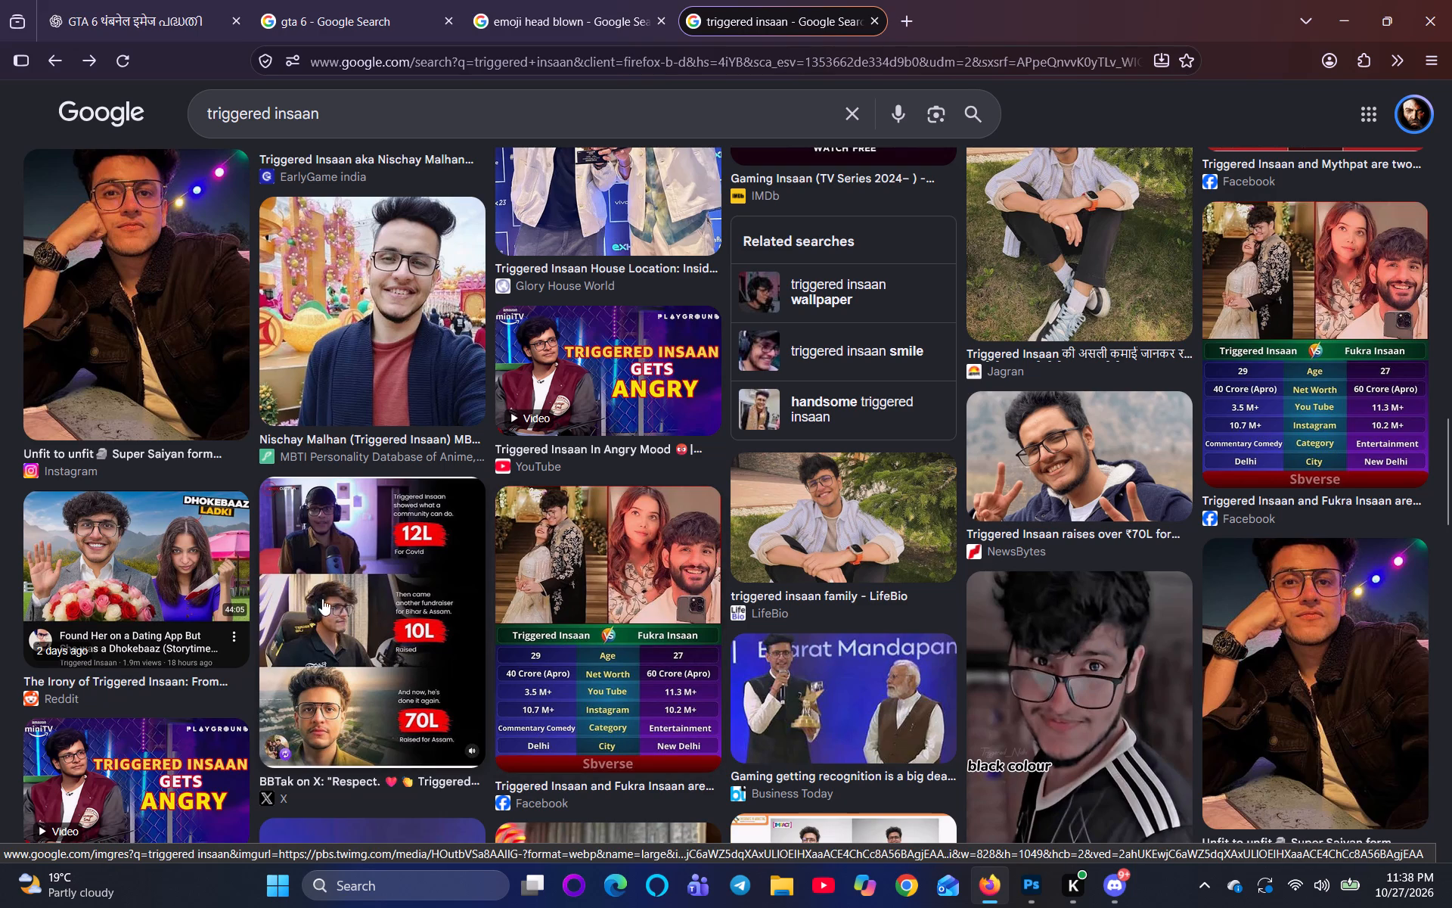
scroll(284, 599, "down", 5)
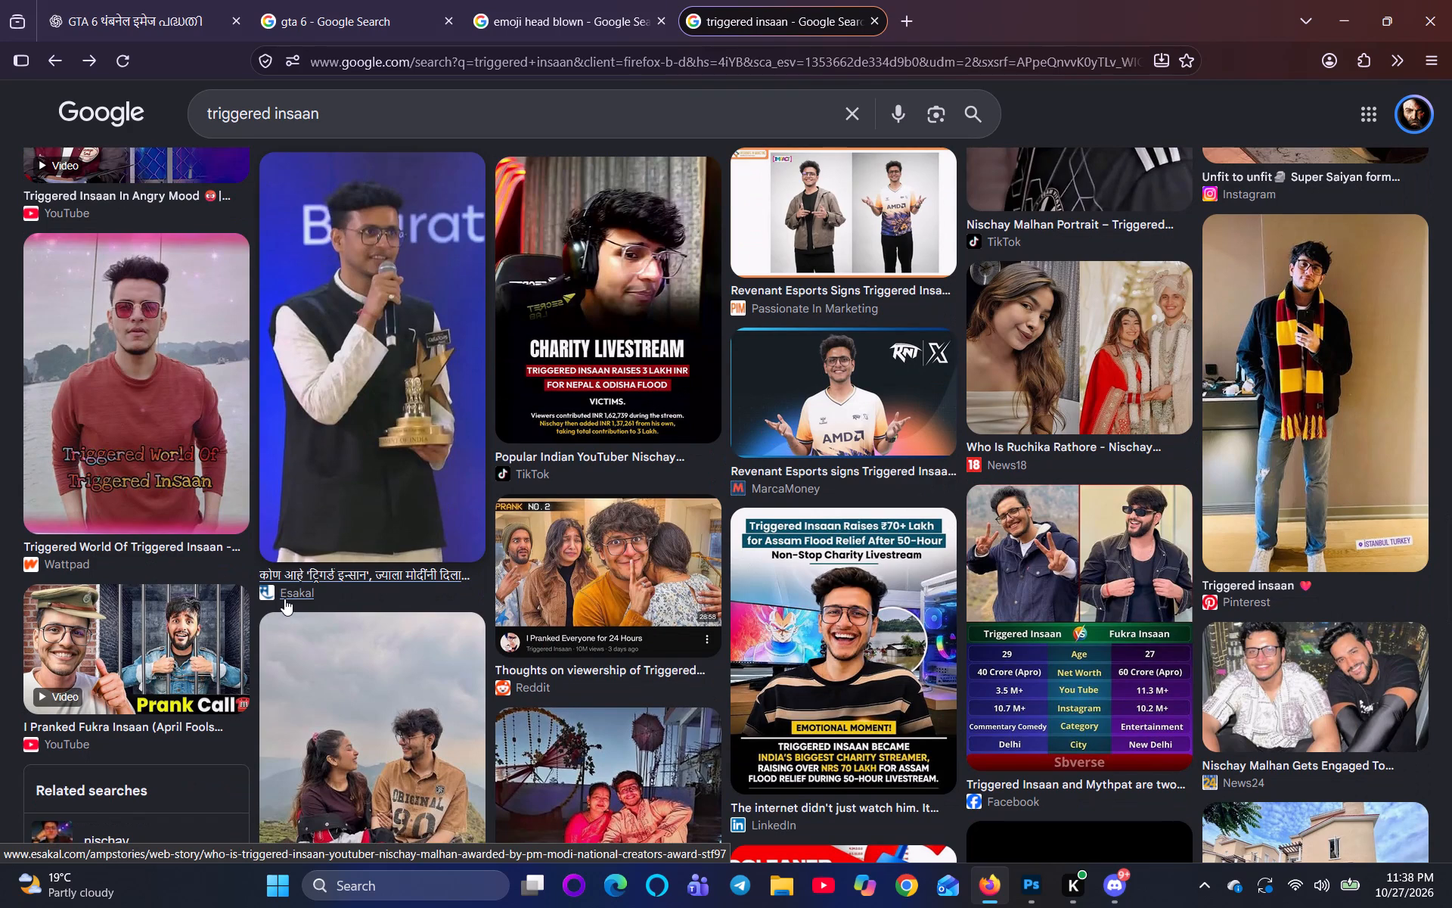
scroll(303, 638, "down", 2)
scroll(476, 611, "down", 2)
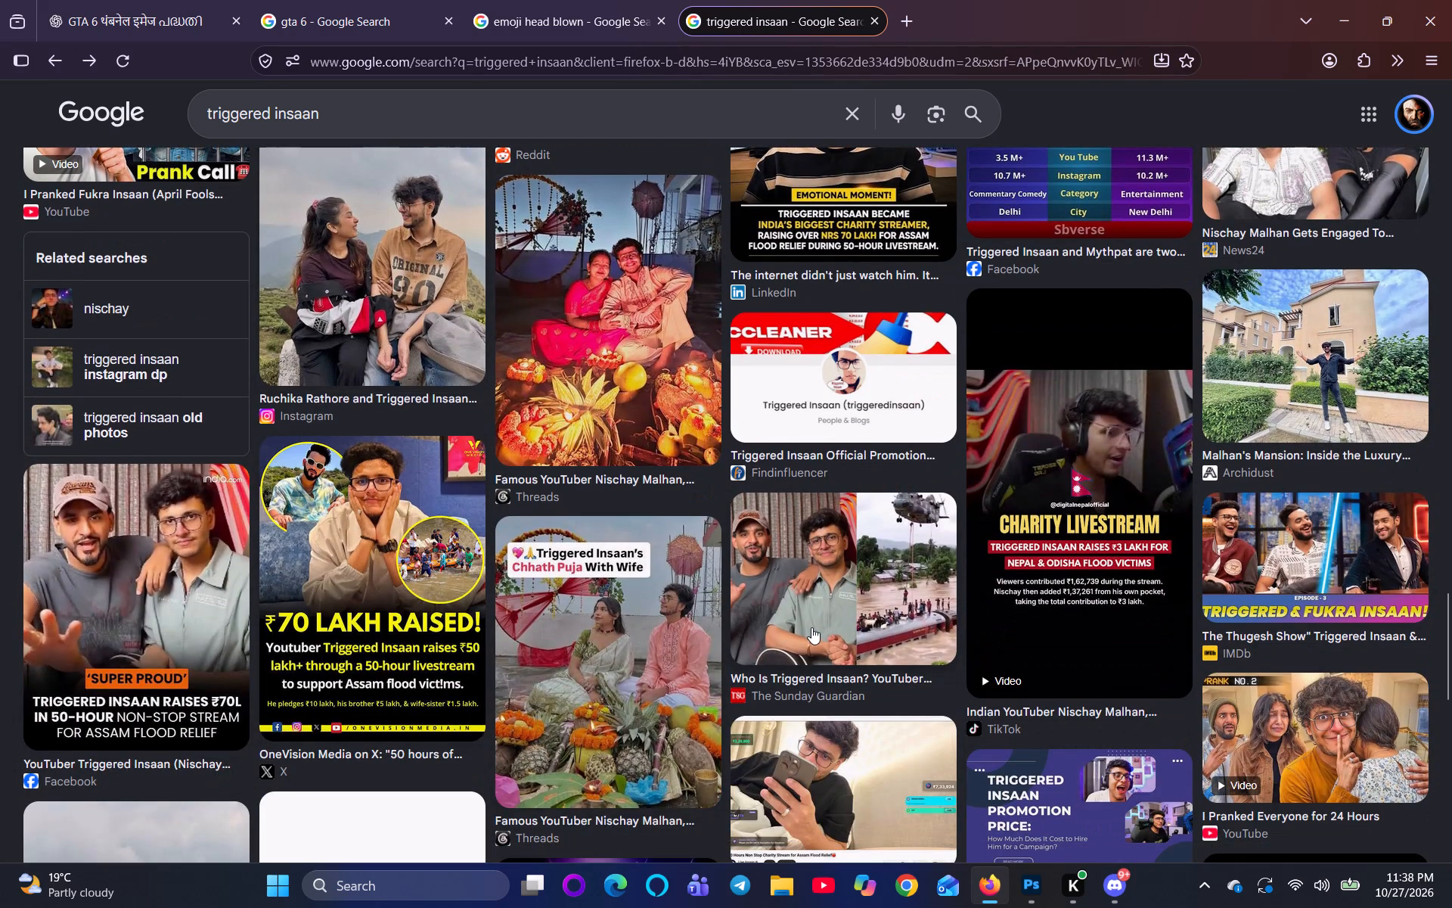
scroll(727, 698, "up", 9)
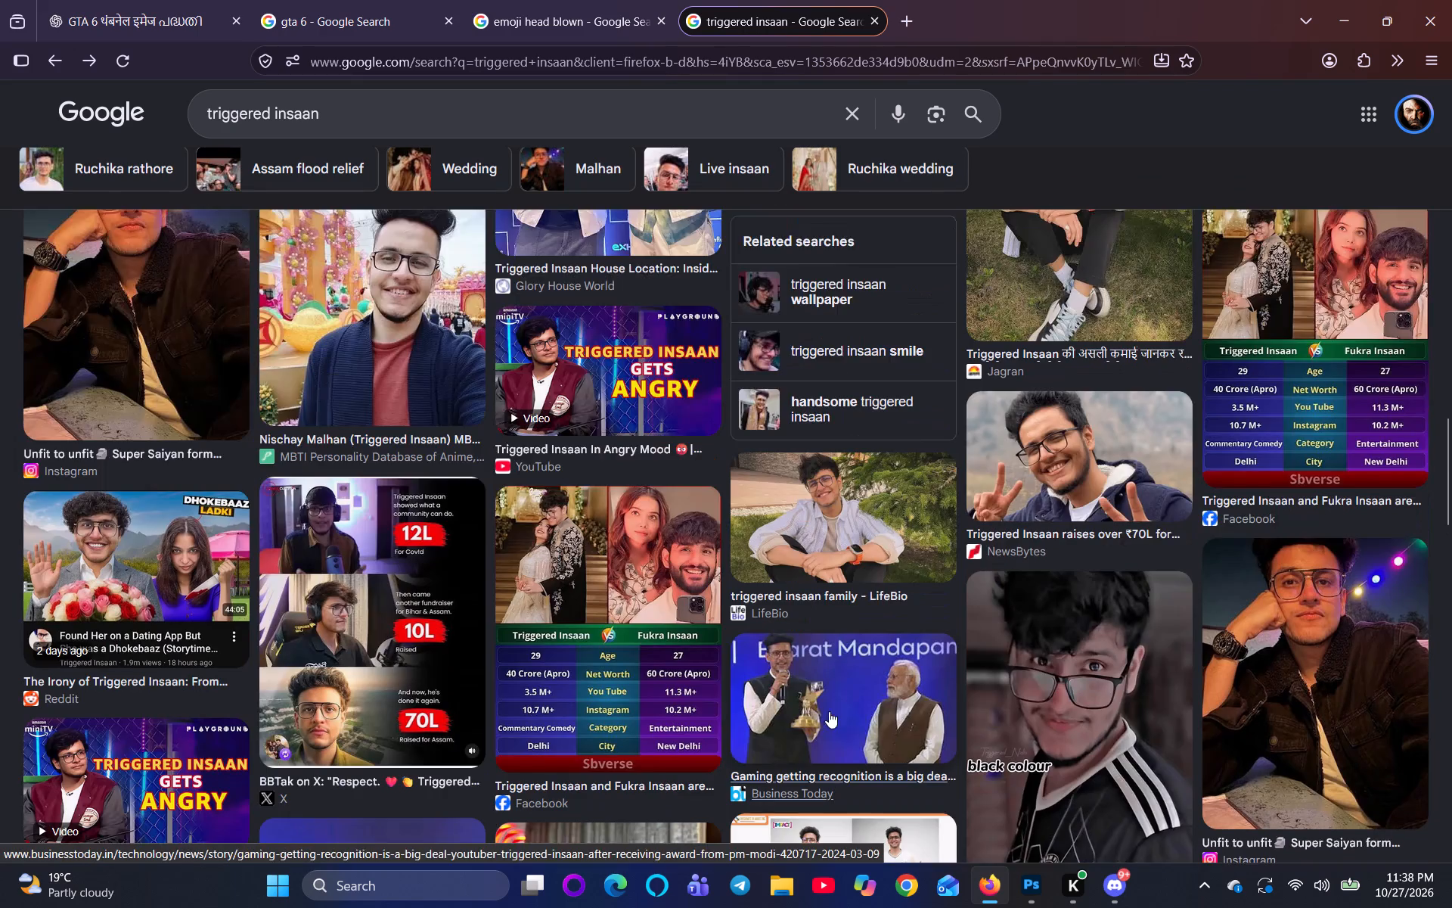
scroll(850, 712, "down", 3)
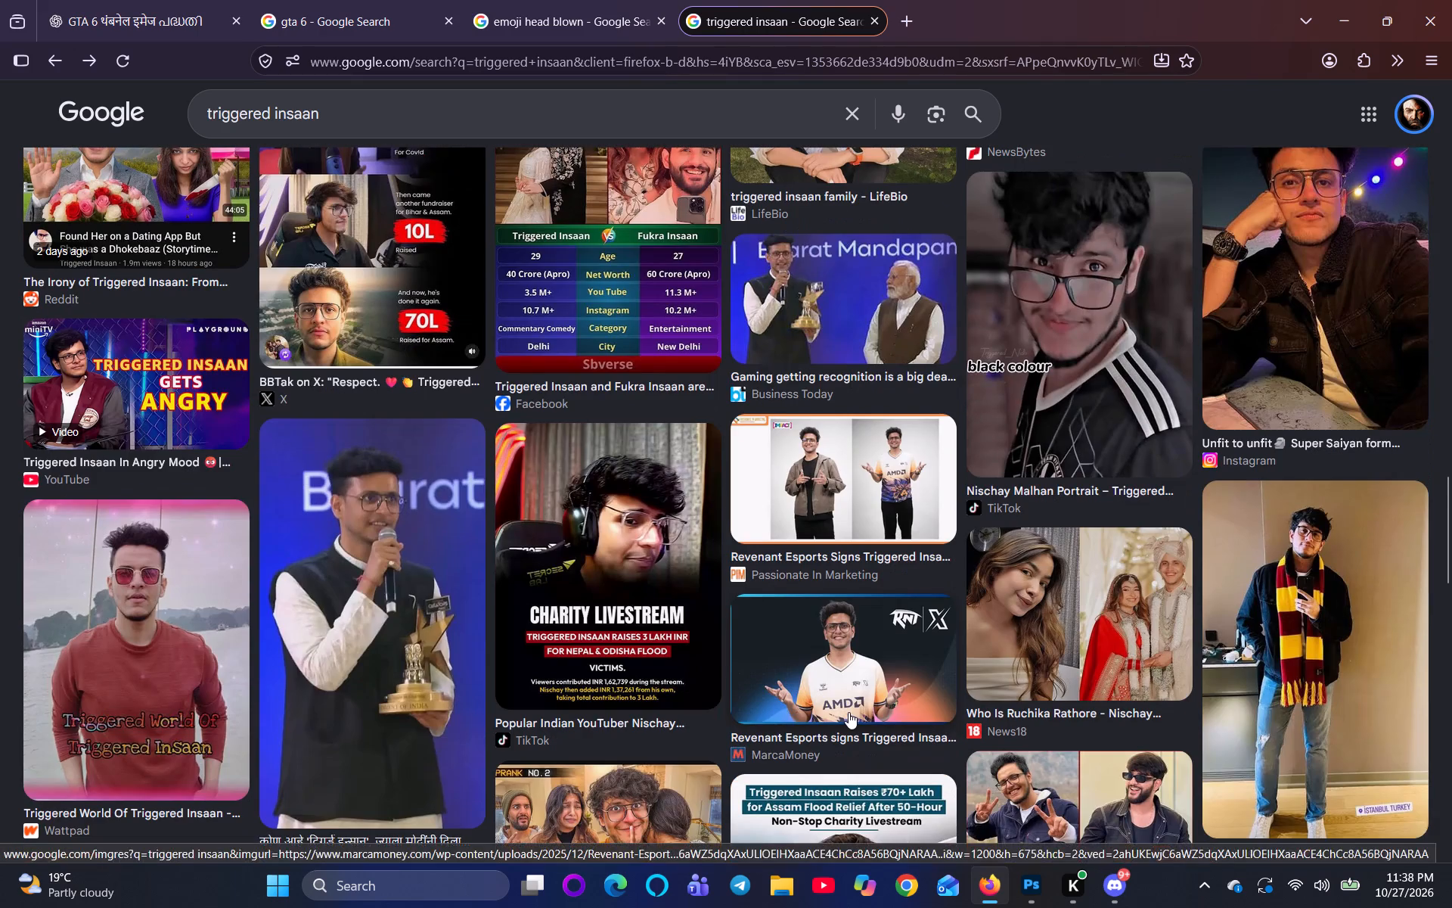
scroll(849, 712, "up", 12)
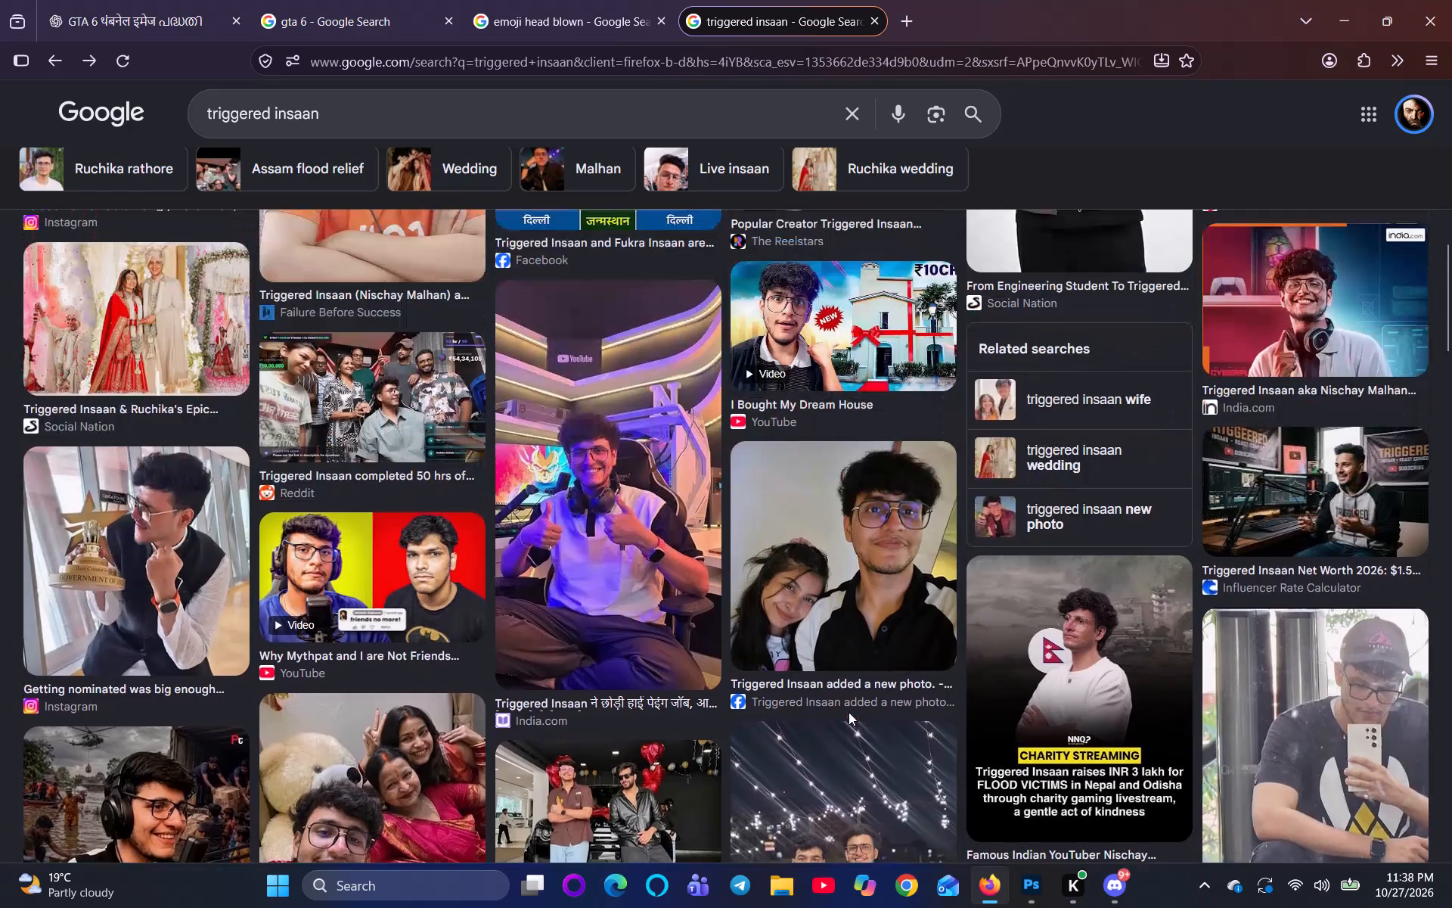
scroll(1207, 698, "up", 3)
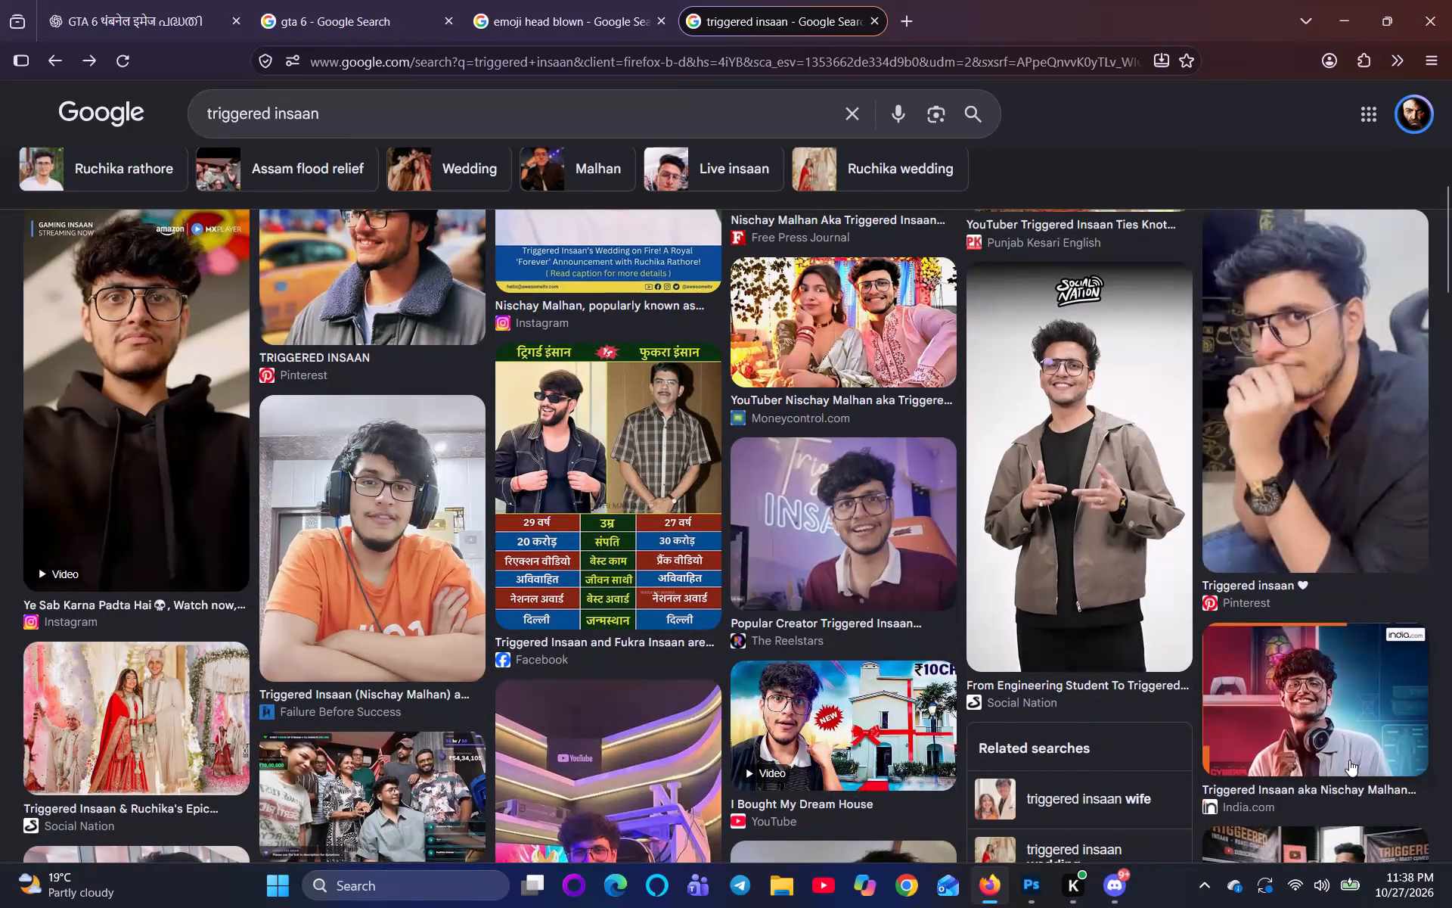
scroll(1249, 725, "up", 2)
Bring the Social Nation photo with the brown jacket and white background into the Photoshop thumbnail document as a new layer.
left_click(1155, 723)
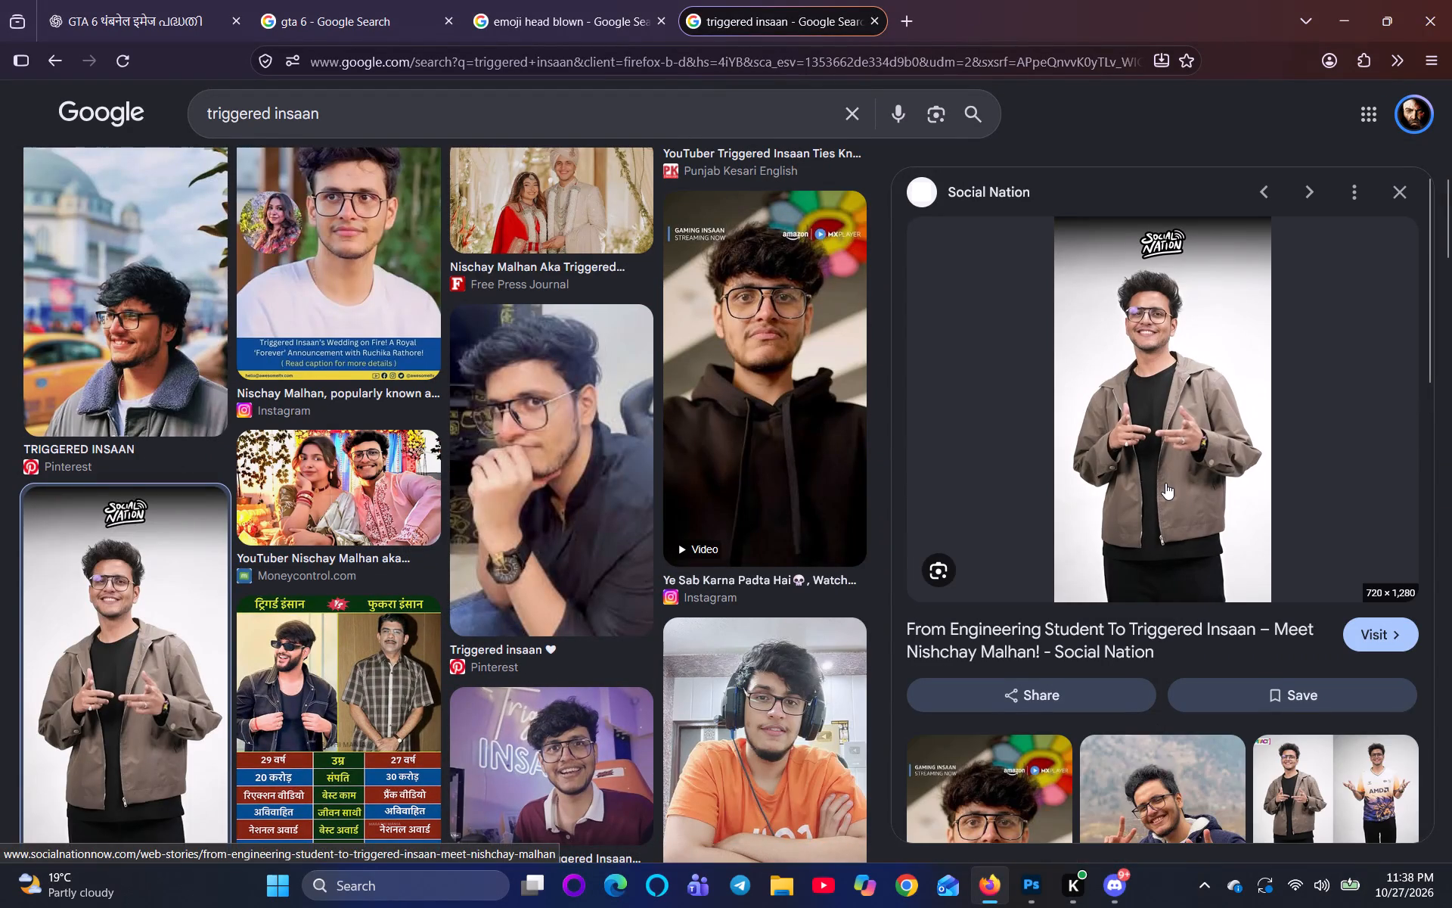
left_click_drag(1165, 483, 966, 788)
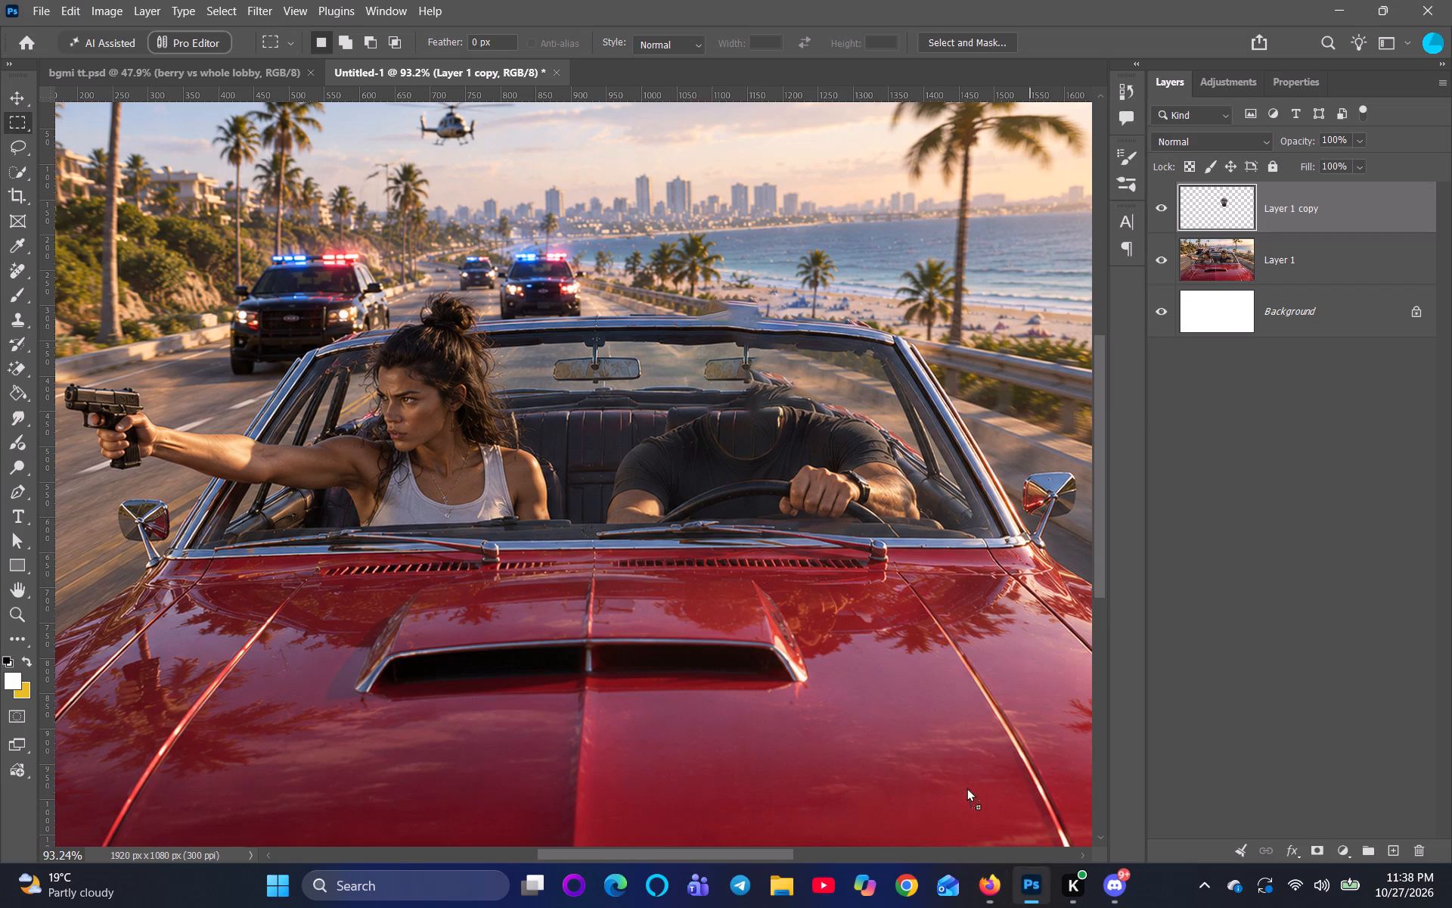
left_click_drag(966, 788, 642, 513)
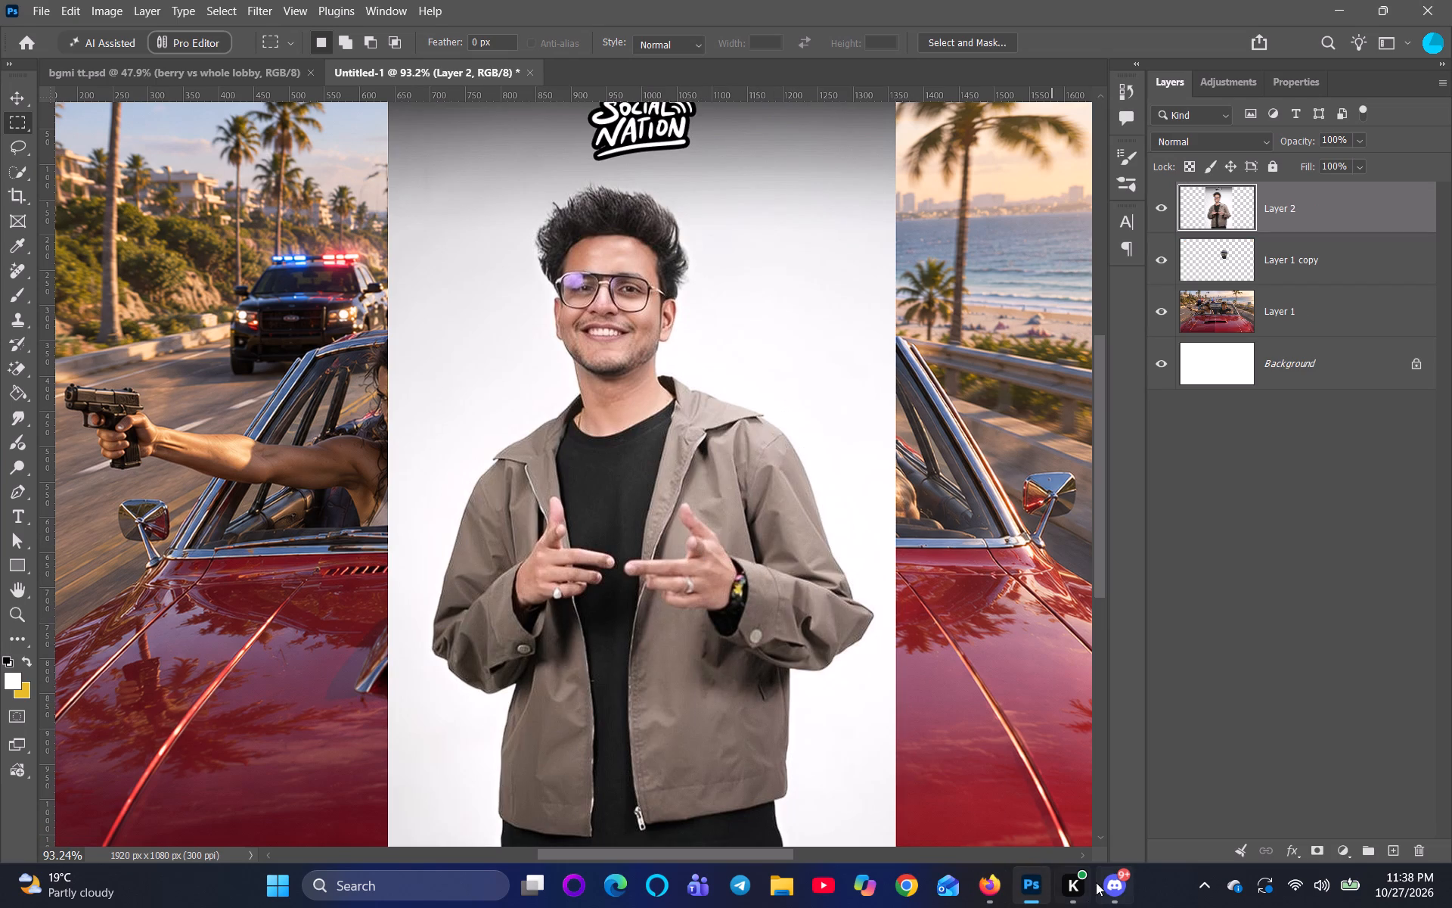
Back in Firefox, examine the IMPACT Magazine photo and the images related to the Social Nation photo for other head options.
left_click(994, 880)
scroll(1174, 677, "down", 2)
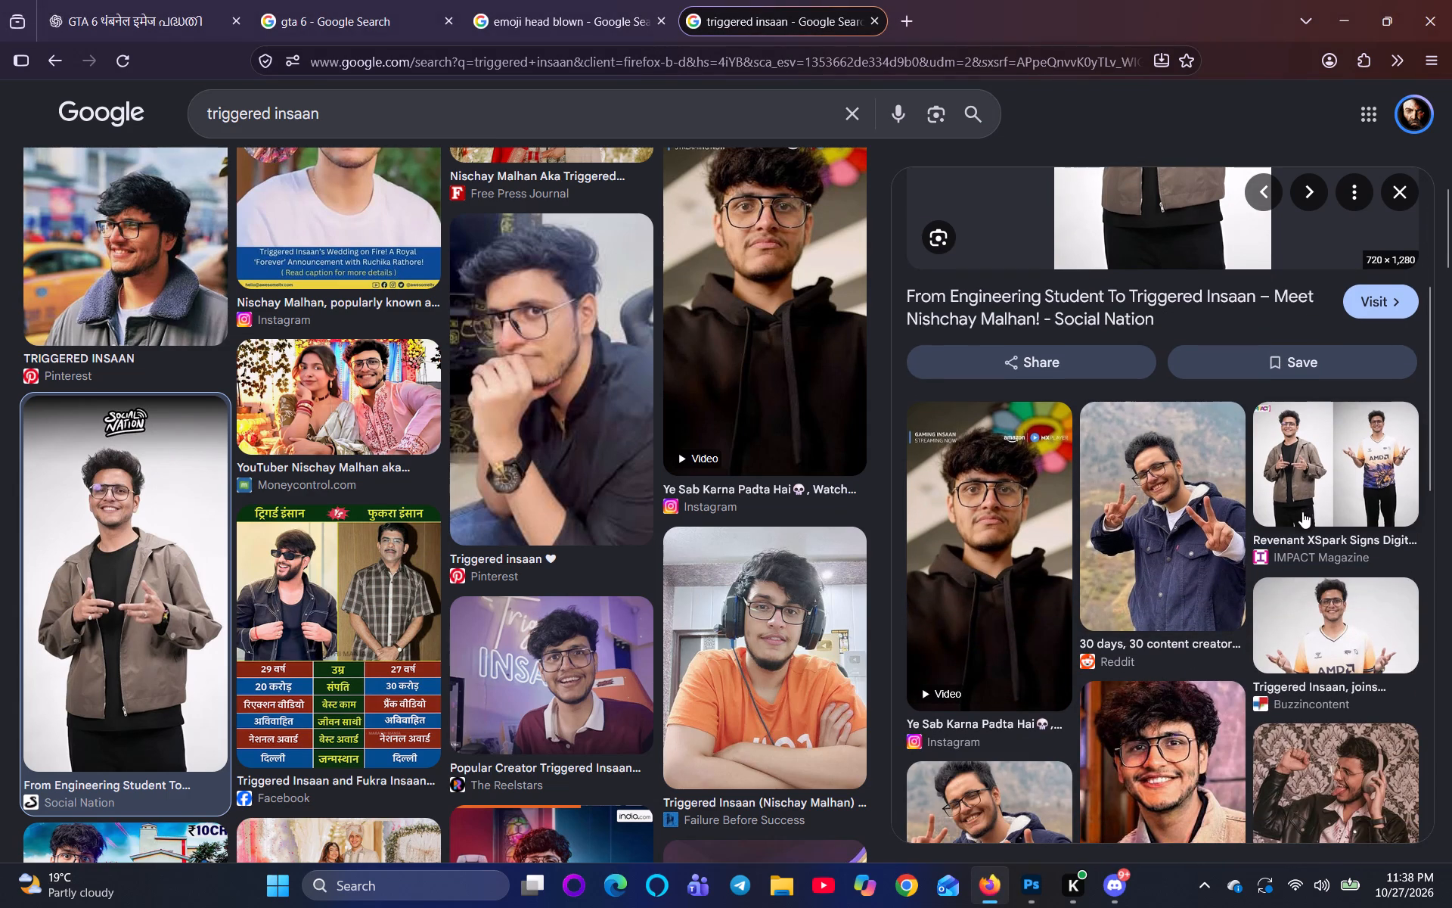
left_click(1329, 489)
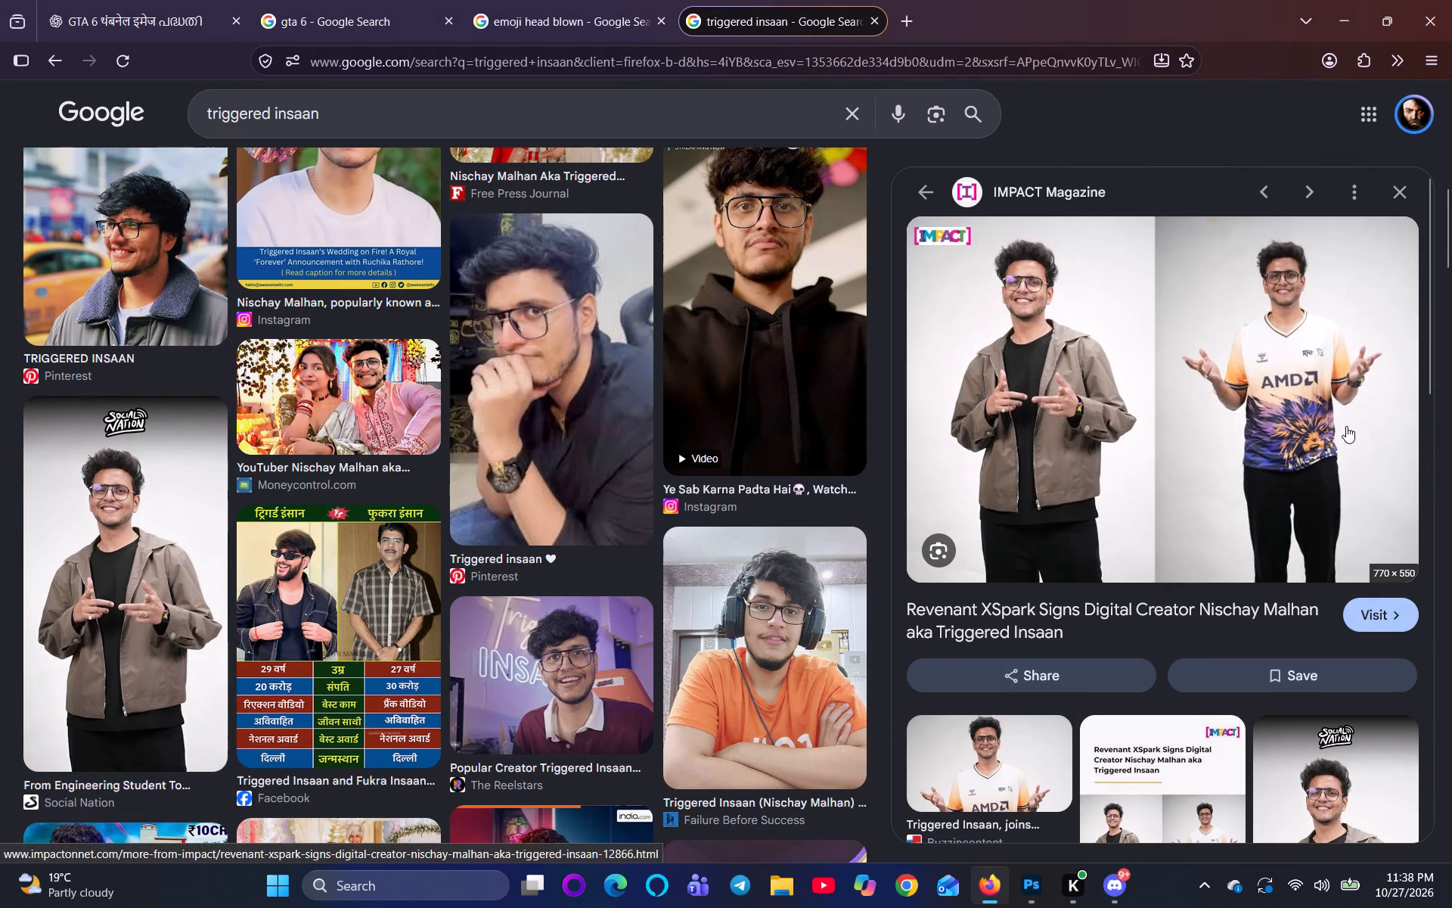
scroll(1269, 414, "down", 2)
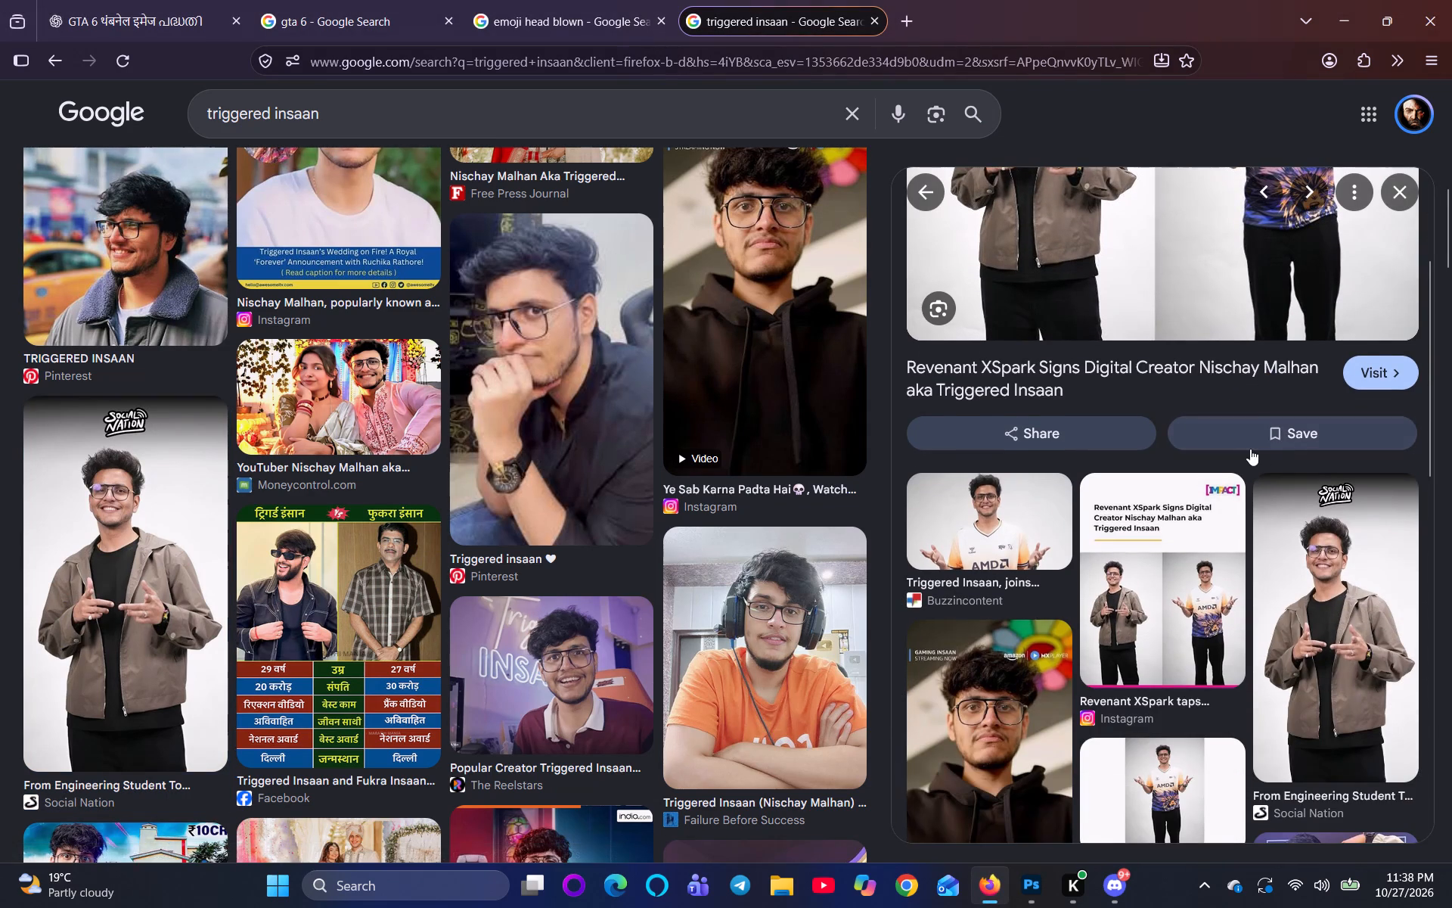
scroll(1250, 449, "up", 3)
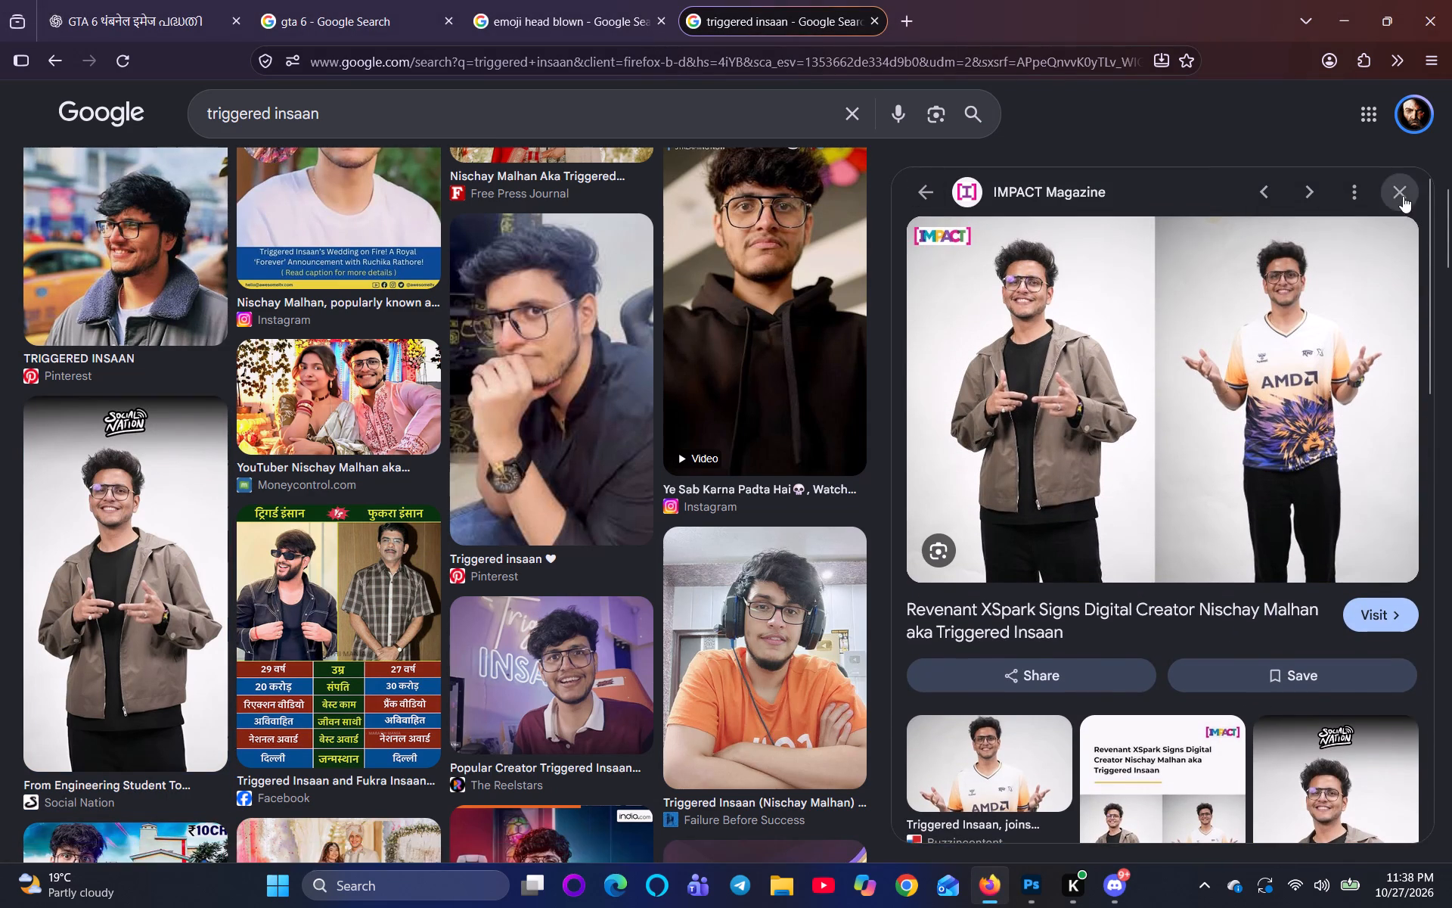
left_click(1403, 196)
left_click(1134, 569)
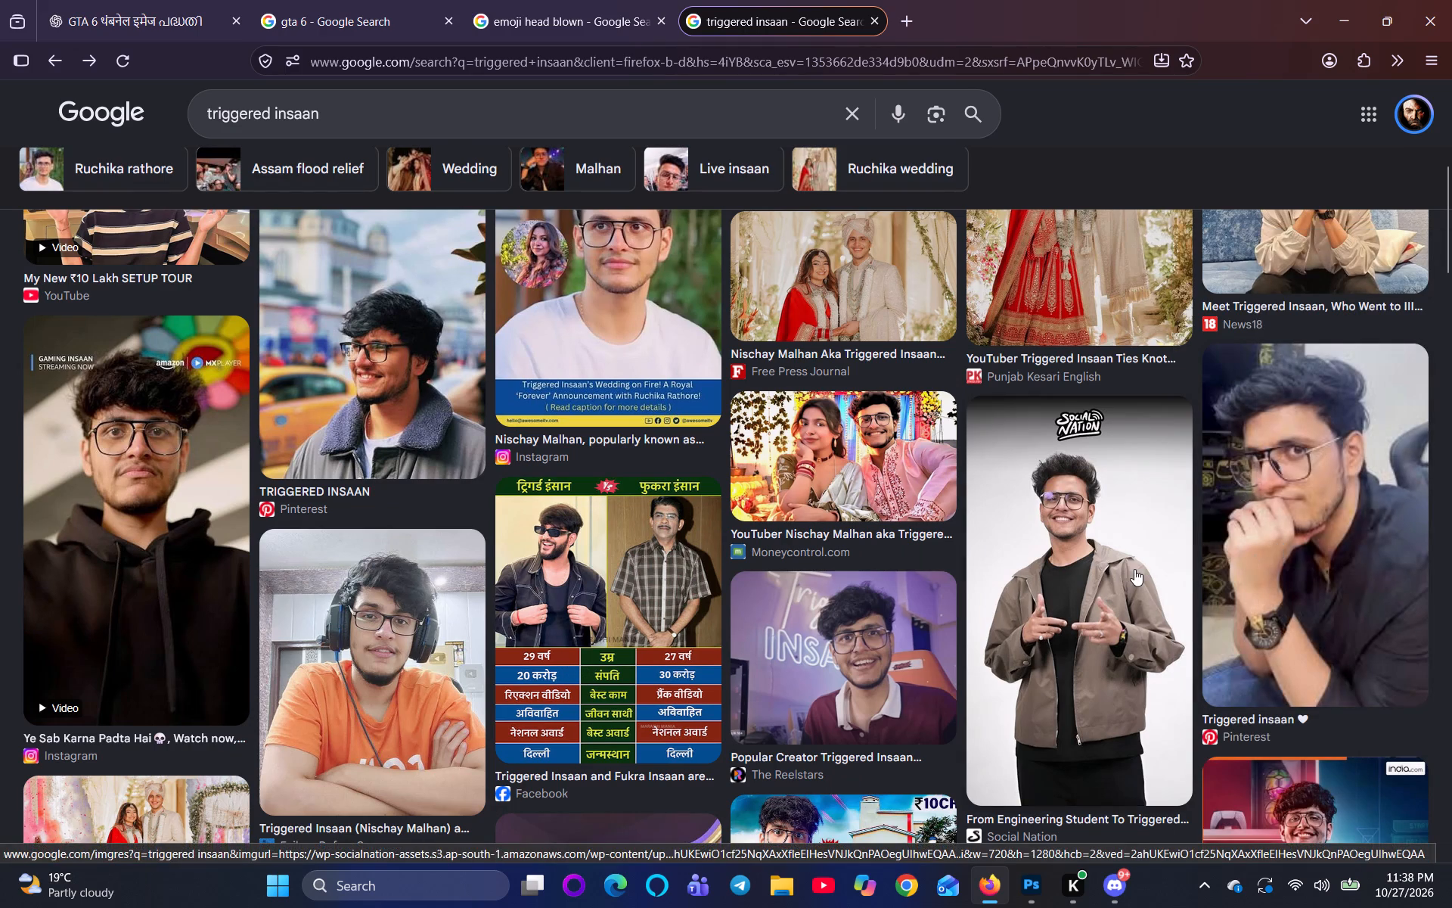
scroll(1127, 555, "down", 5)
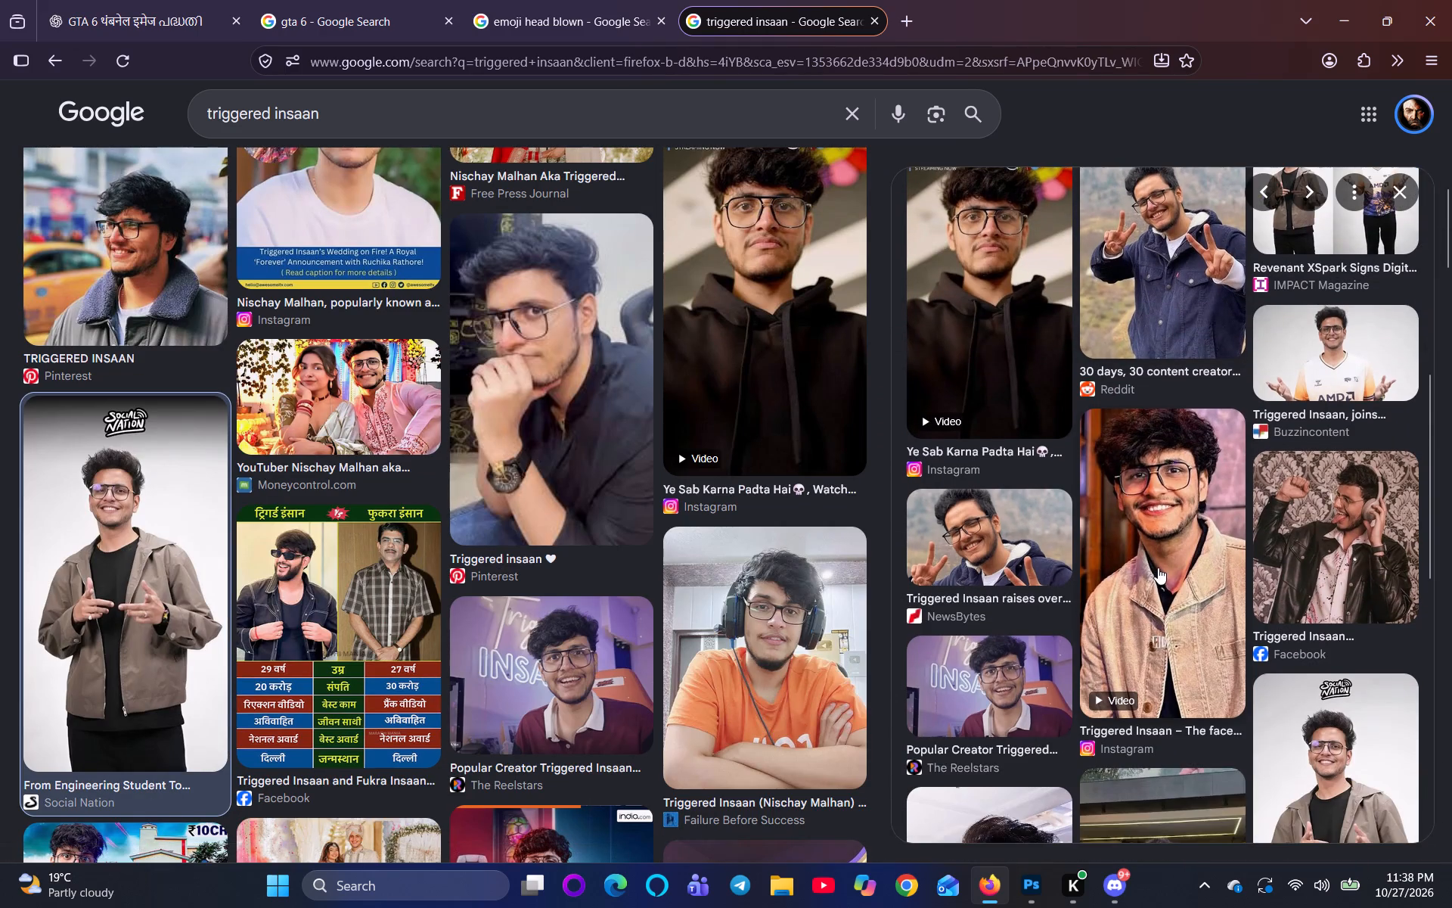
scroll(1184, 583, "down", 2)
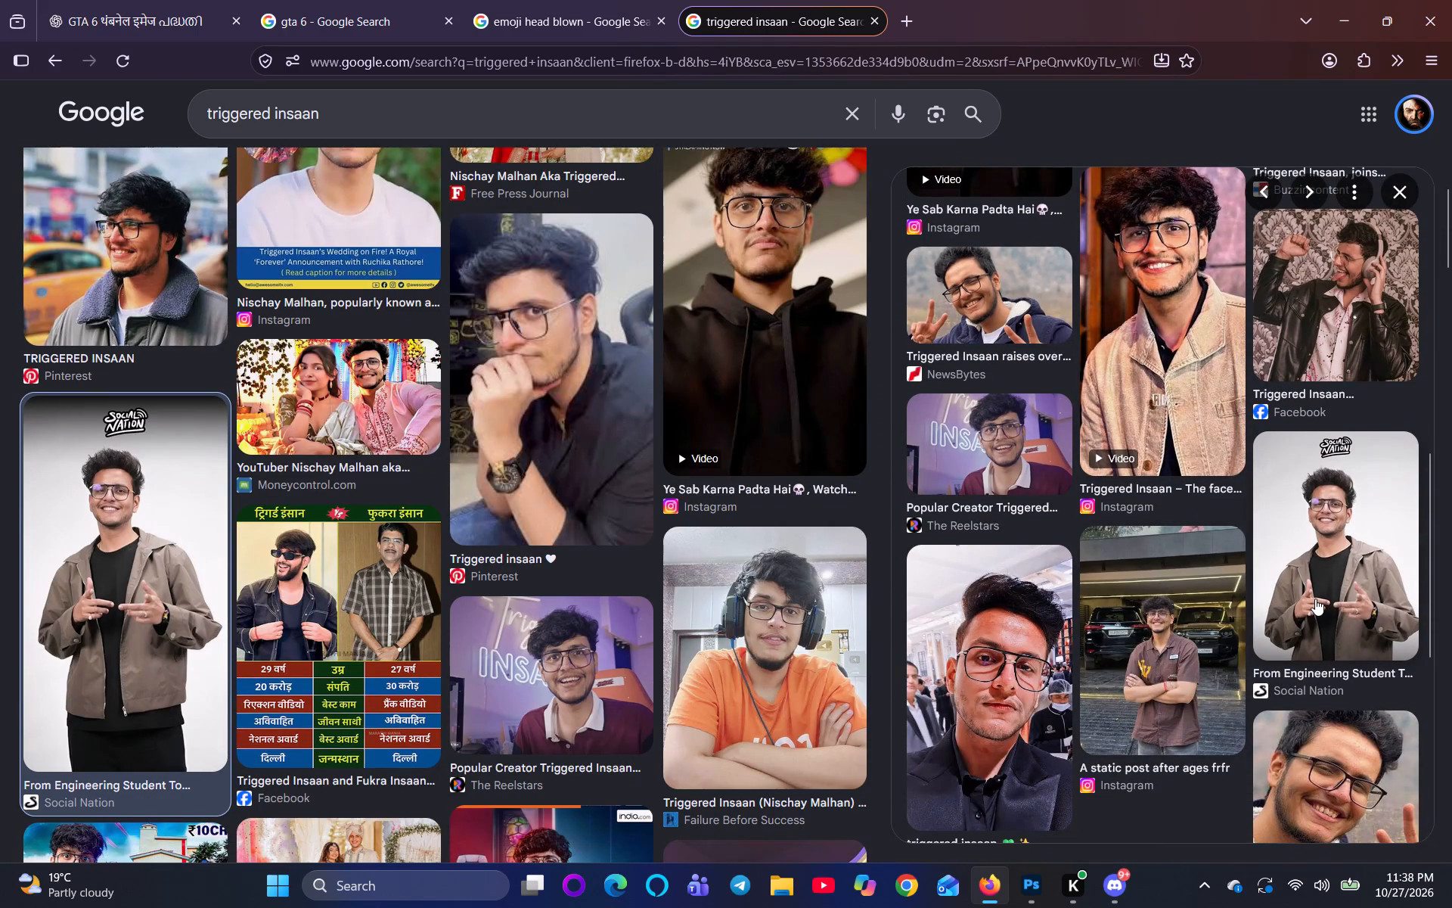
scroll(1328, 599, "down", 2)
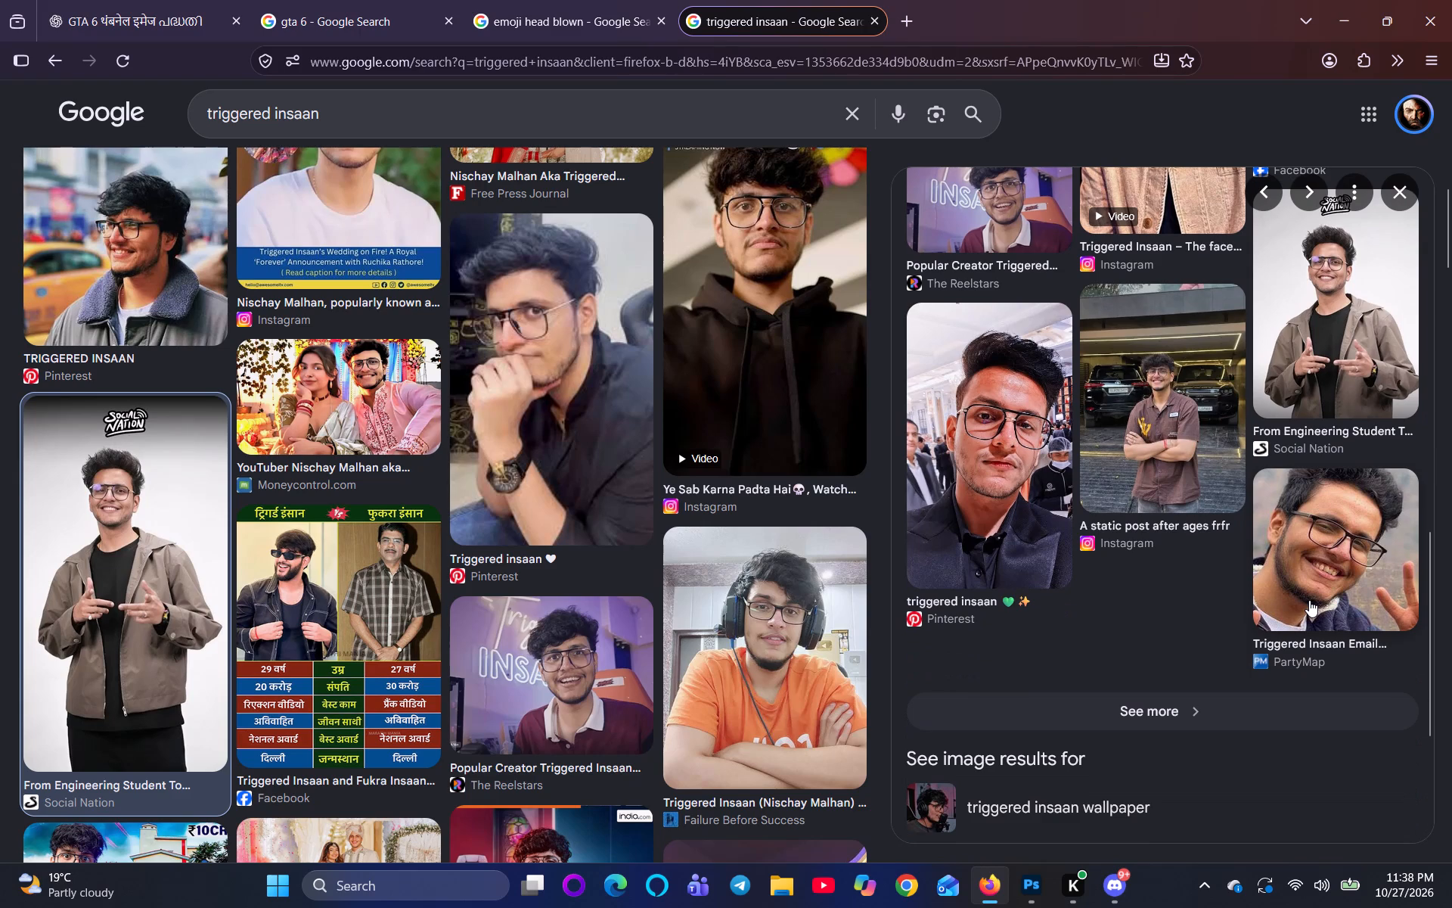
scroll(1023, 538, "up", 1)
Open the brown-shirt Instagram photo "A static post after ages frfr" and bring it into the Photoshop thumbnail document.
left_click(1184, 574)
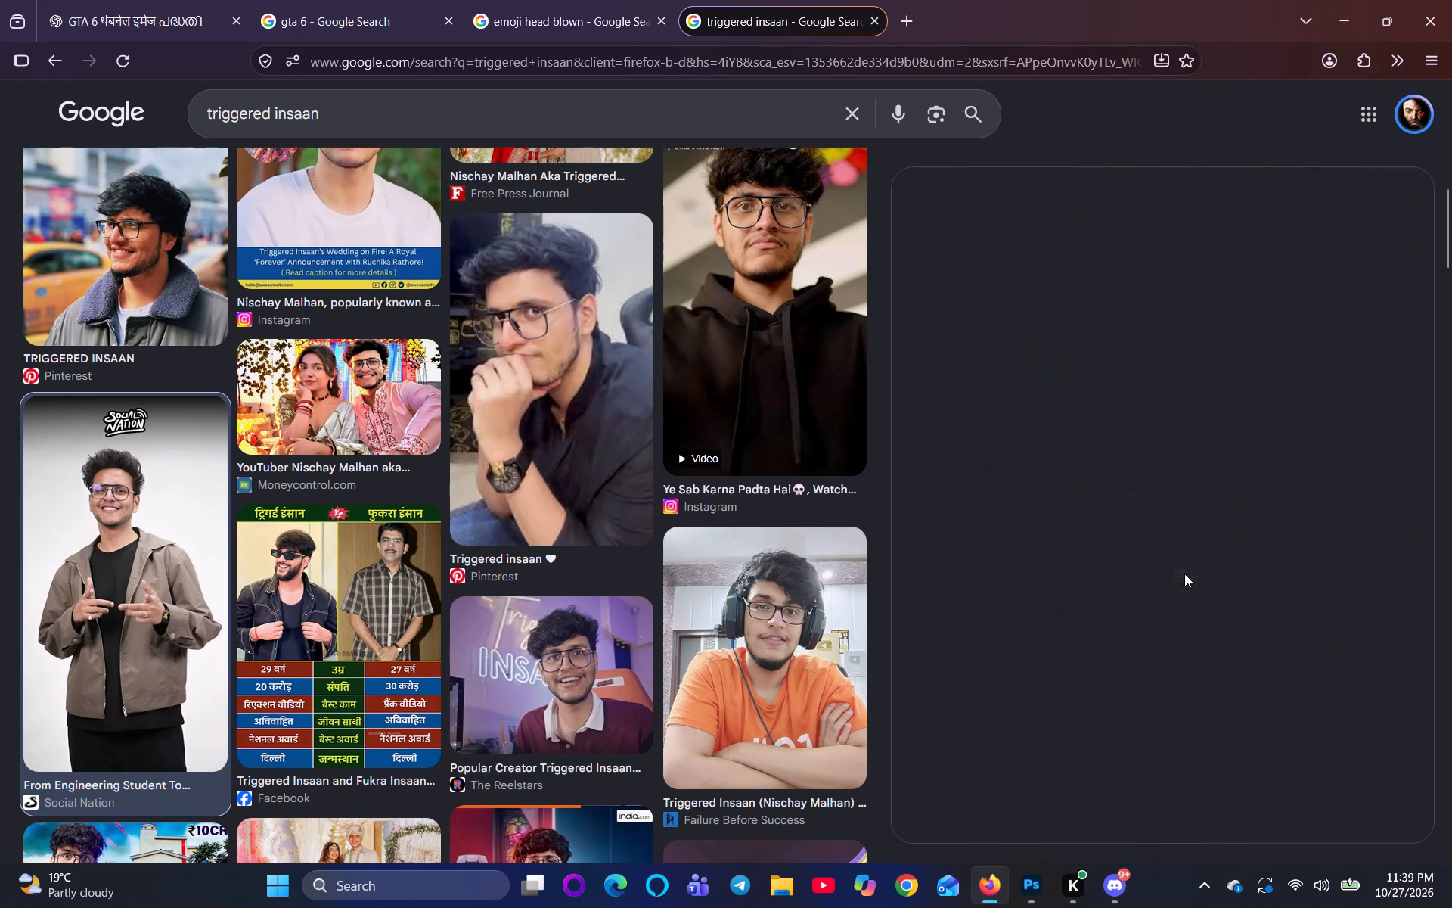
scroll(1136, 442, "up", 8)
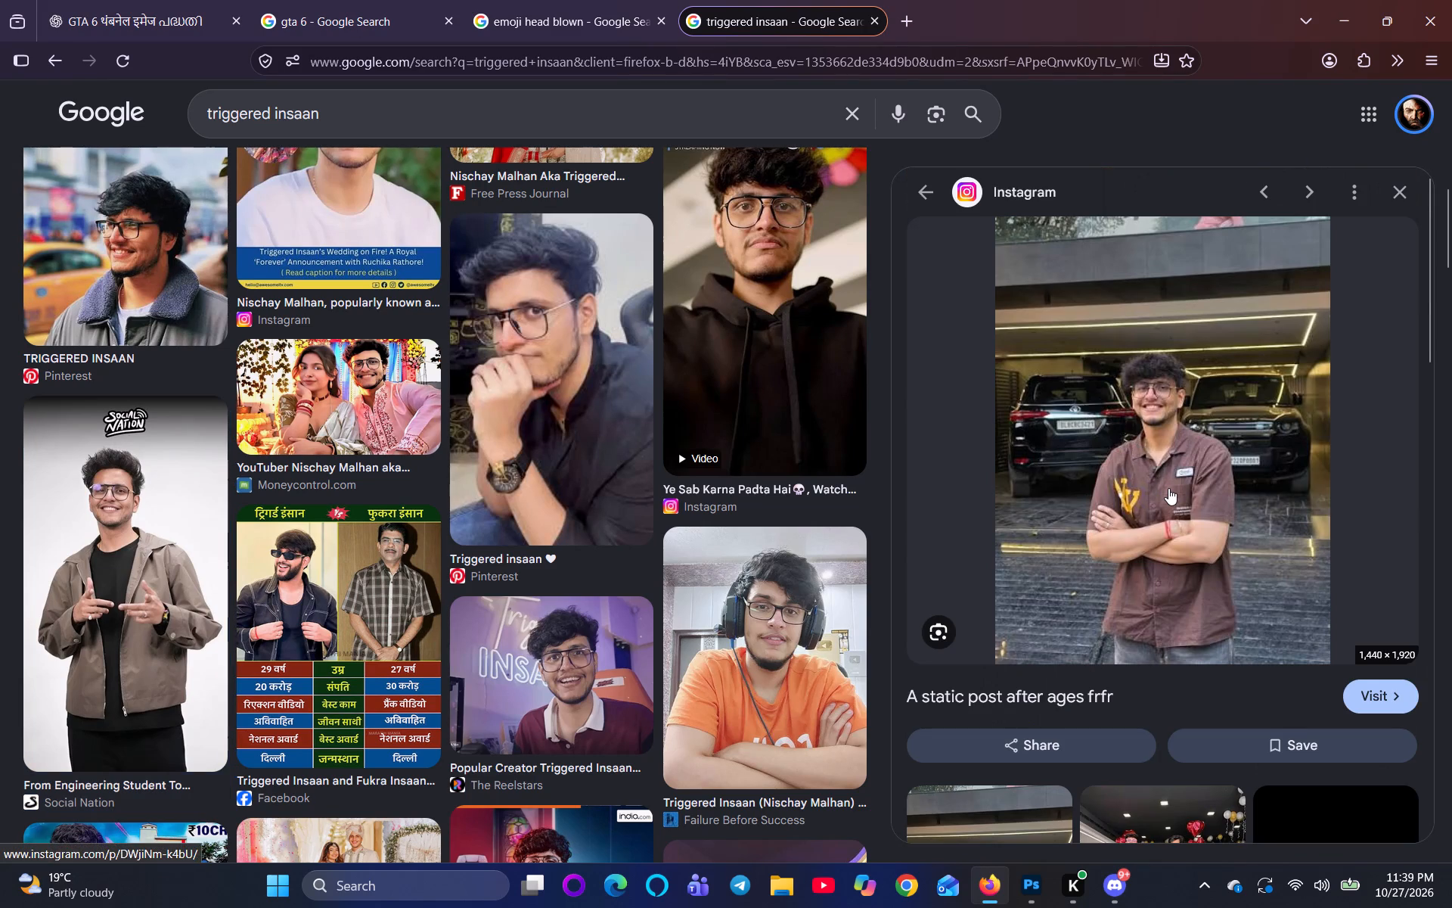
scroll(1168, 488, "down", 2)
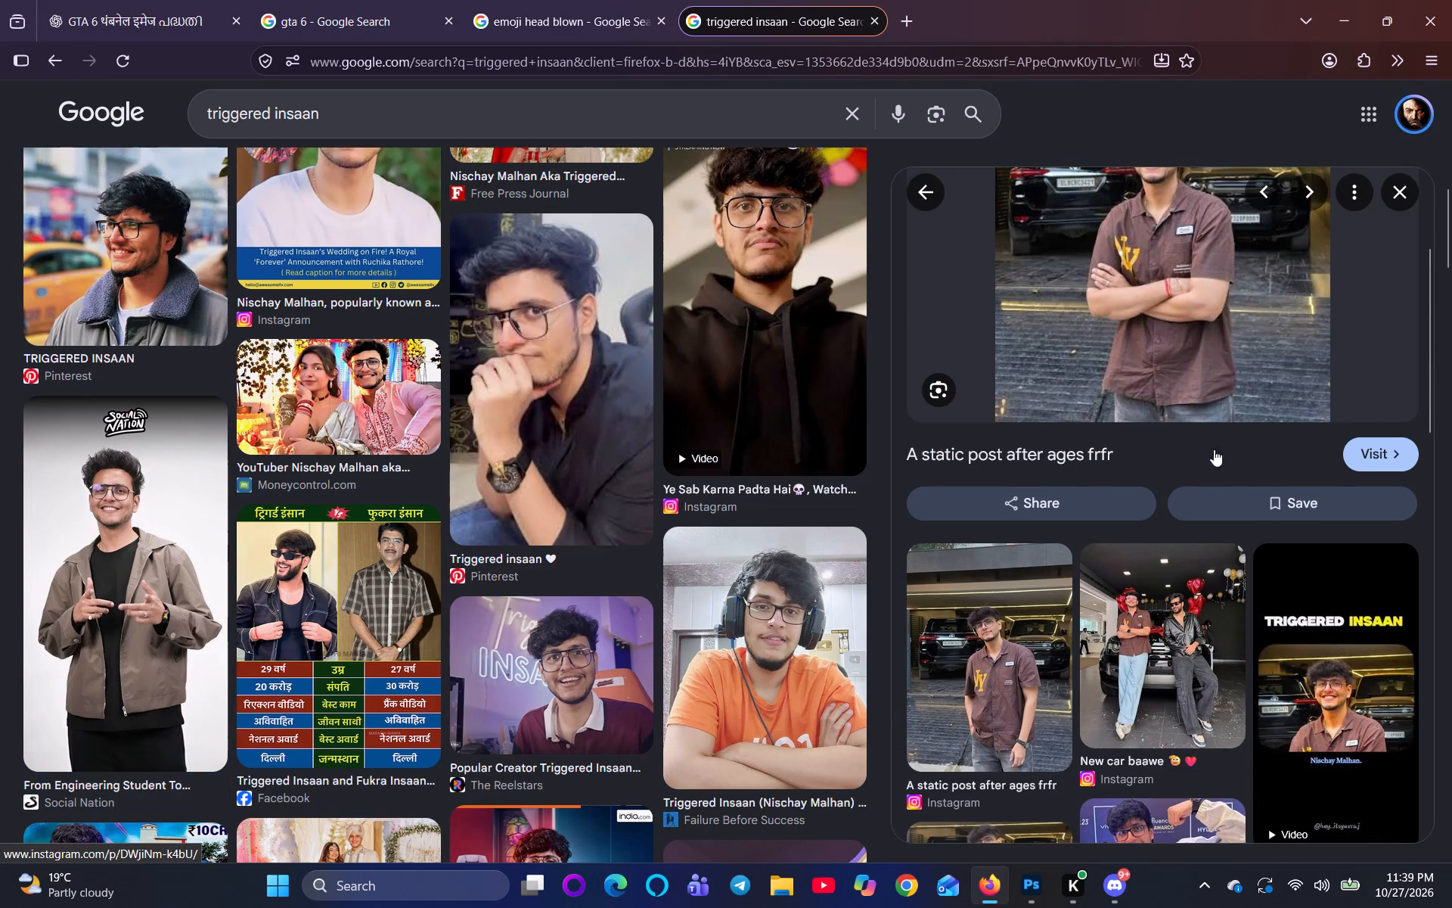
left_click(1162, 292)
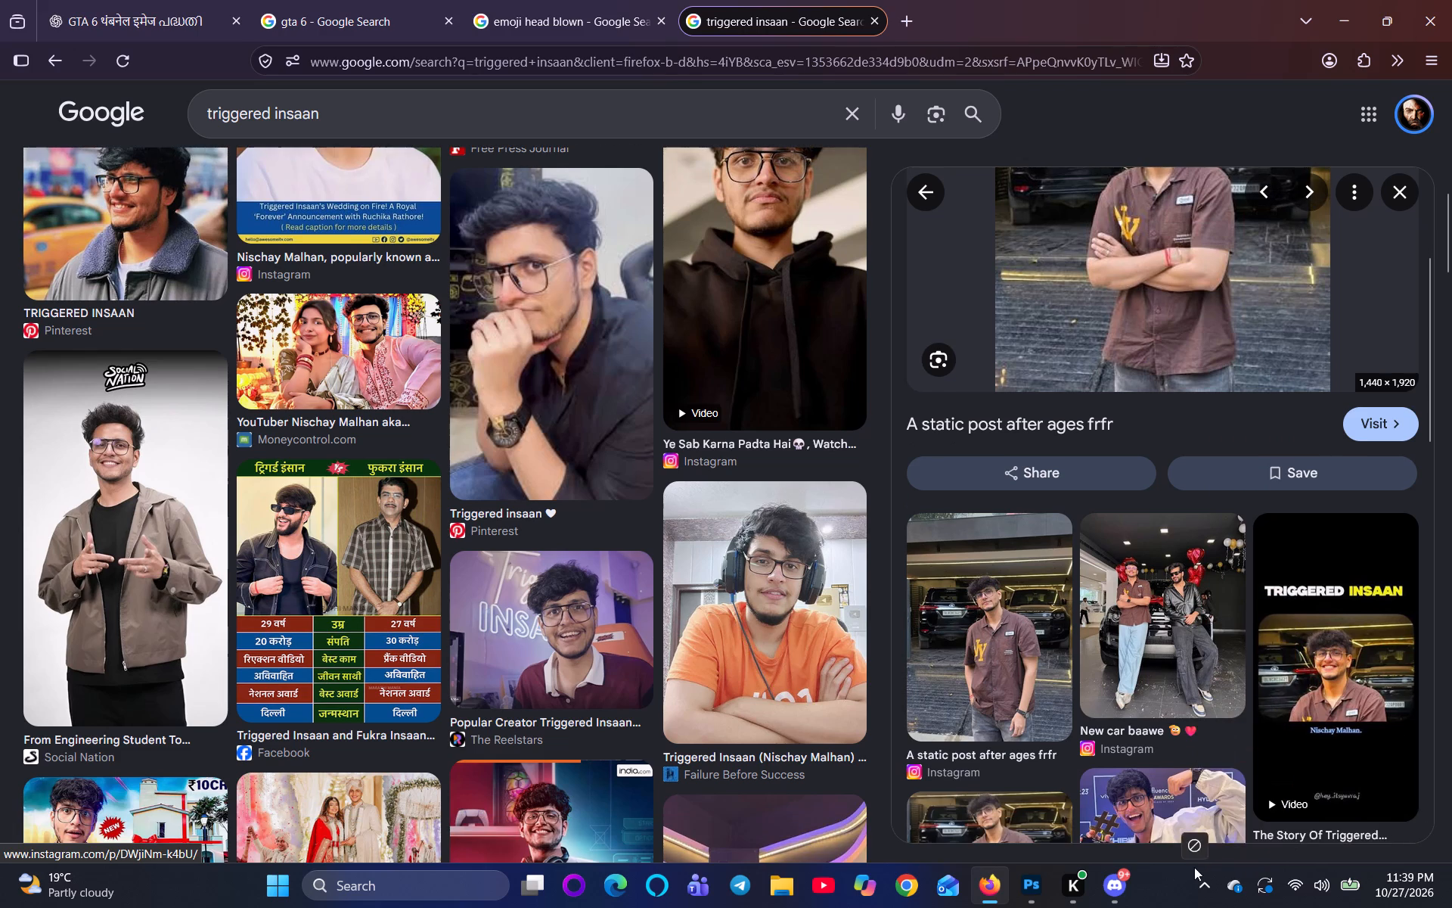
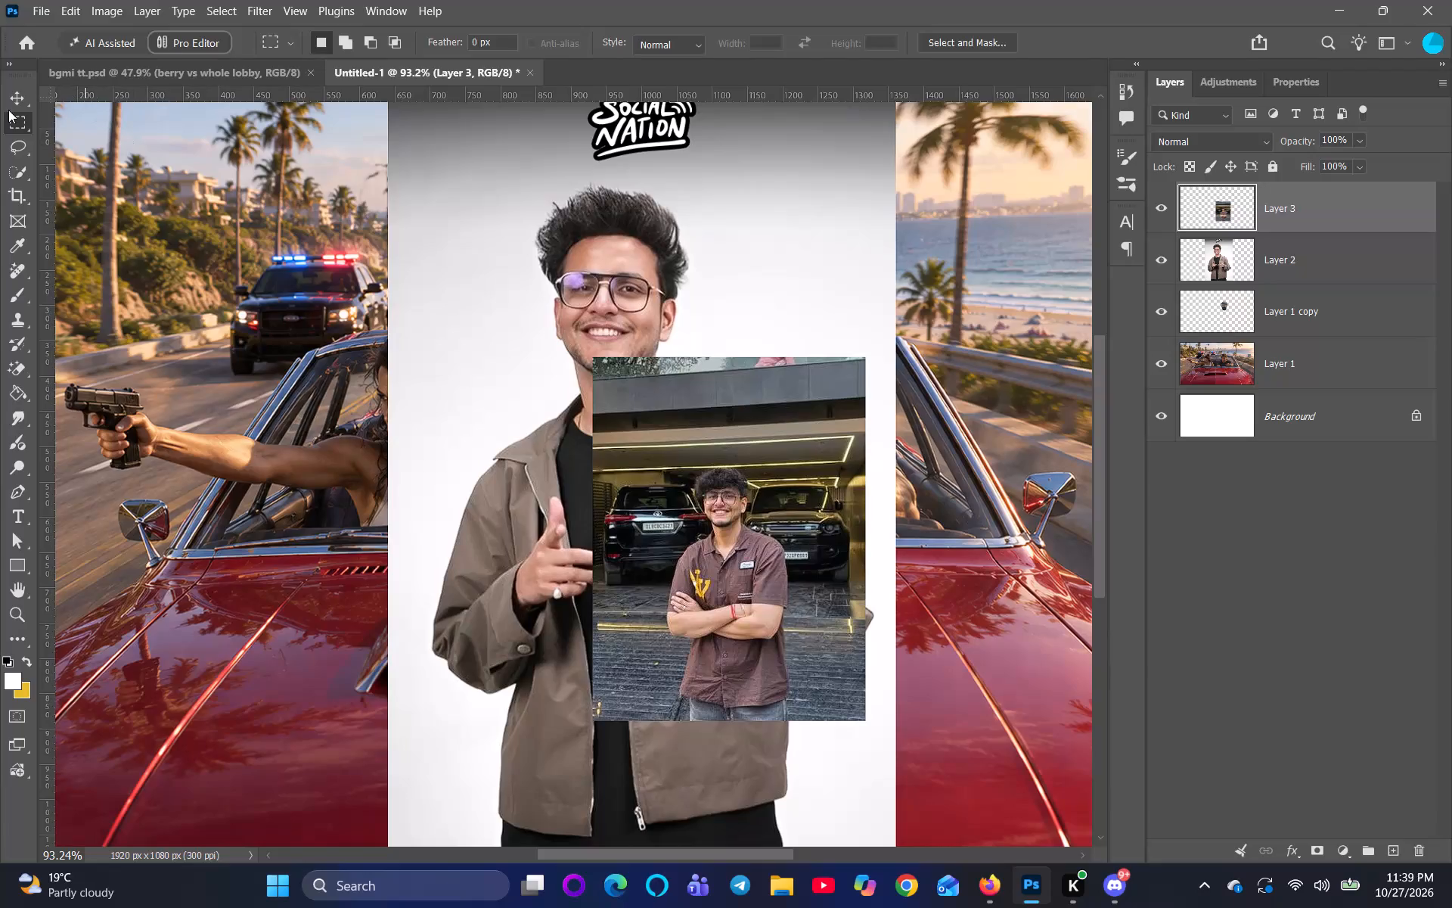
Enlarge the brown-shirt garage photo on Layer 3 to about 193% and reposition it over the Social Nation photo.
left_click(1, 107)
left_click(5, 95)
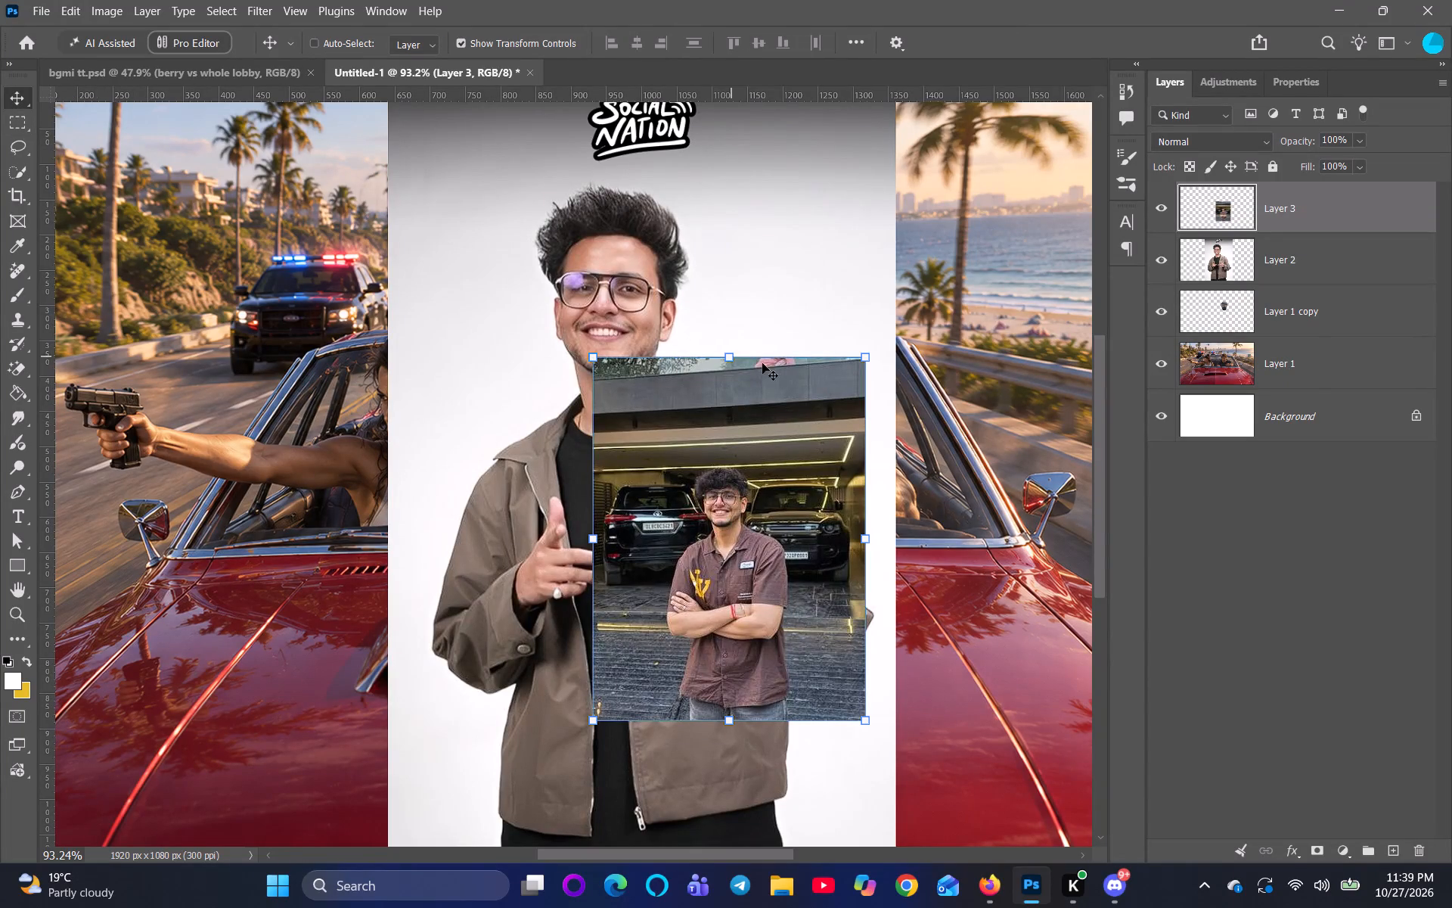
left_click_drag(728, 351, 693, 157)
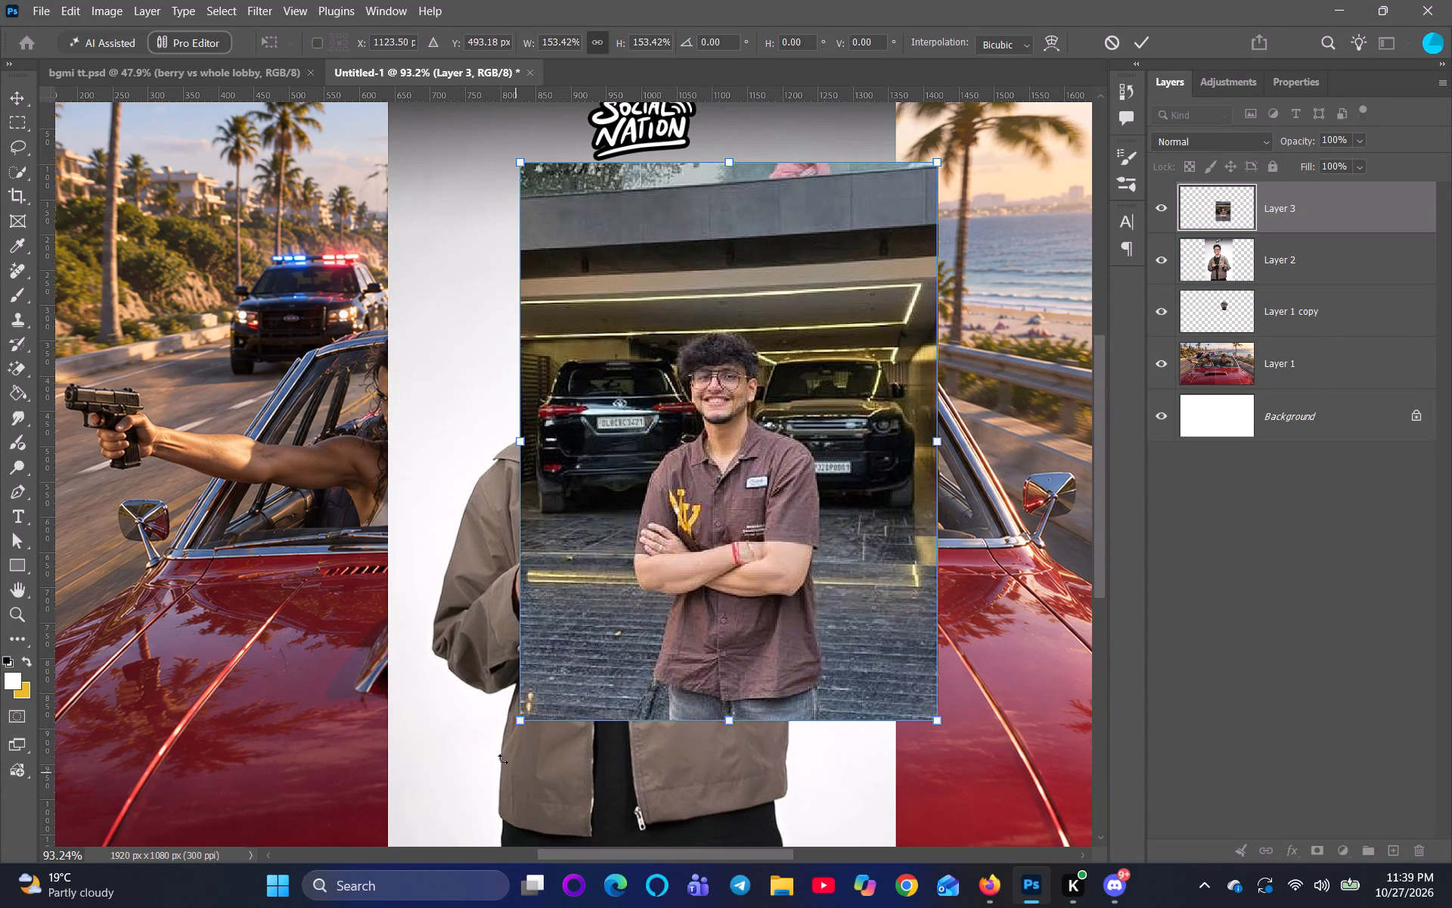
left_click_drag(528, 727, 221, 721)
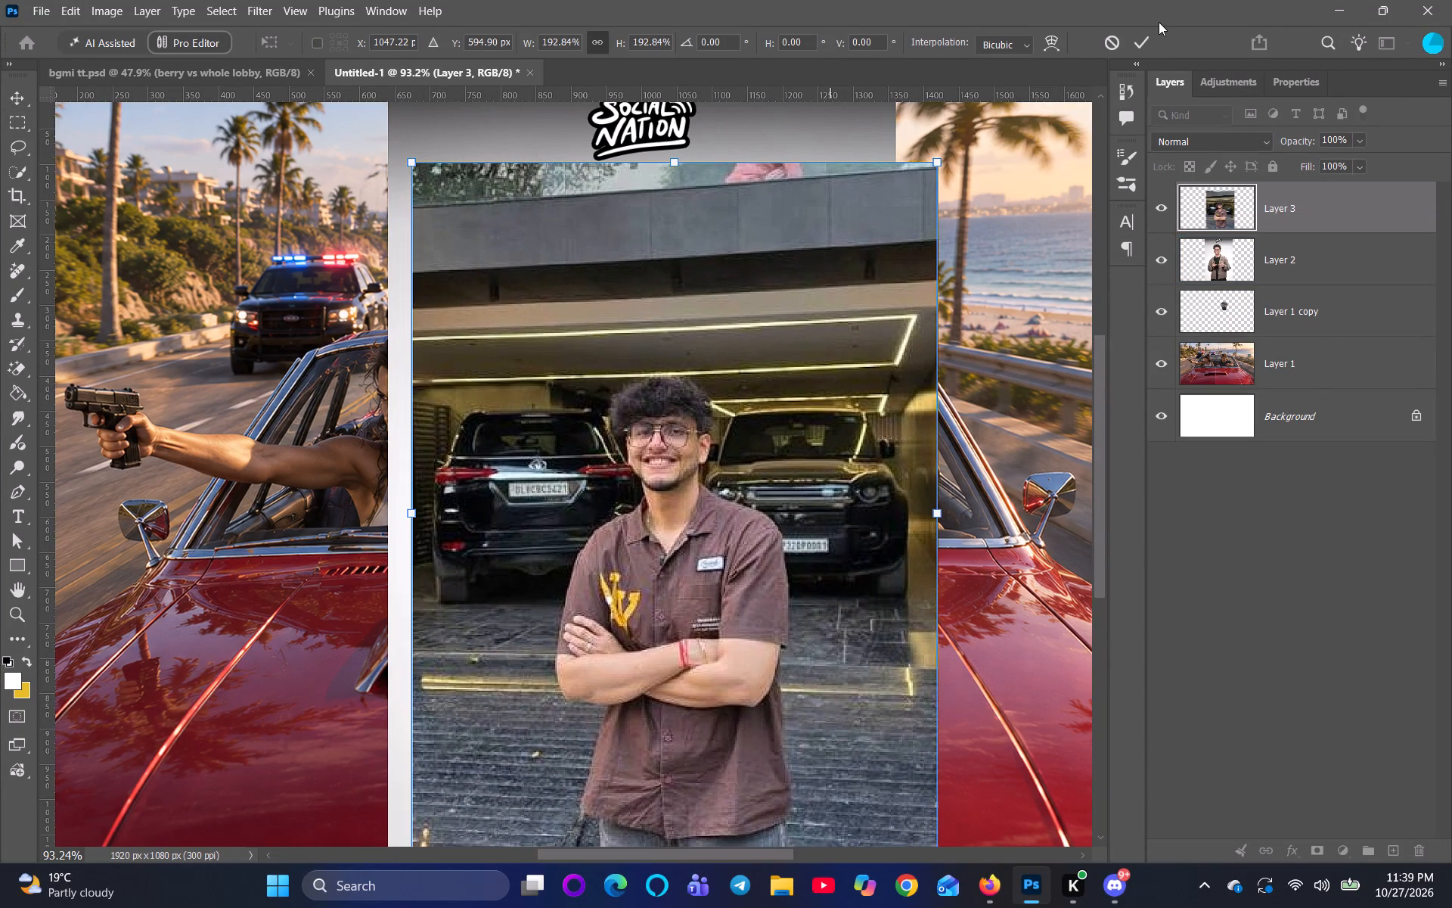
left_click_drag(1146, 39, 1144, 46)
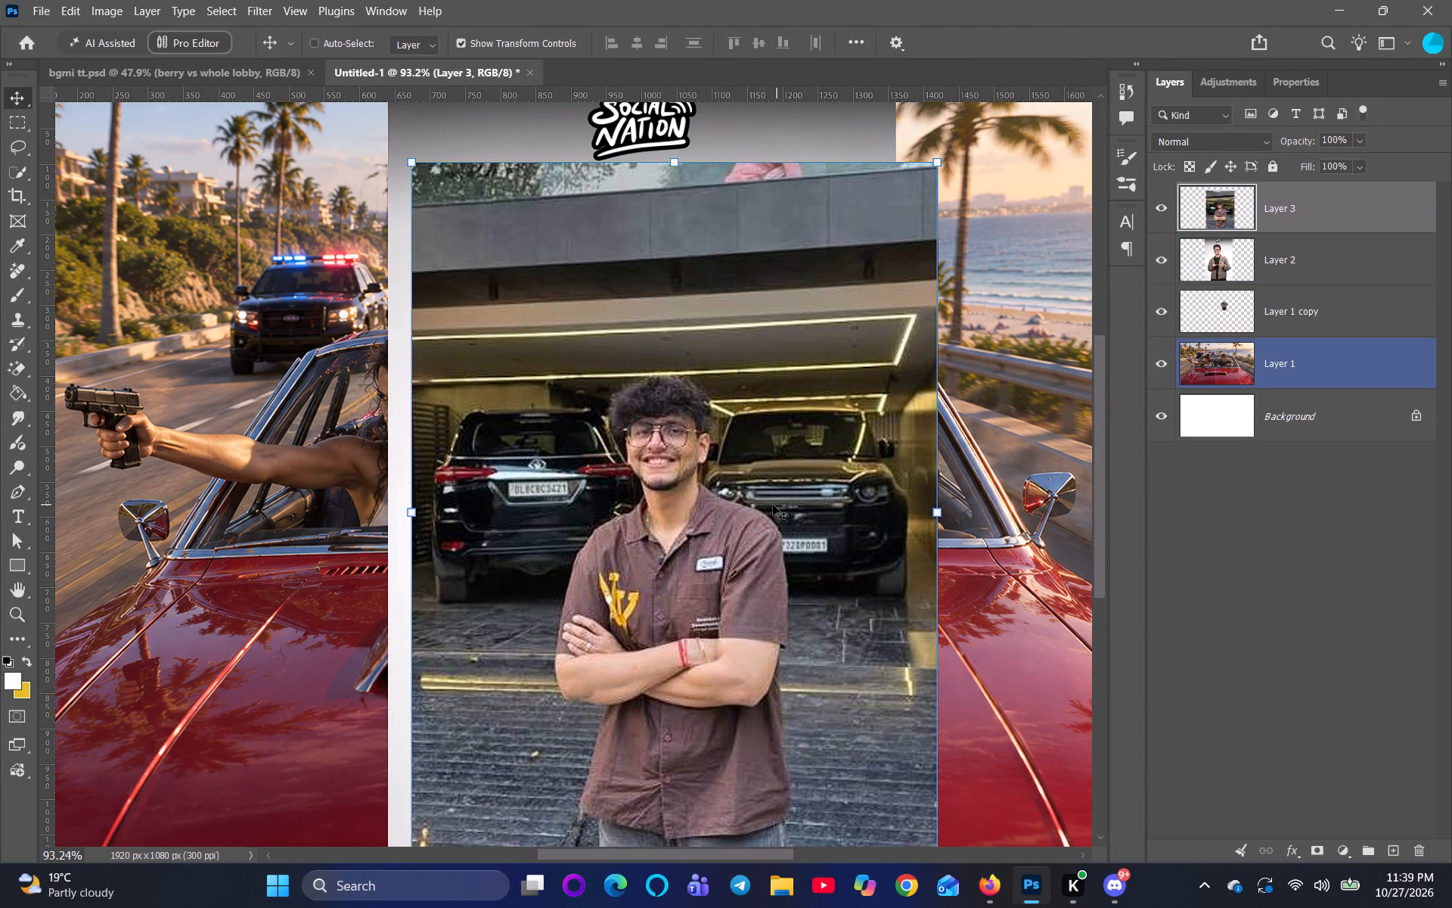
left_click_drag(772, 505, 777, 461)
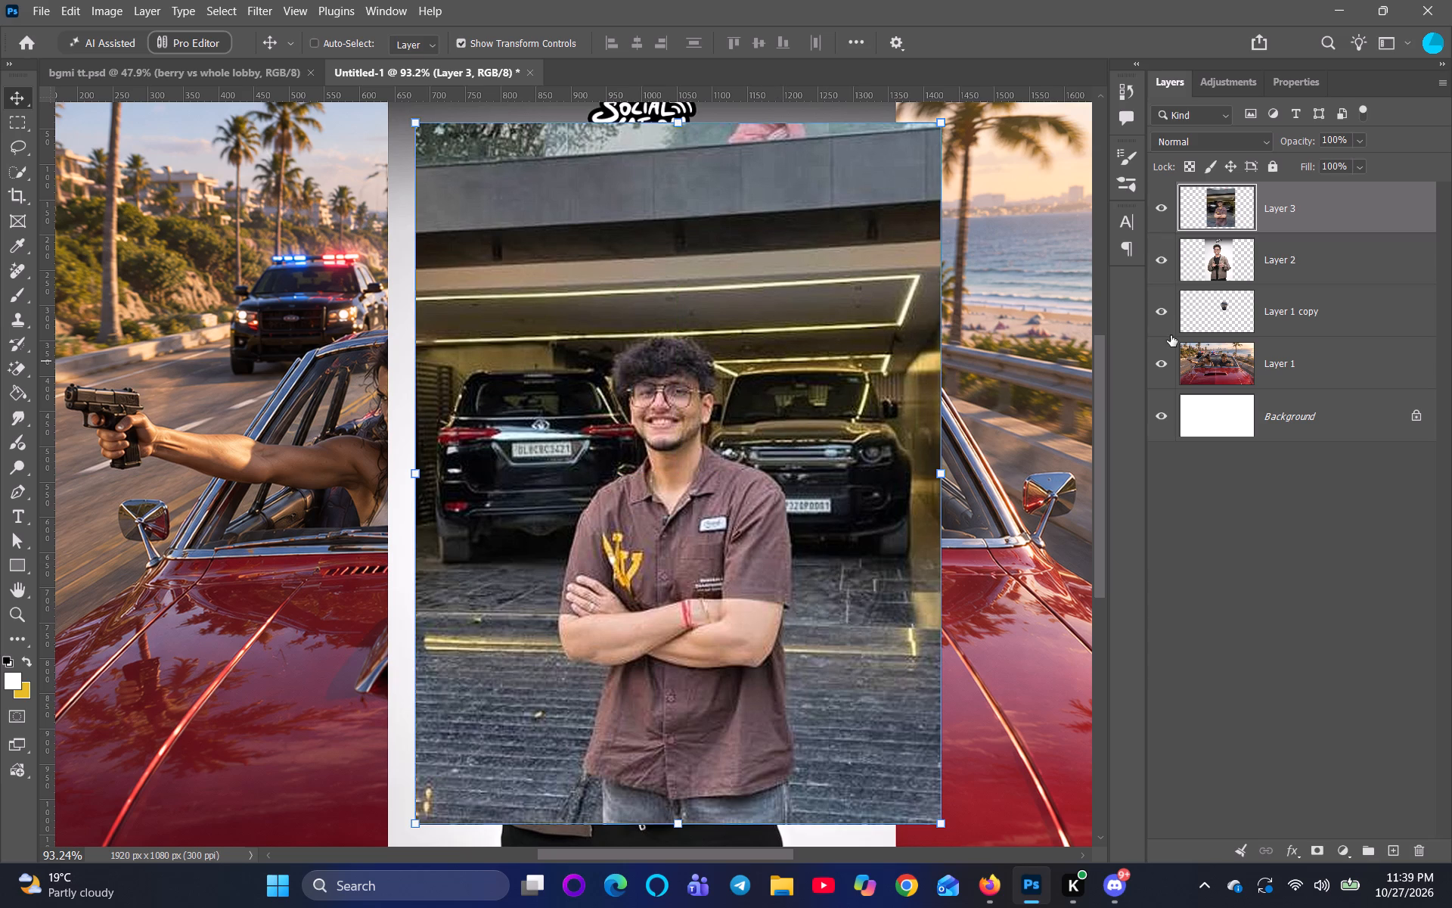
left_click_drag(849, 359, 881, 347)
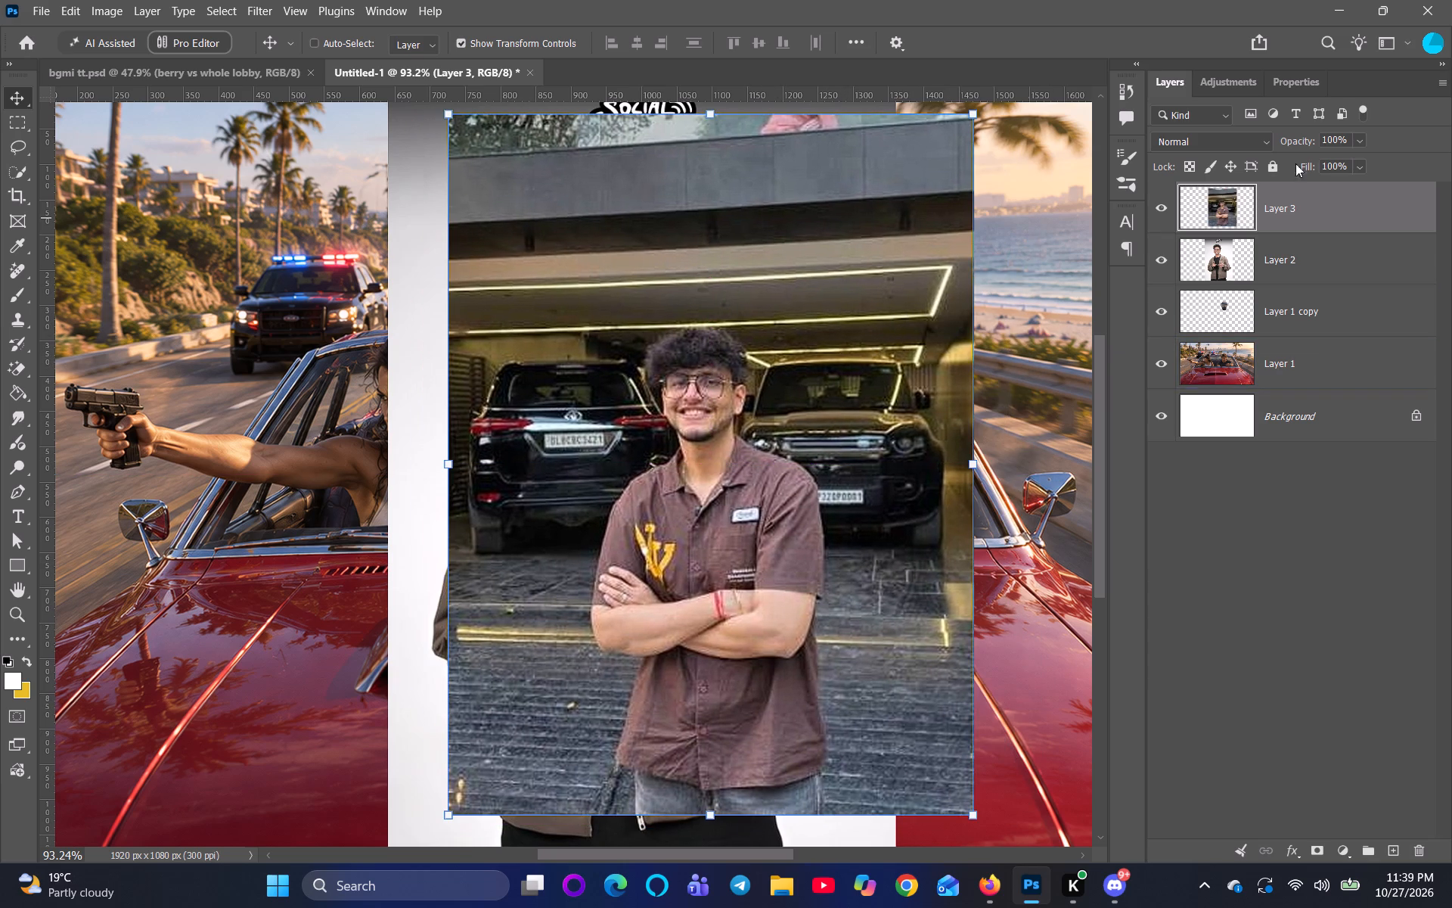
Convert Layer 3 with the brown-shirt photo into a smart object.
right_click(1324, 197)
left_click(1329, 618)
Delete Layer 3 with the brown-shirt garage photo.
left_click_drag(1187, 197, 1422, 849)
Convert Layer 2 with the Social Nation photo into a smart object.
right_click(1376, 205)
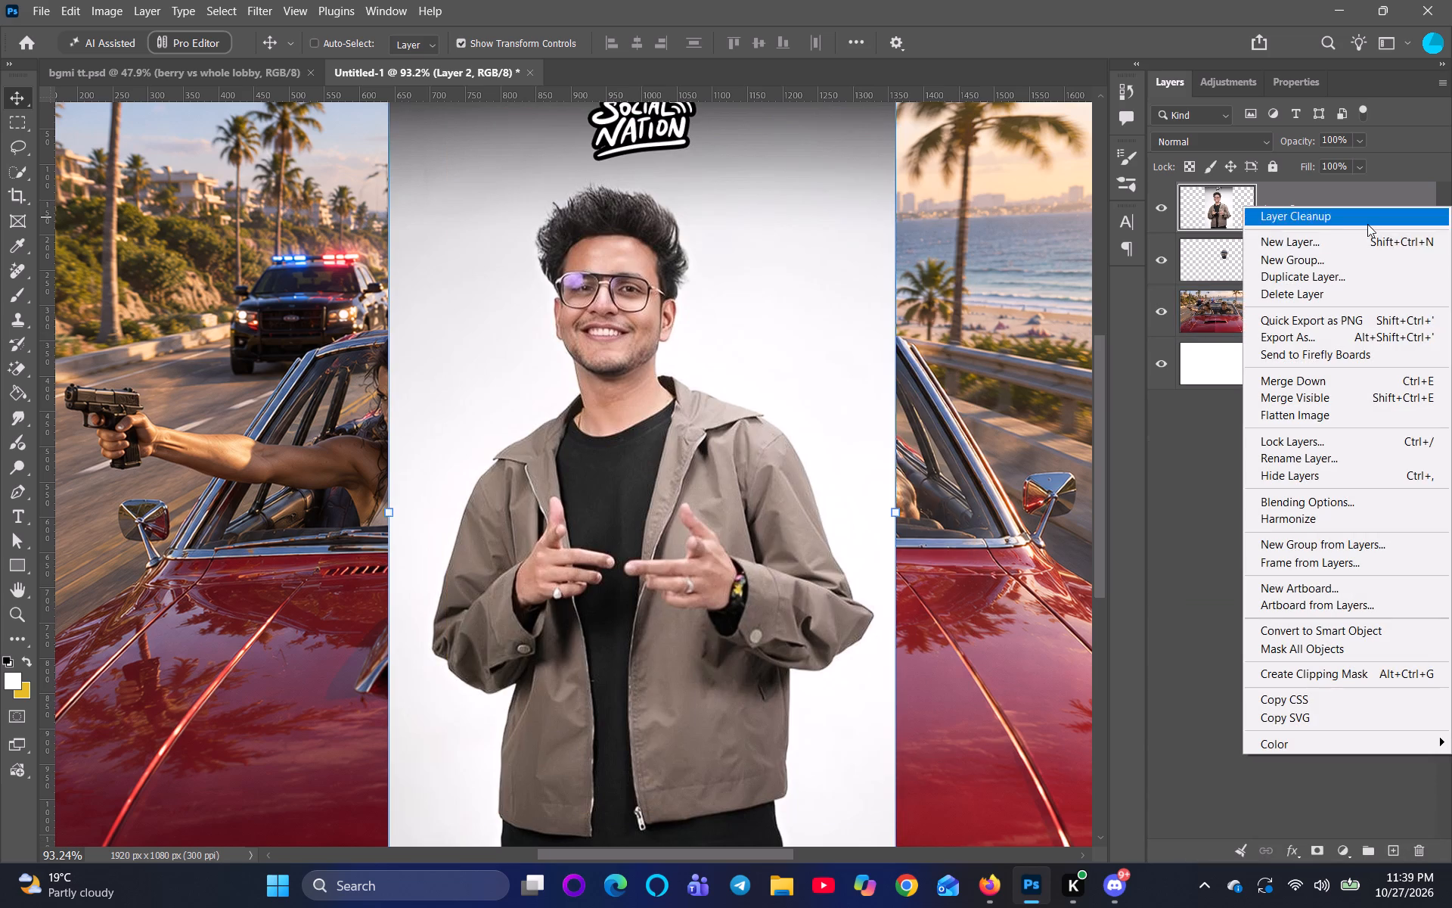
left_click(1372, 636)
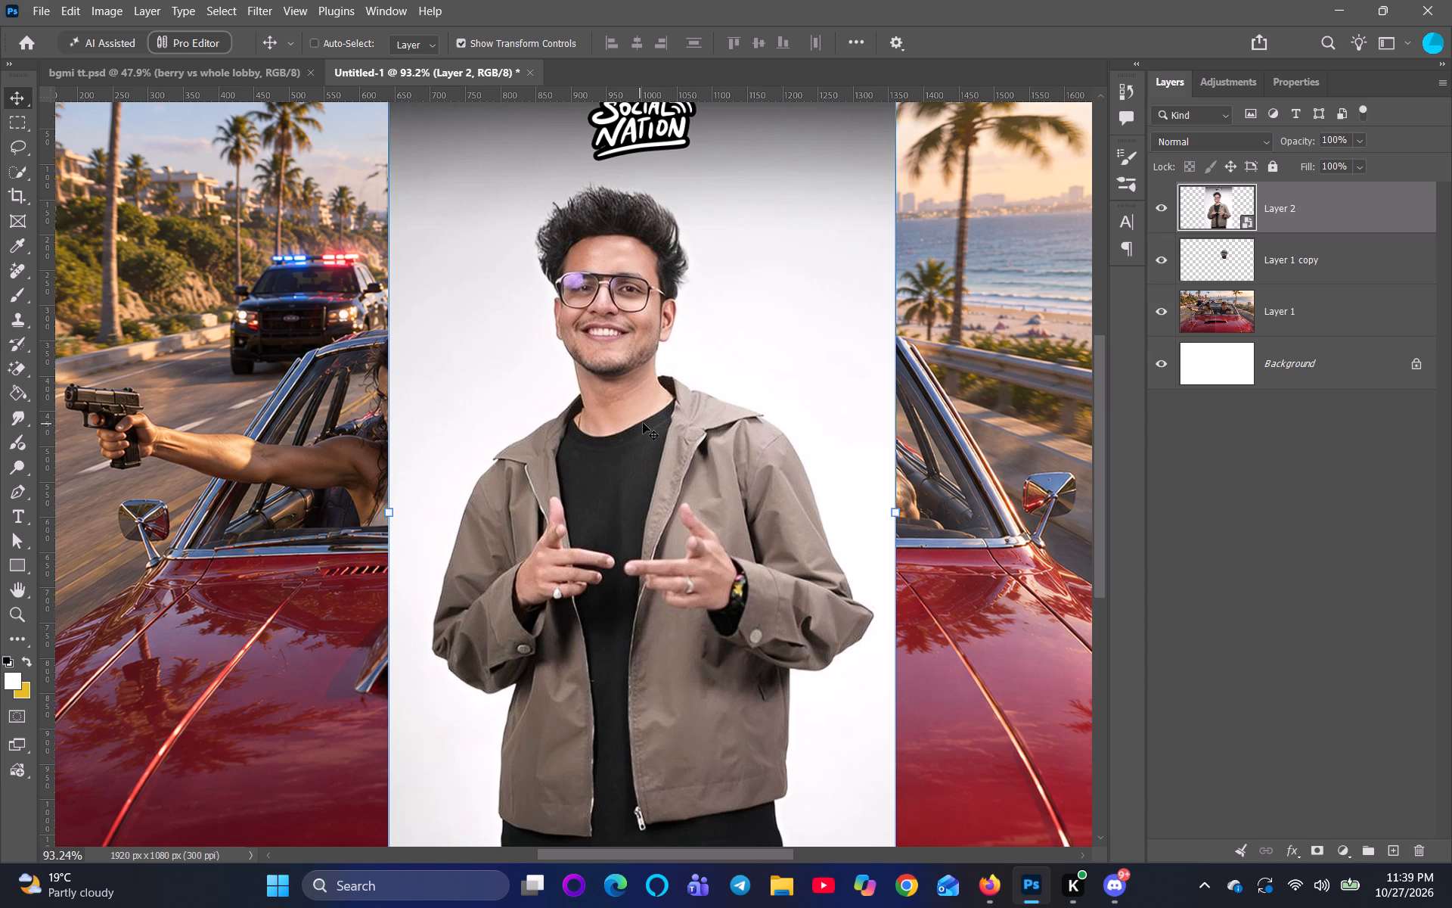
Select the man's head and neck down to the T-shirt collar on Layer 2 with the Quick Selection tool.
scroll(185, 231, "up", 3)
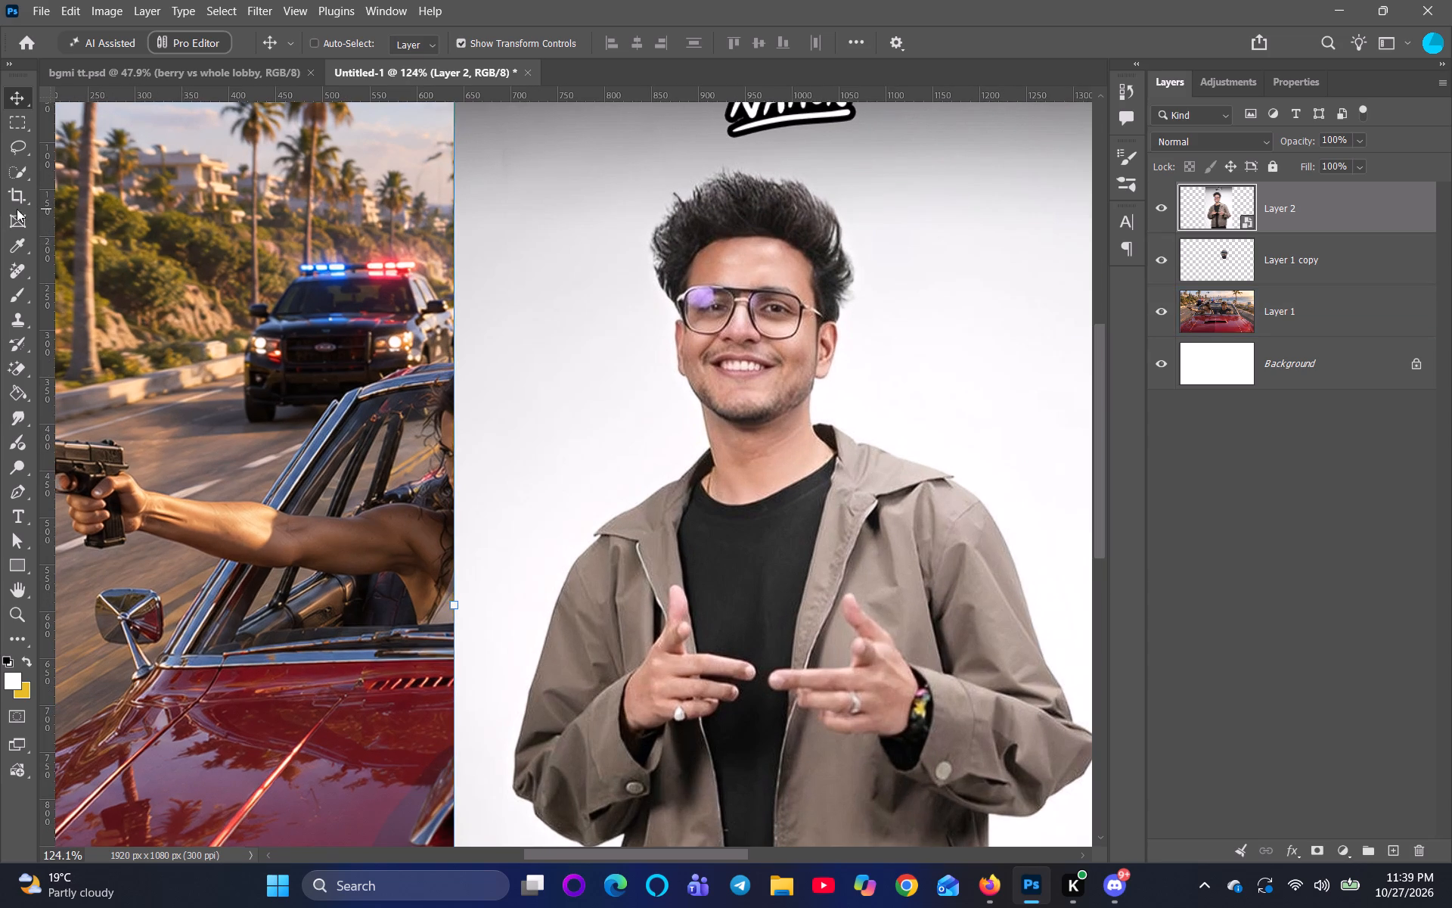
right_click(19, 145)
right_click(28, 176)
left_click(92, 193)
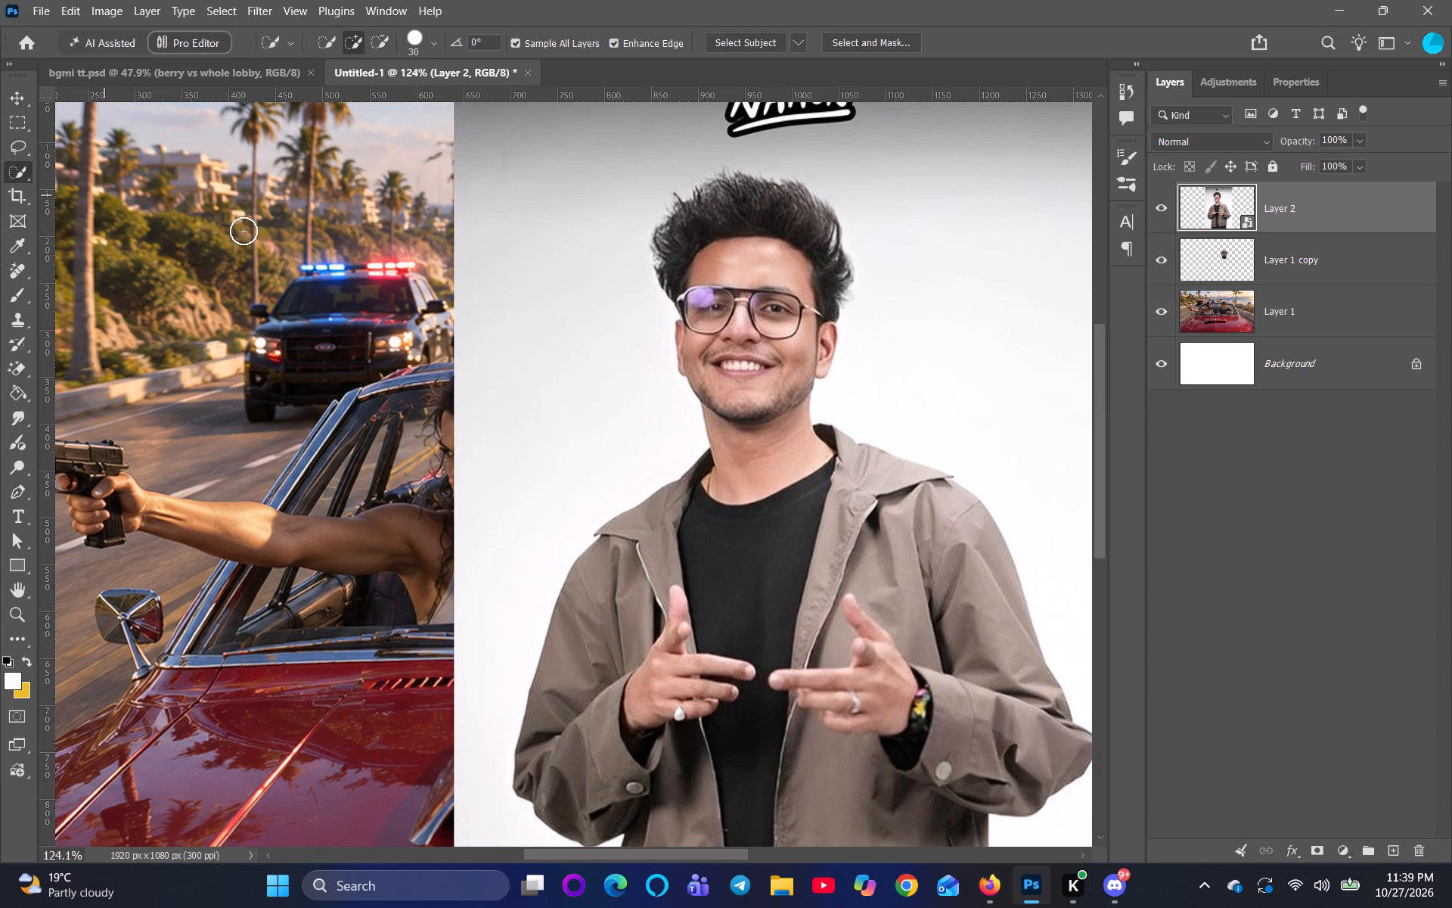
left_click_drag(709, 214, 772, 362)
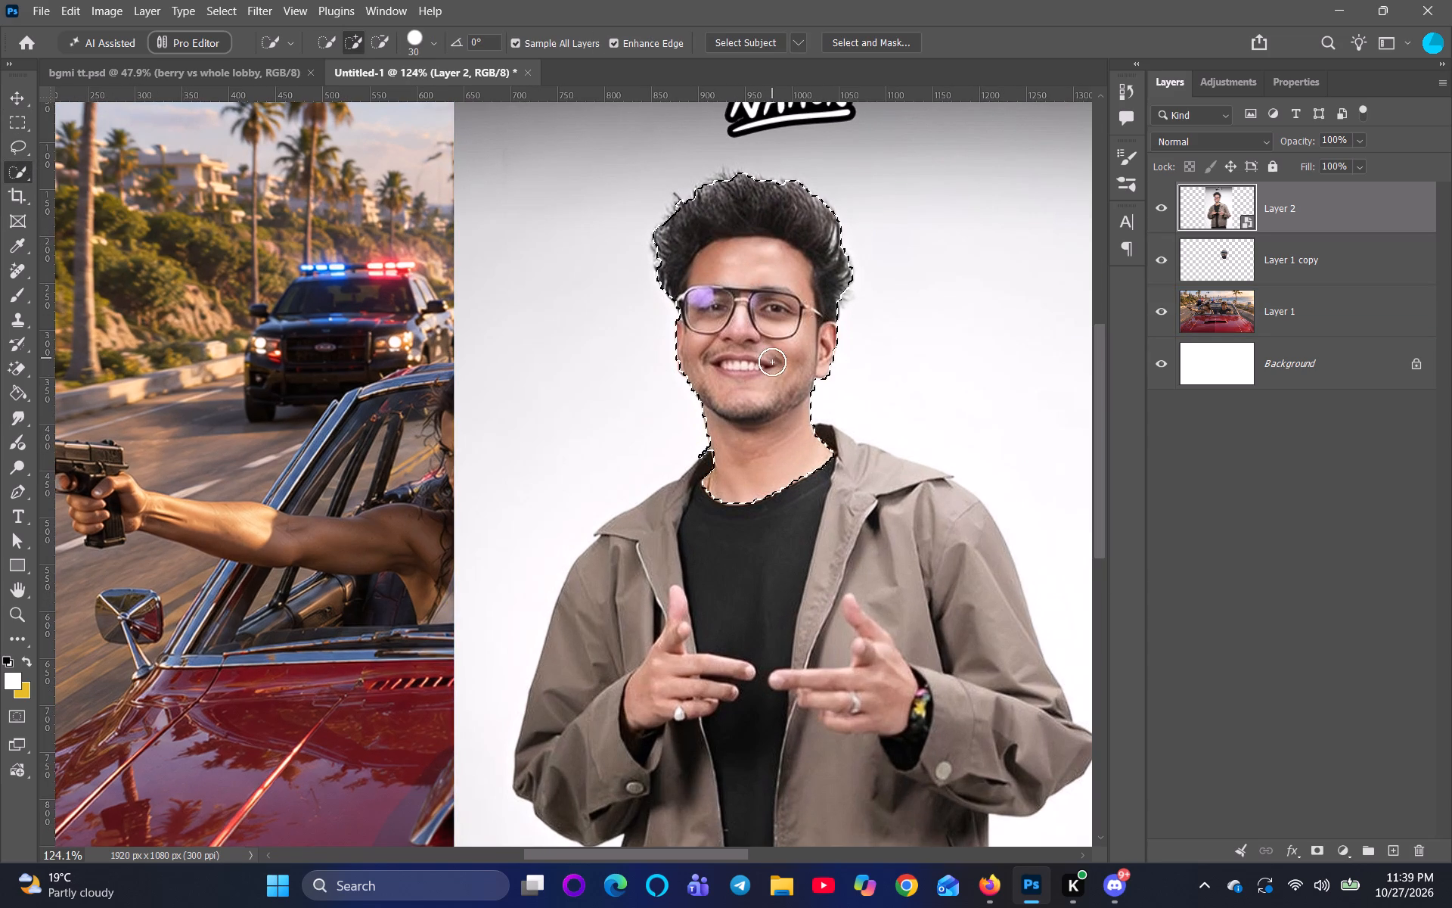
left_click_drag(772, 362, 768, 375)
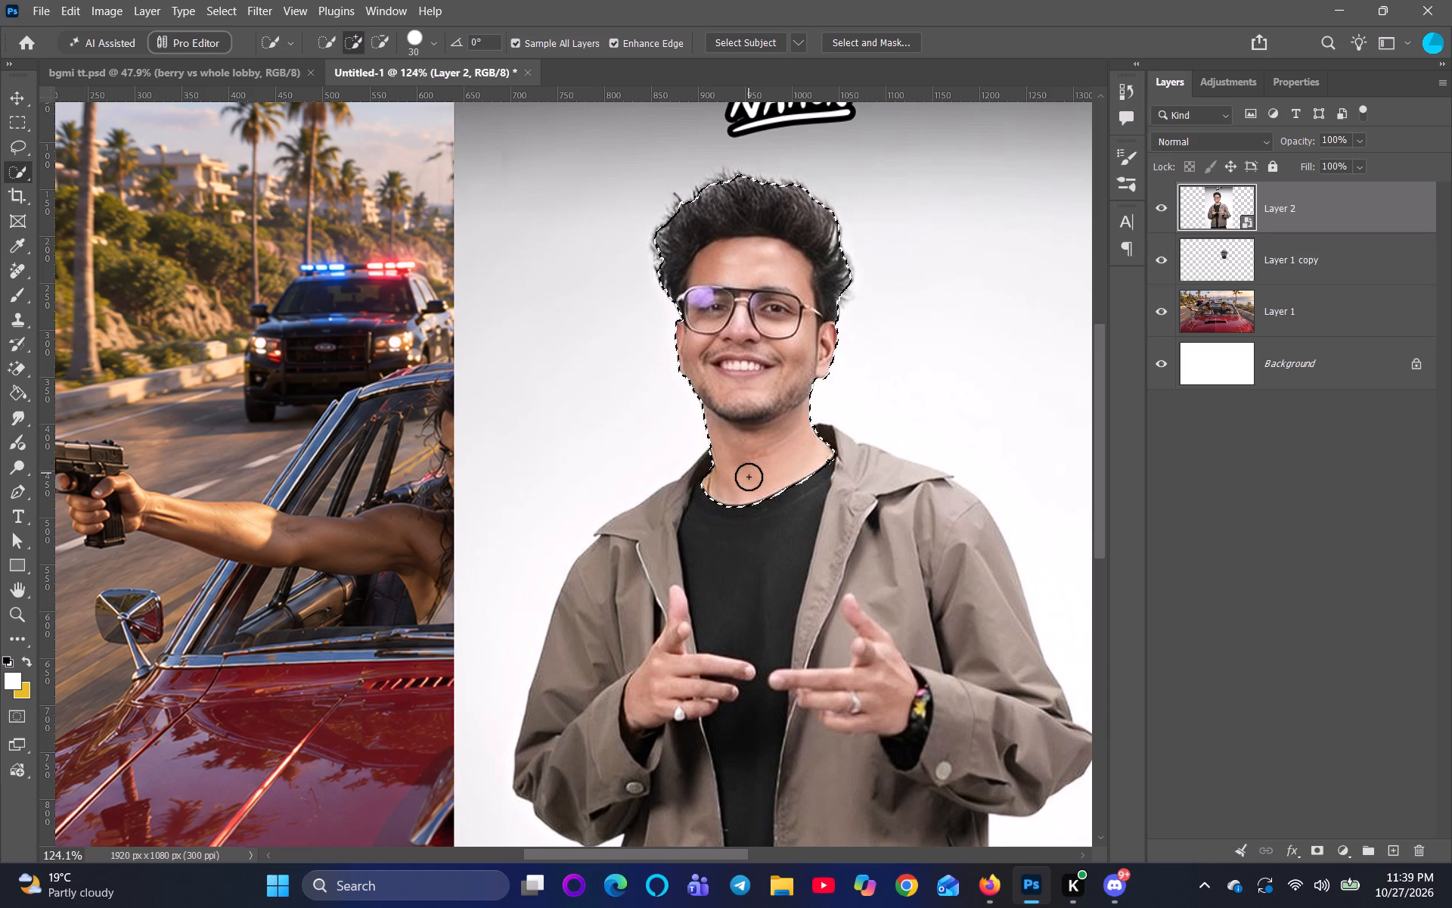
Extend the quick selection along the outer edges of the hair, at the side curls and across the top.
scroll(701, 375, "up", 6)
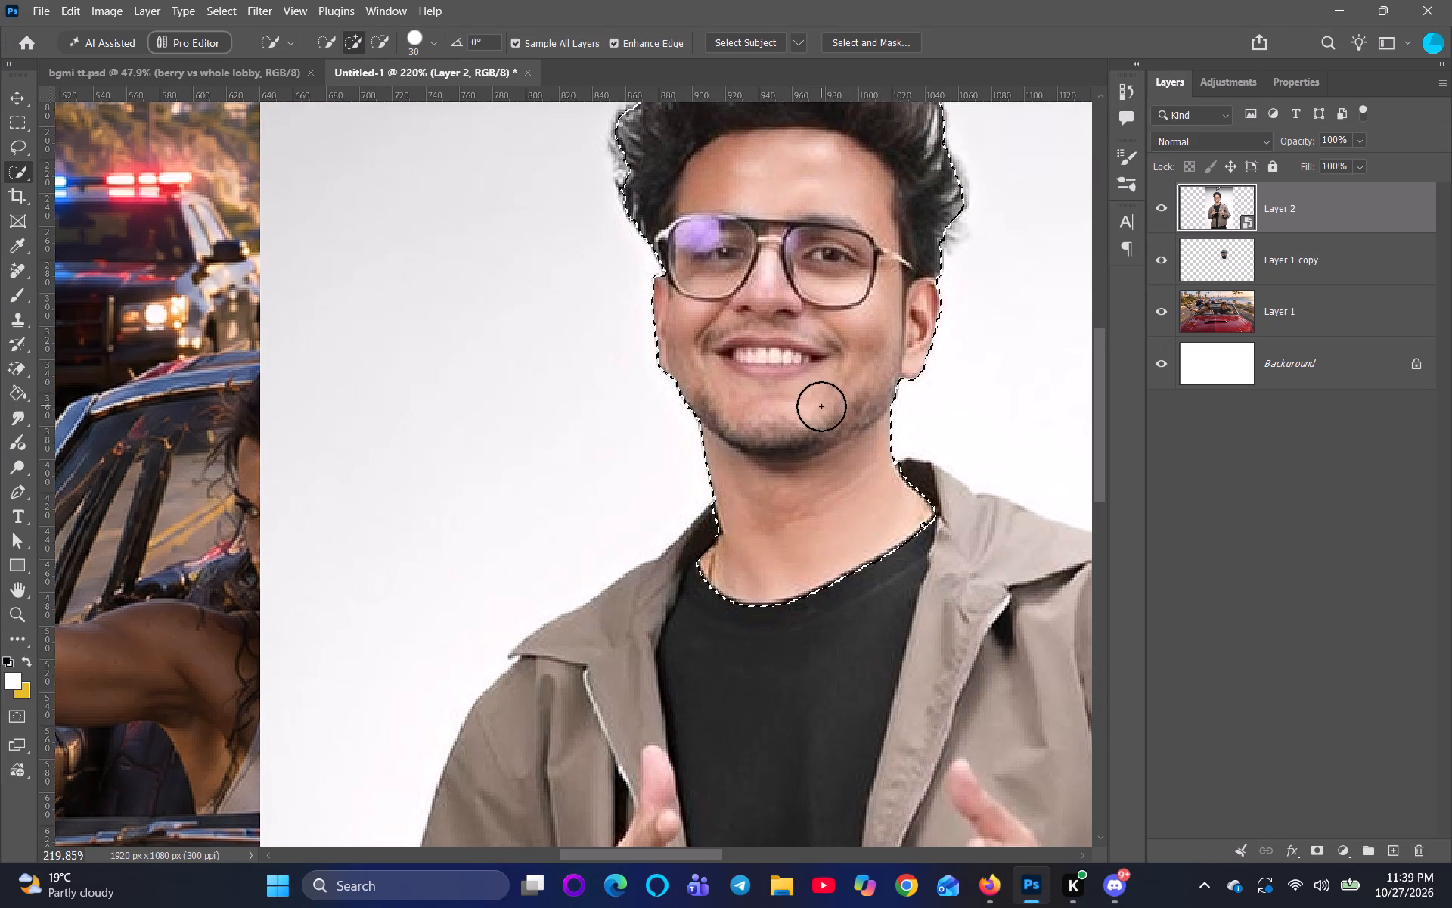
key("space")
key("space")
key("space")
key("space")
key("space")
key("space")
key("space")
key("space")
key("space")
key("space")
key("space")
key("space")
key("space")
key("space")
key("space")
left_click_drag(845, 359, 802, 565)
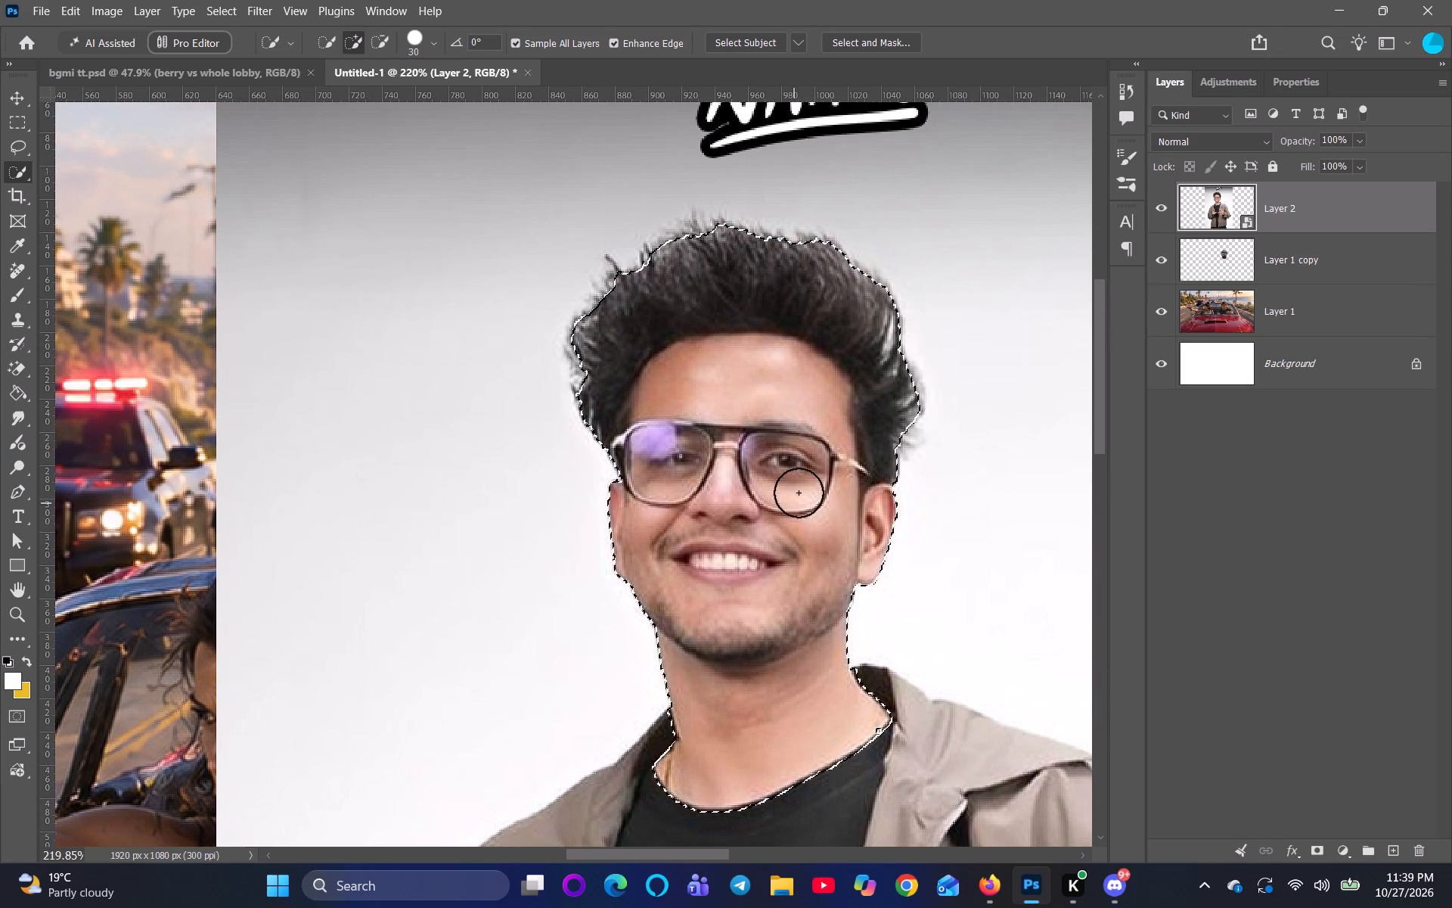
scroll(754, 390, "up", 3)
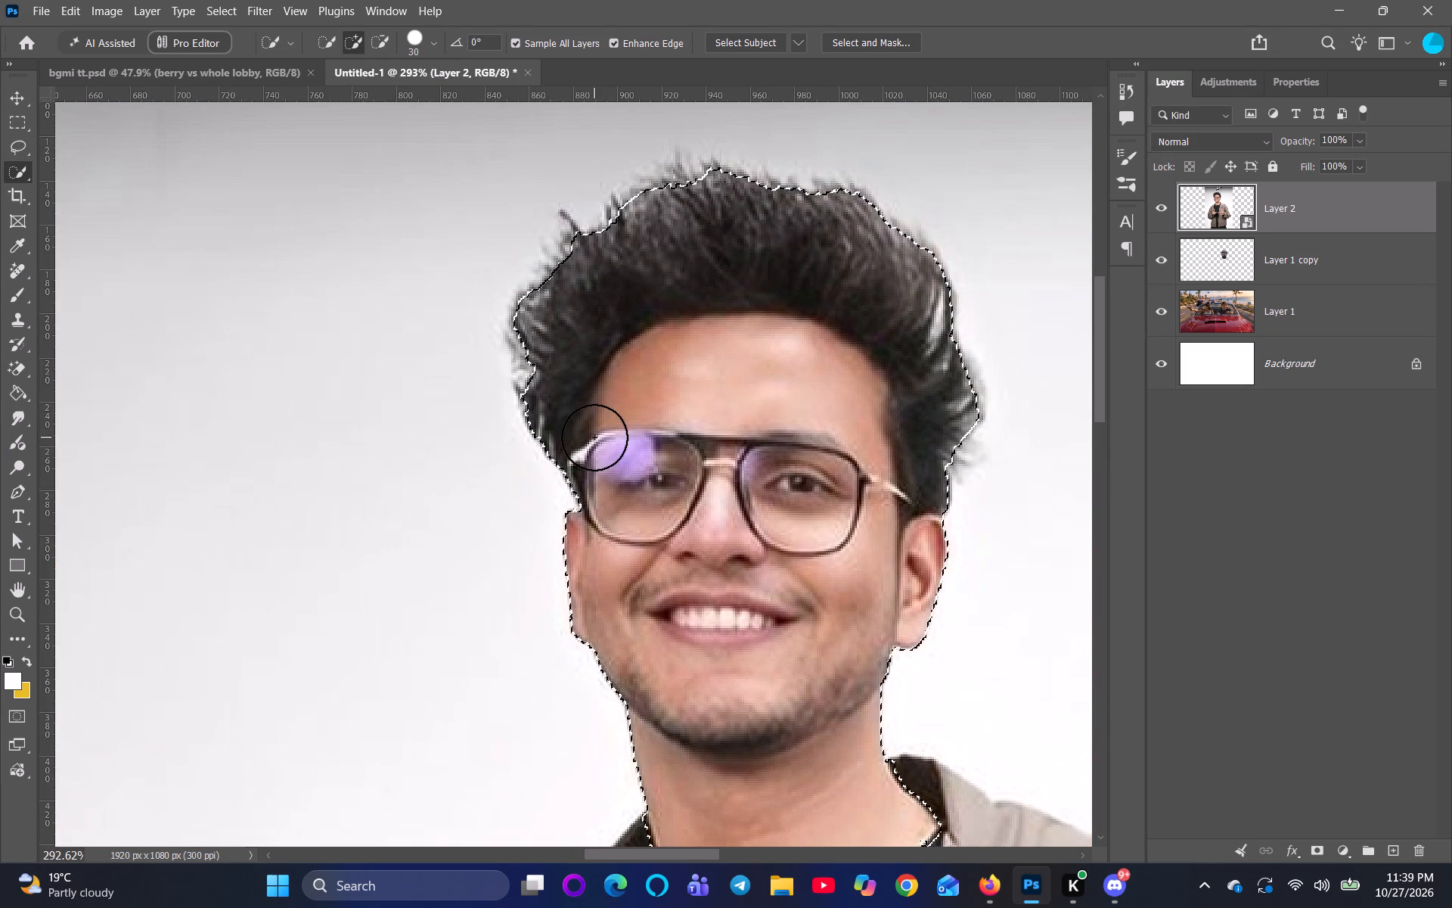
scroll(624, 490, "up", 1)
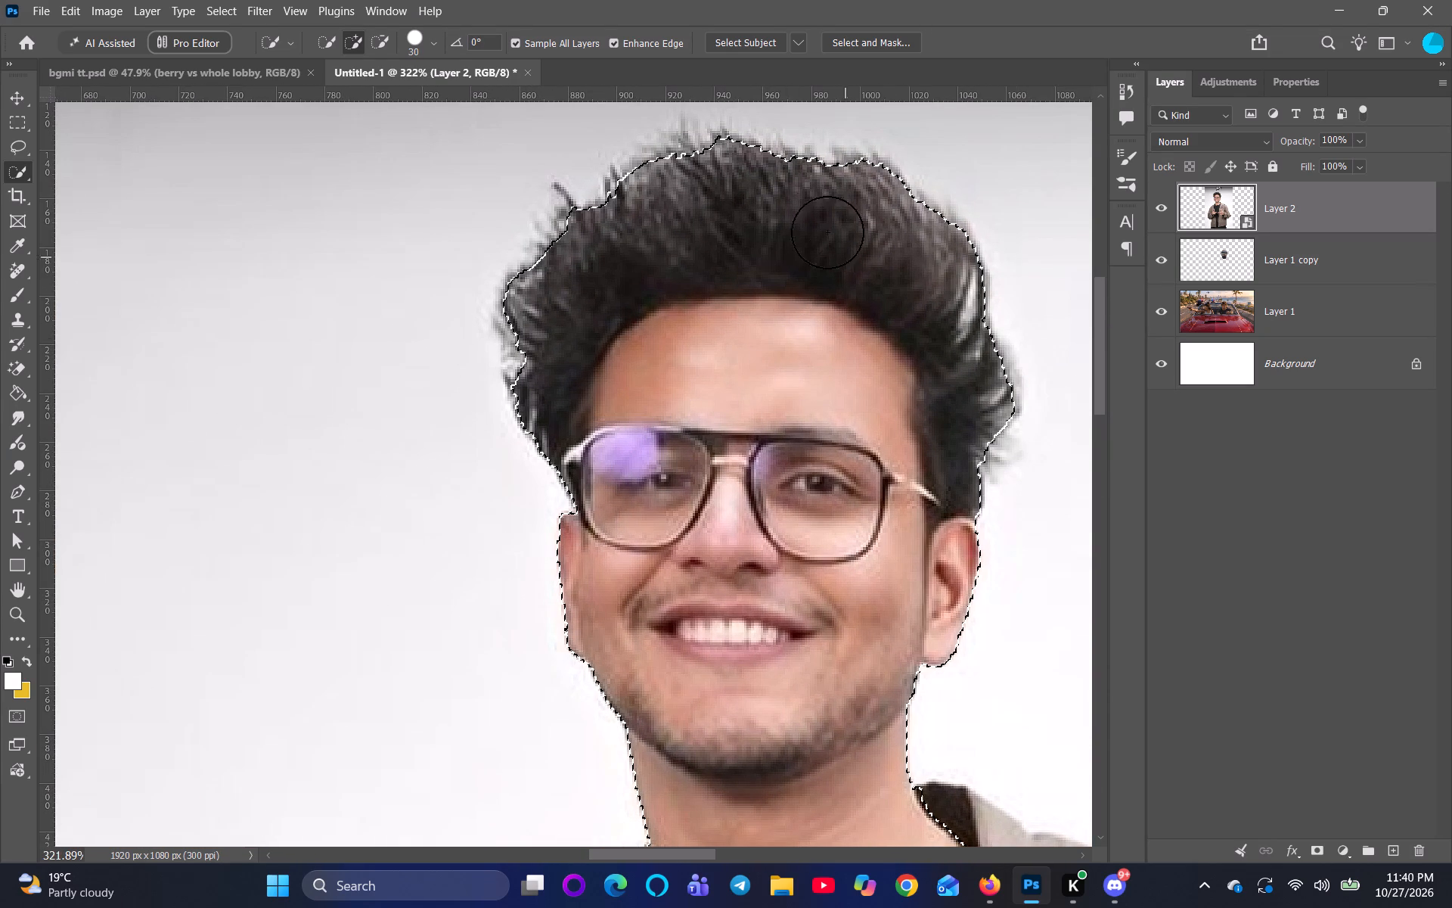
left_click(532, 360)
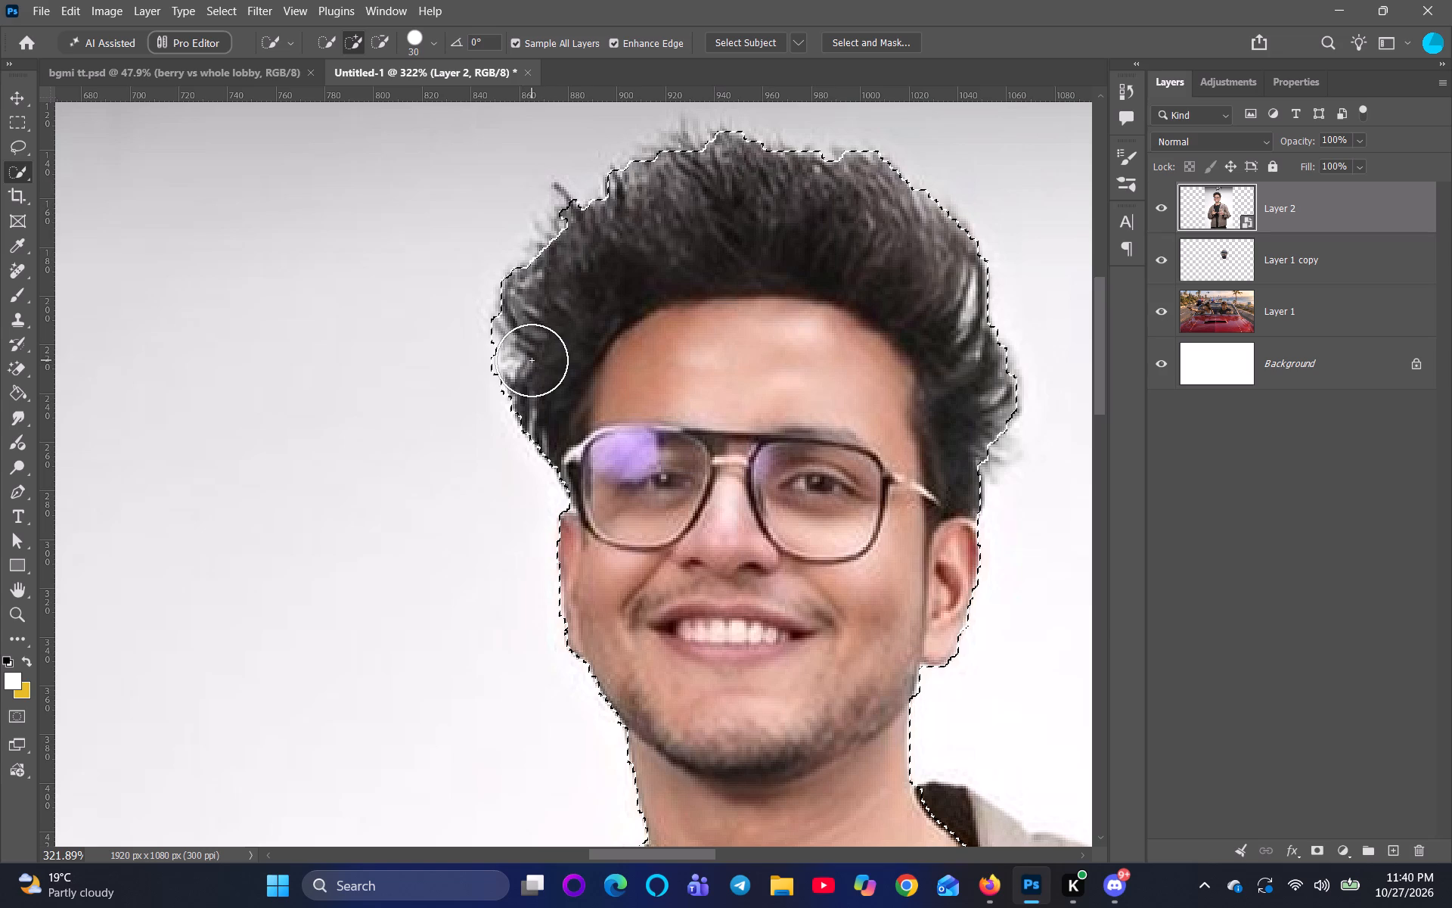
left_click(673, 191)
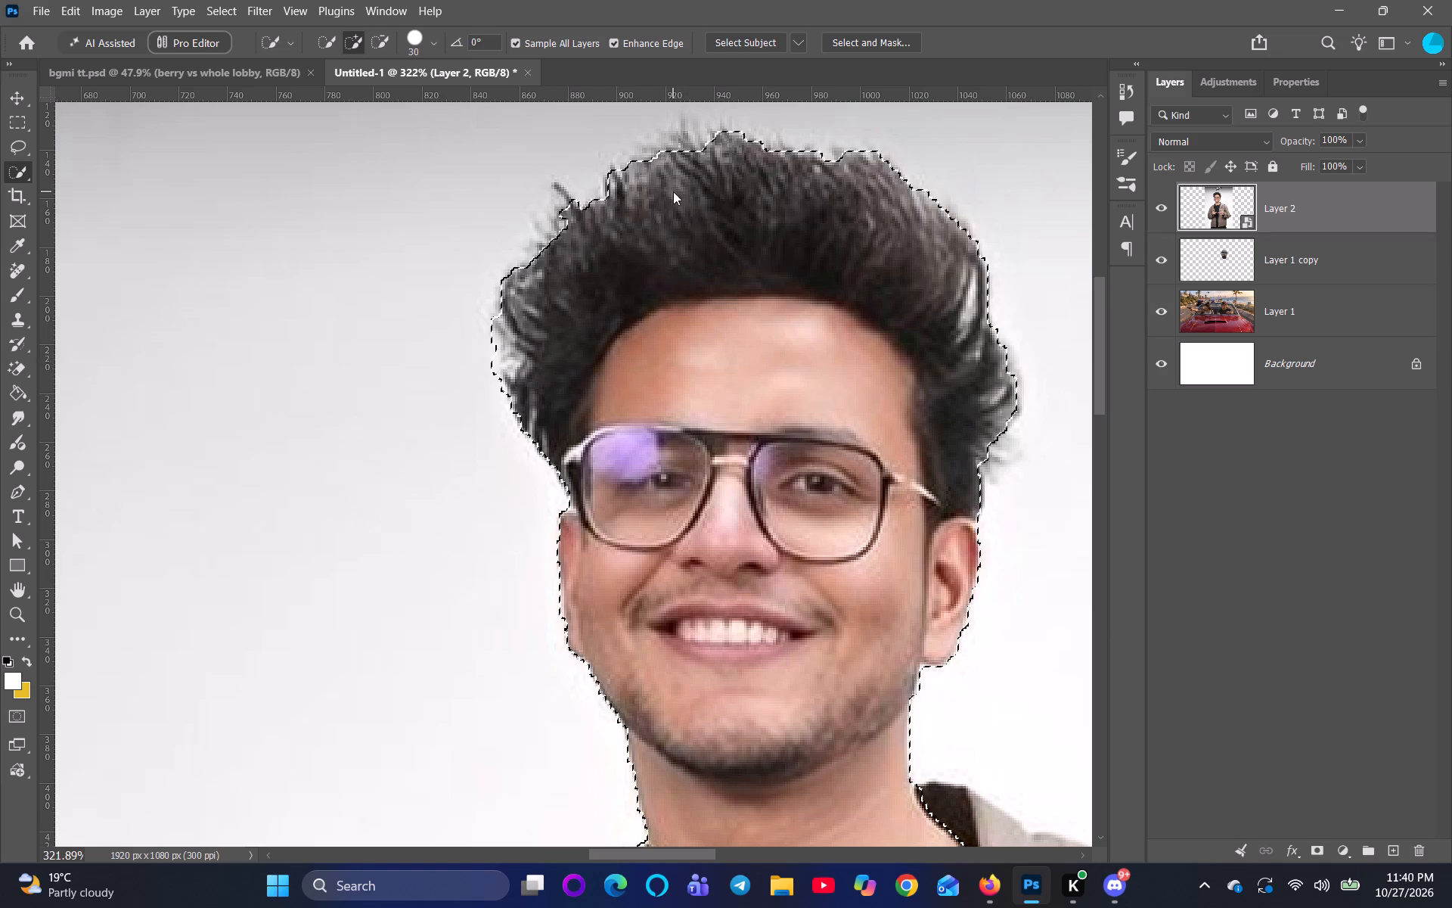
left_click(738, 173)
left_click(801, 162)
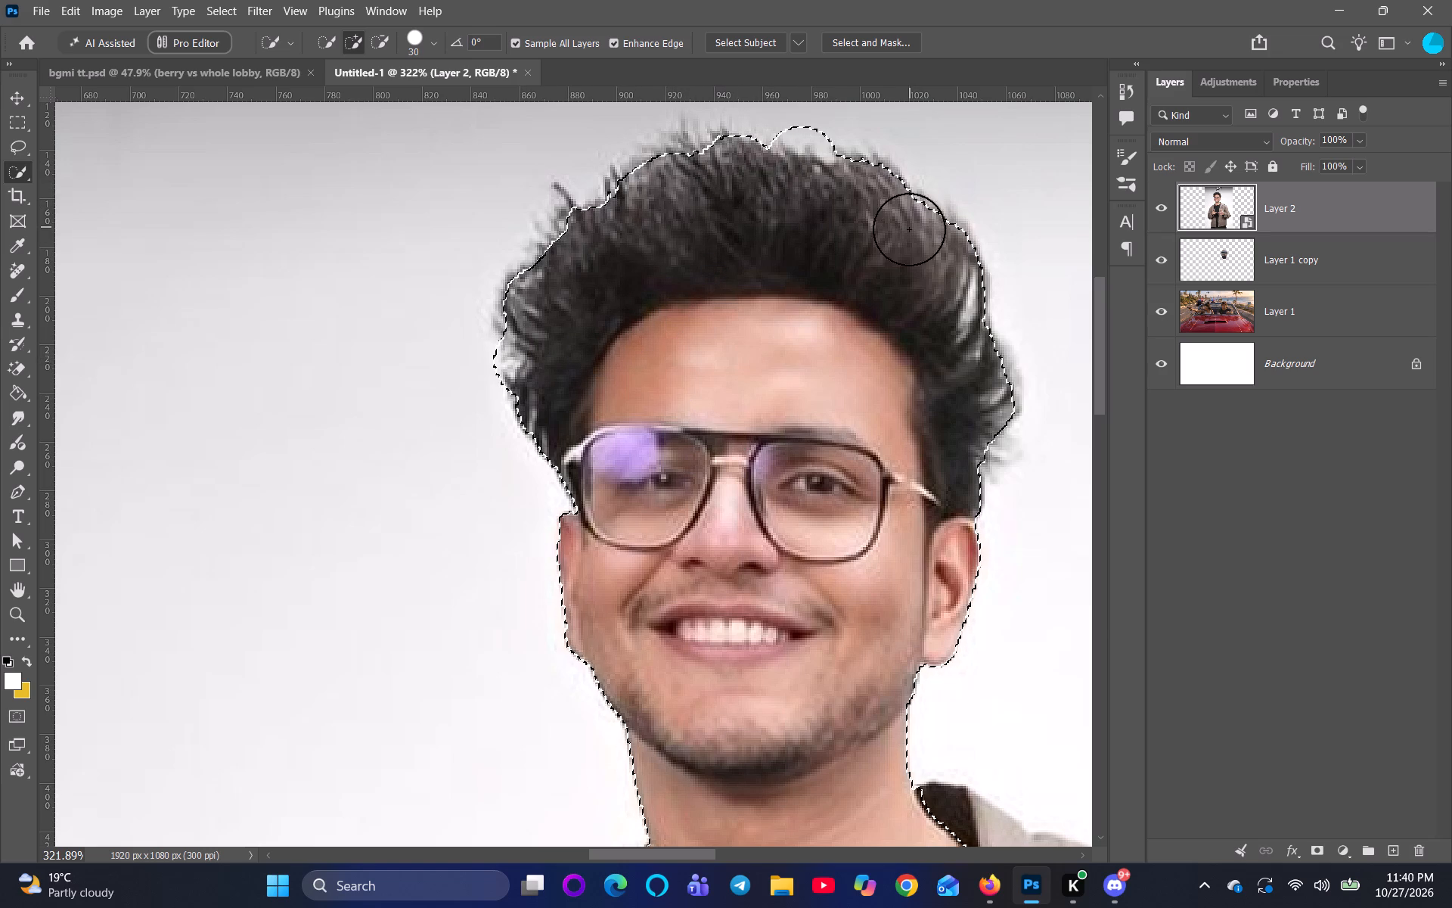
Subtract the excess background bump above the top of the hair from the head selection with the Lasso tool.
left_click(36, 148)
left_click(33, 151)
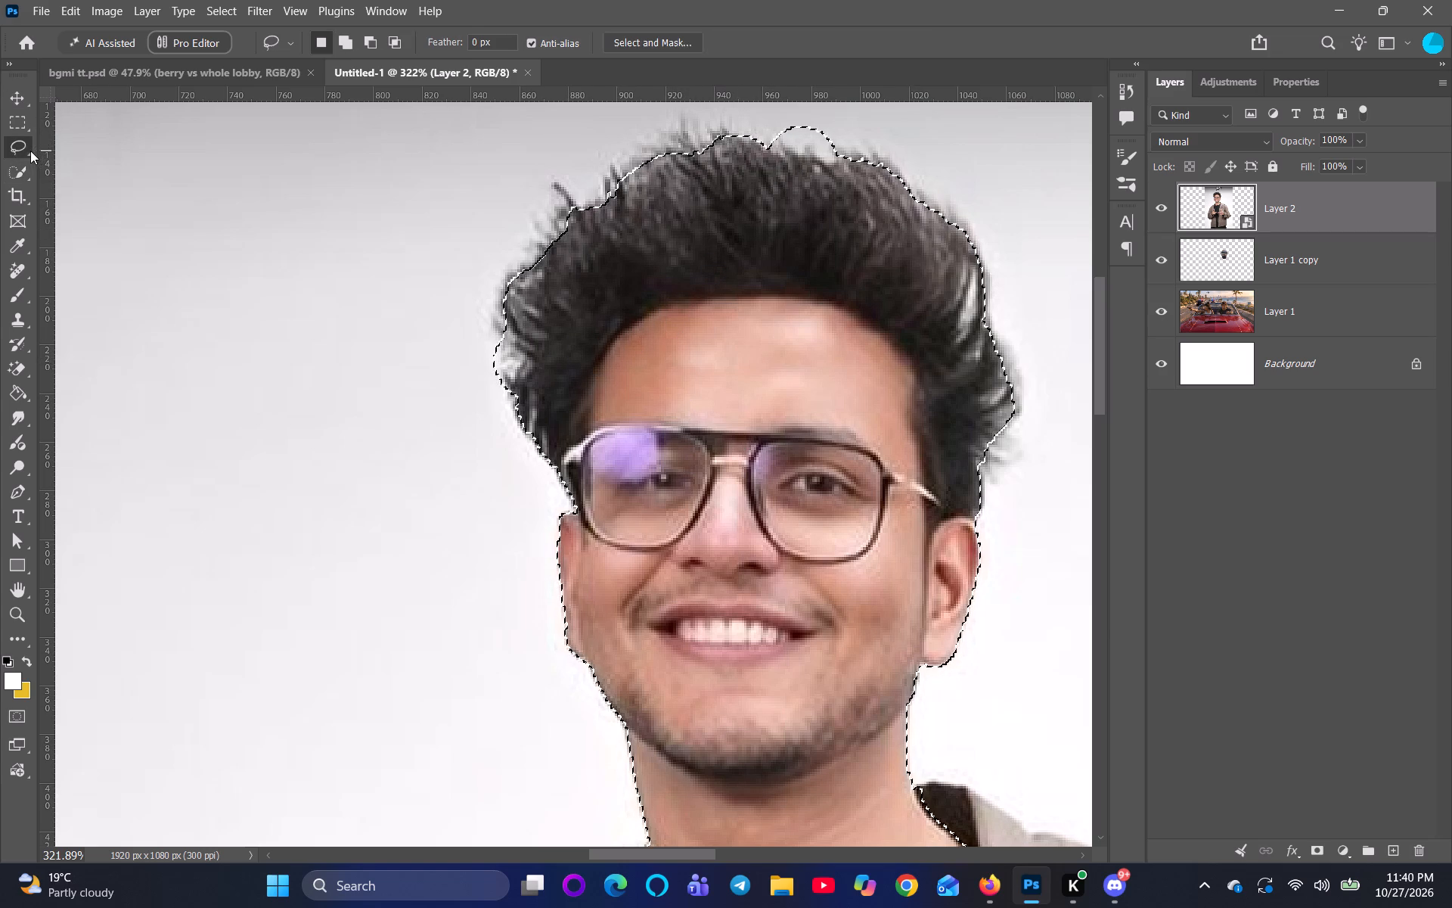
scroll(654, 183, "up", 2)
key("space")
key("space")
key("space")
key("space")
key("space")
key("space")
left_click_drag(843, 172, 668, 431)
scroll(656, 431, "up", 3)
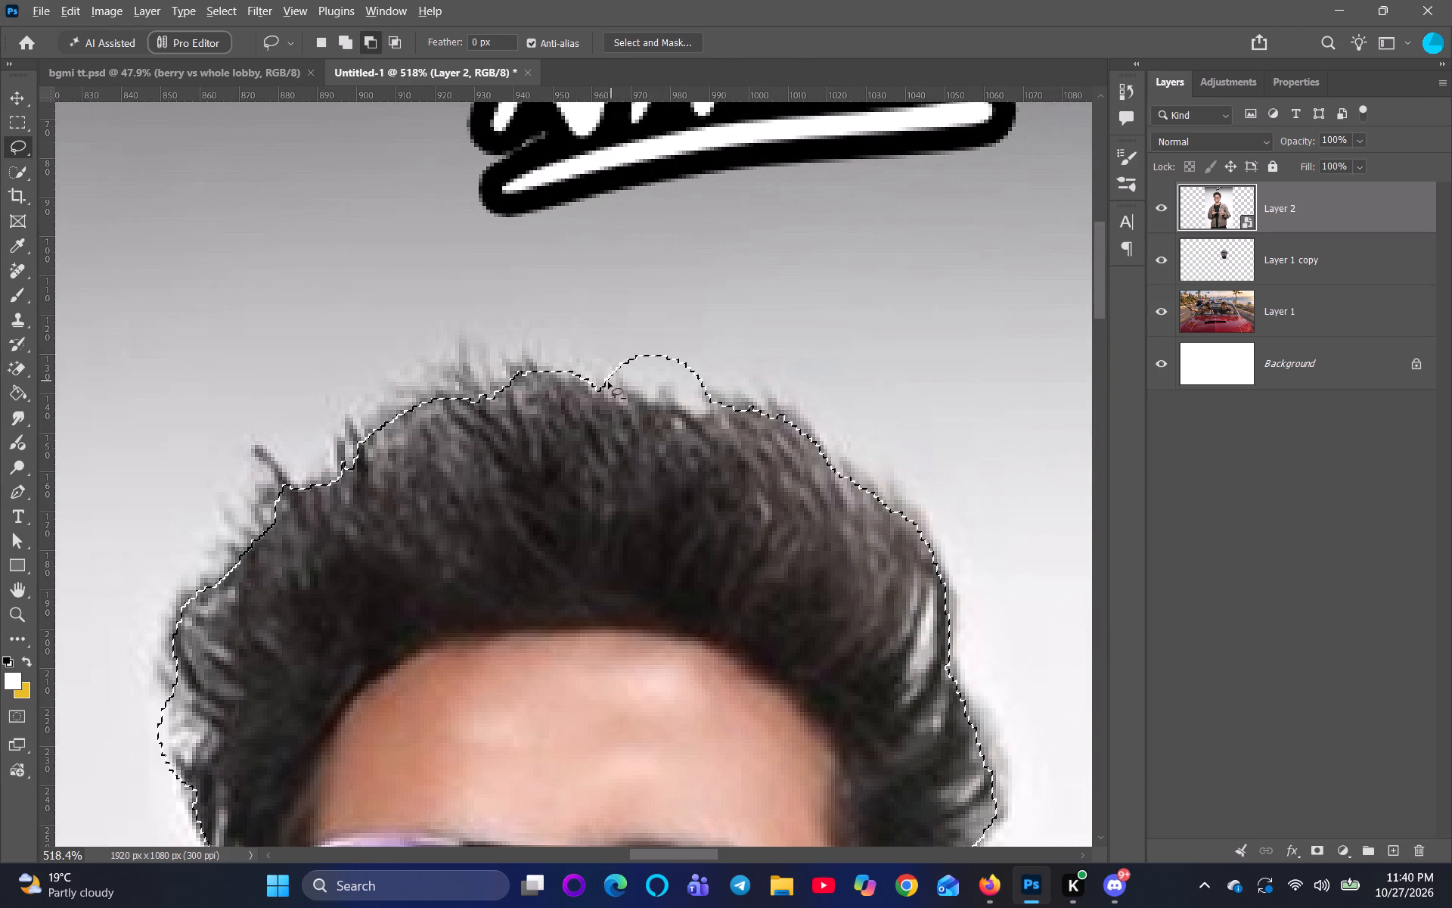
left_click_drag(596, 384, 710, 397, "alt")
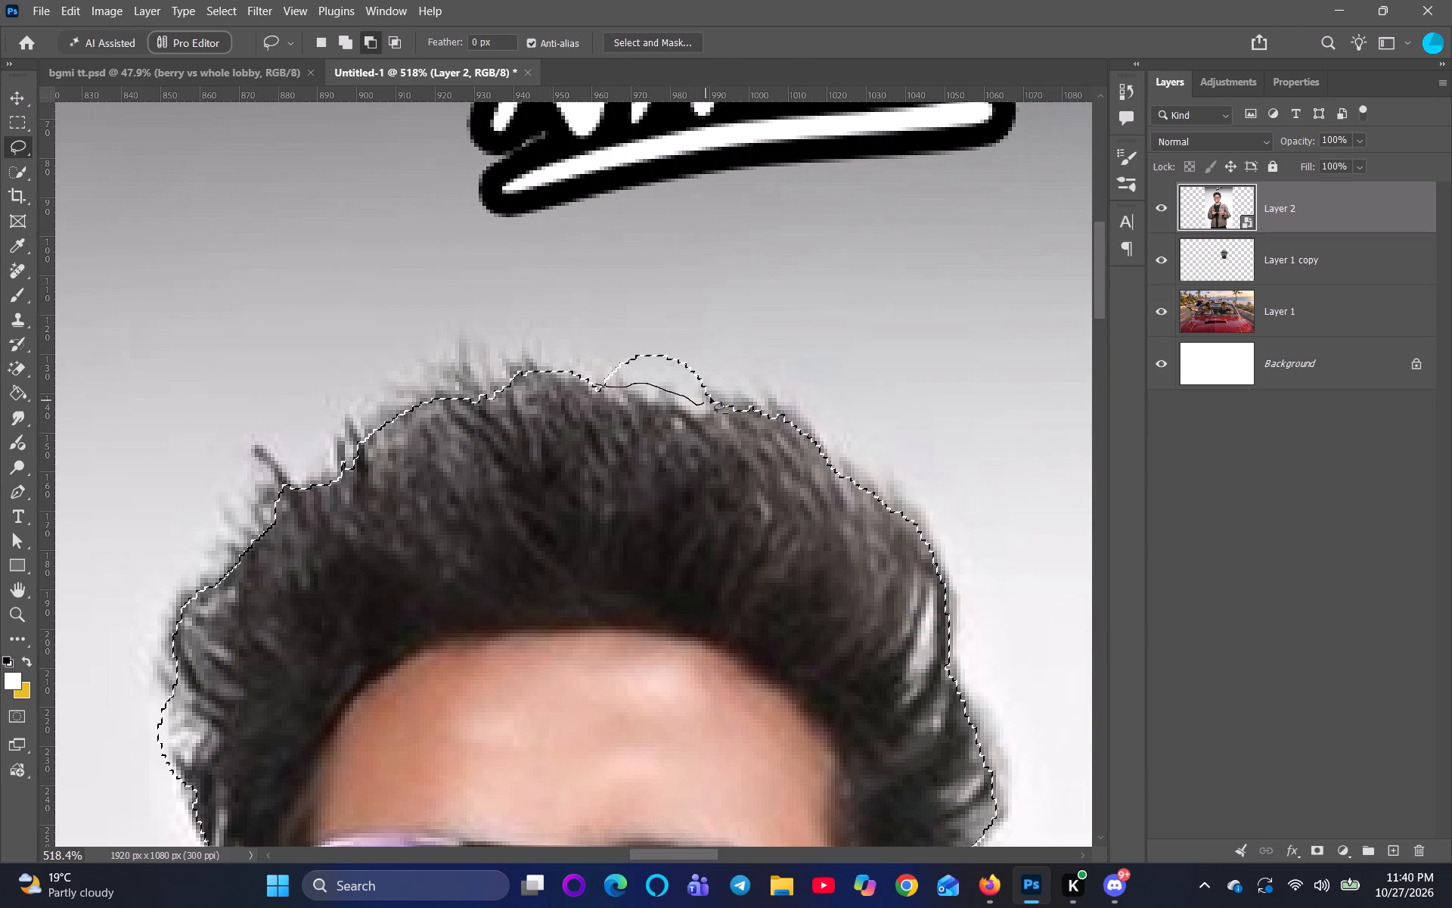
left_click_drag(710, 397, 594, 394, "alt")
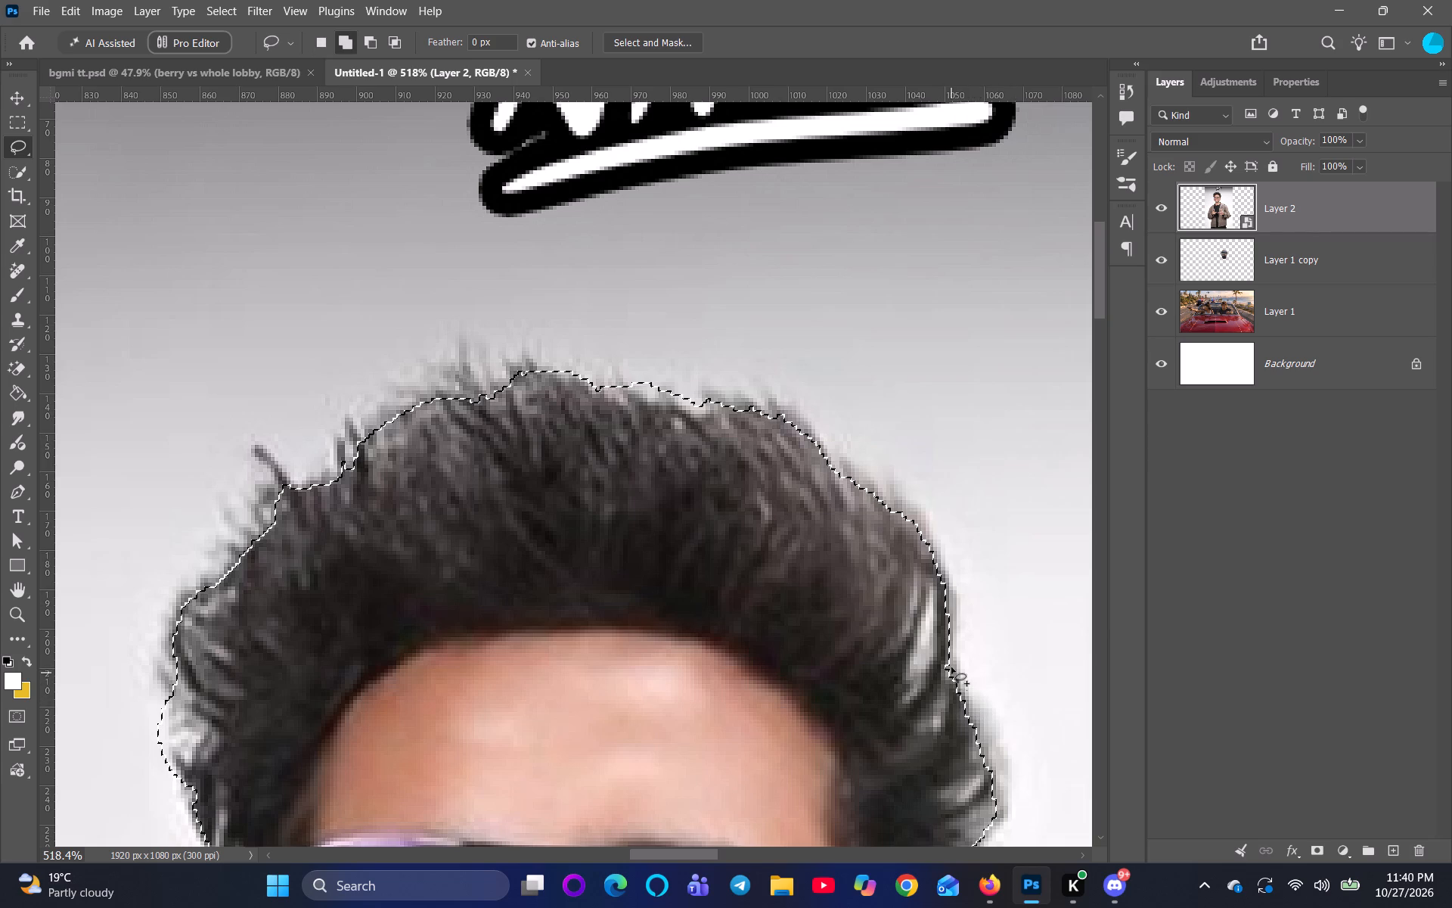
Add the missed hair strands on both sides and at the top of the head to the selection with the Lasso tool.
left_click(943, 577, "shift")
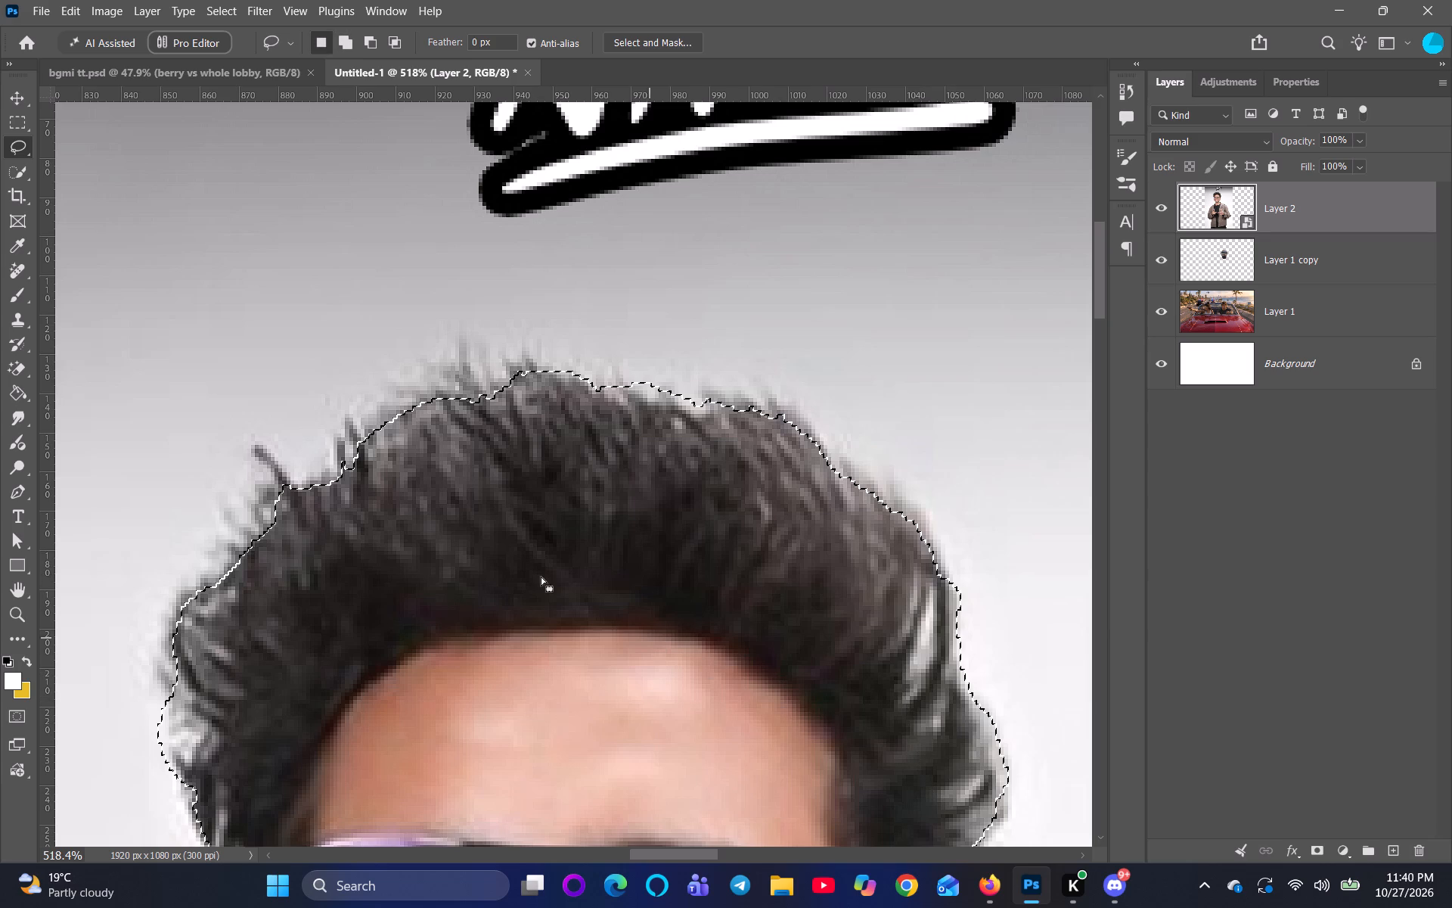
scroll(228, 628, "down", 1)
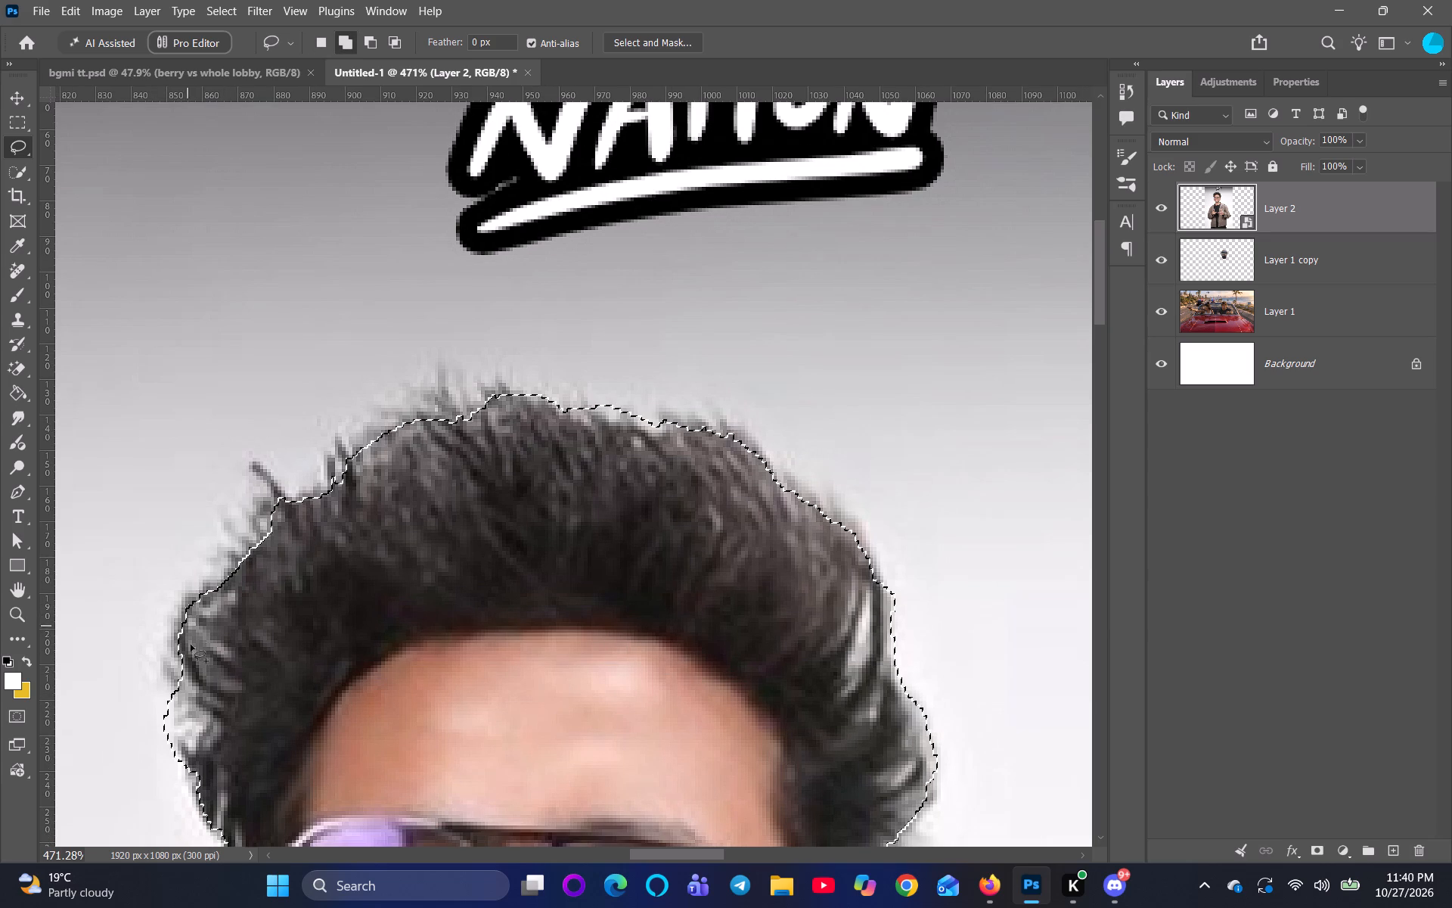
left_click_drag(171, 700, 201, 591, "shift")
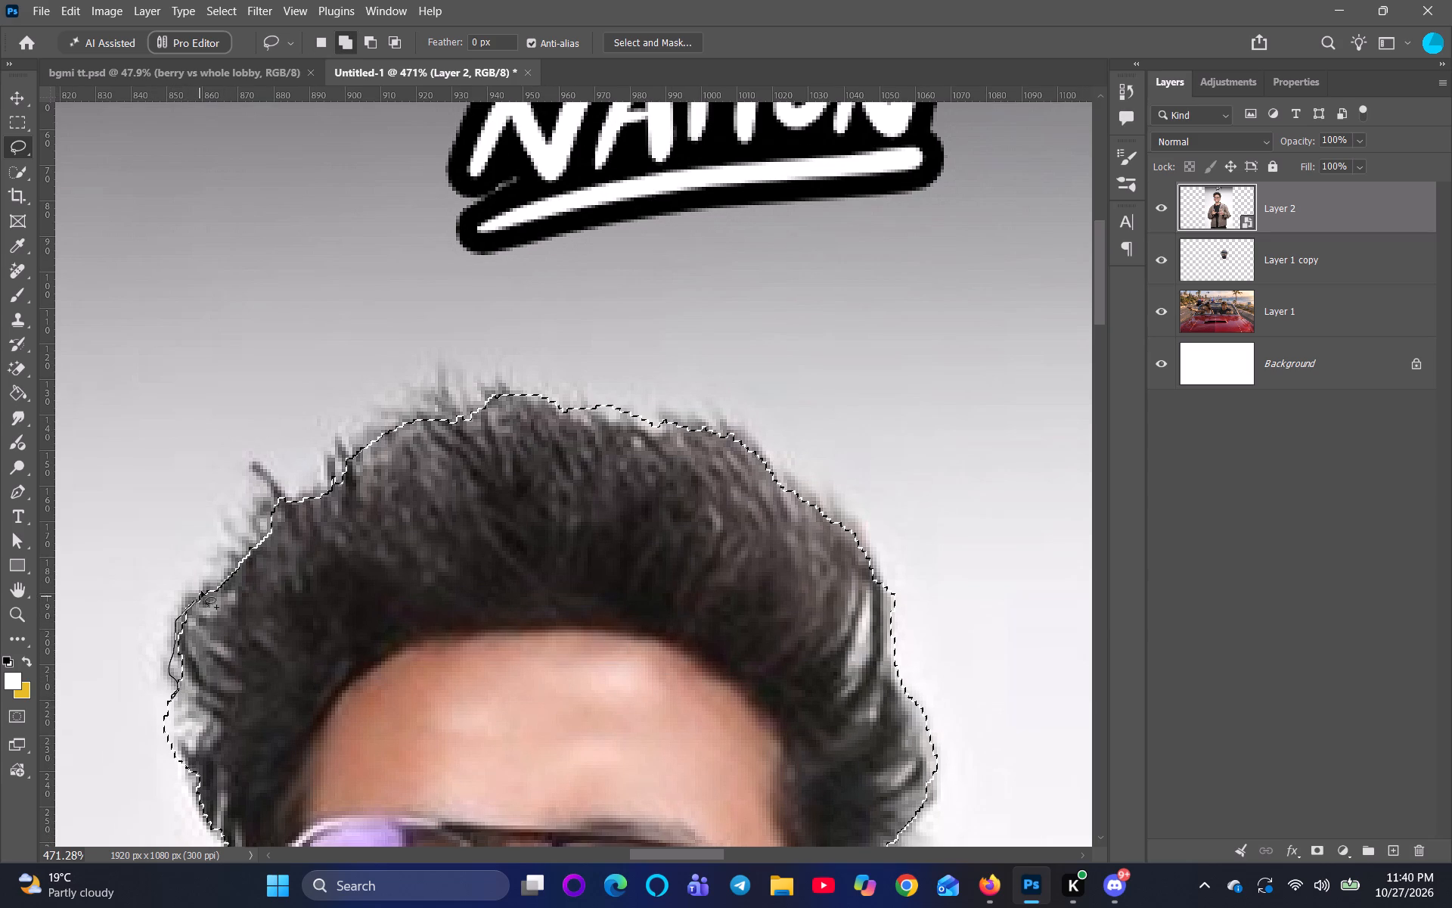
left_click_drag(201, 591, 299, 505, "shift")
left_click_drag(299, 505, 178, 690, "shift")
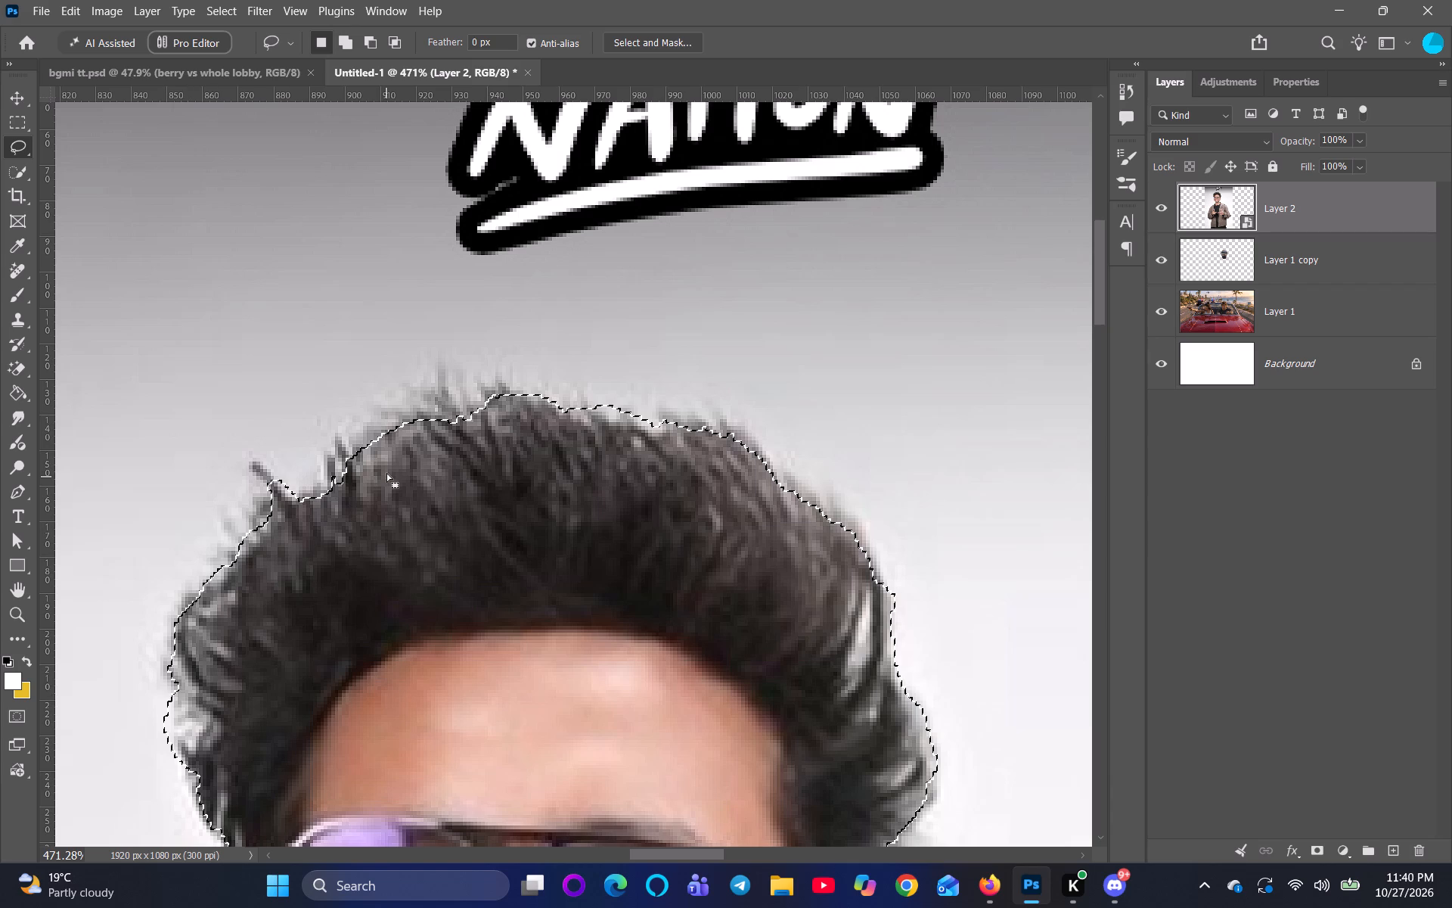
left_click(351, 449, "shift")
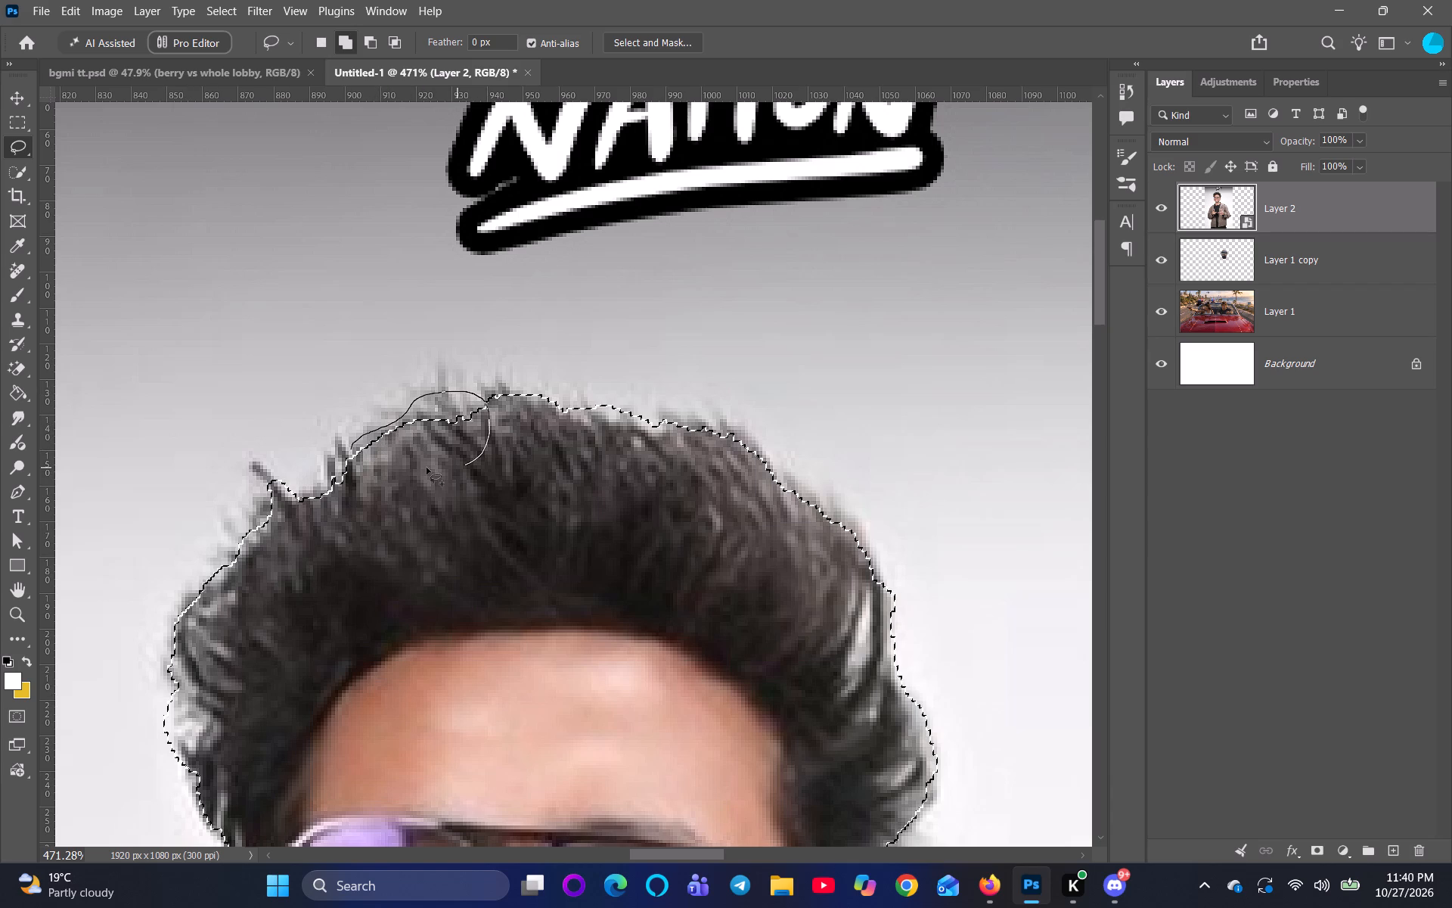
Contract the head selection by 1 px.
scroll(388, 482, "down", 4)
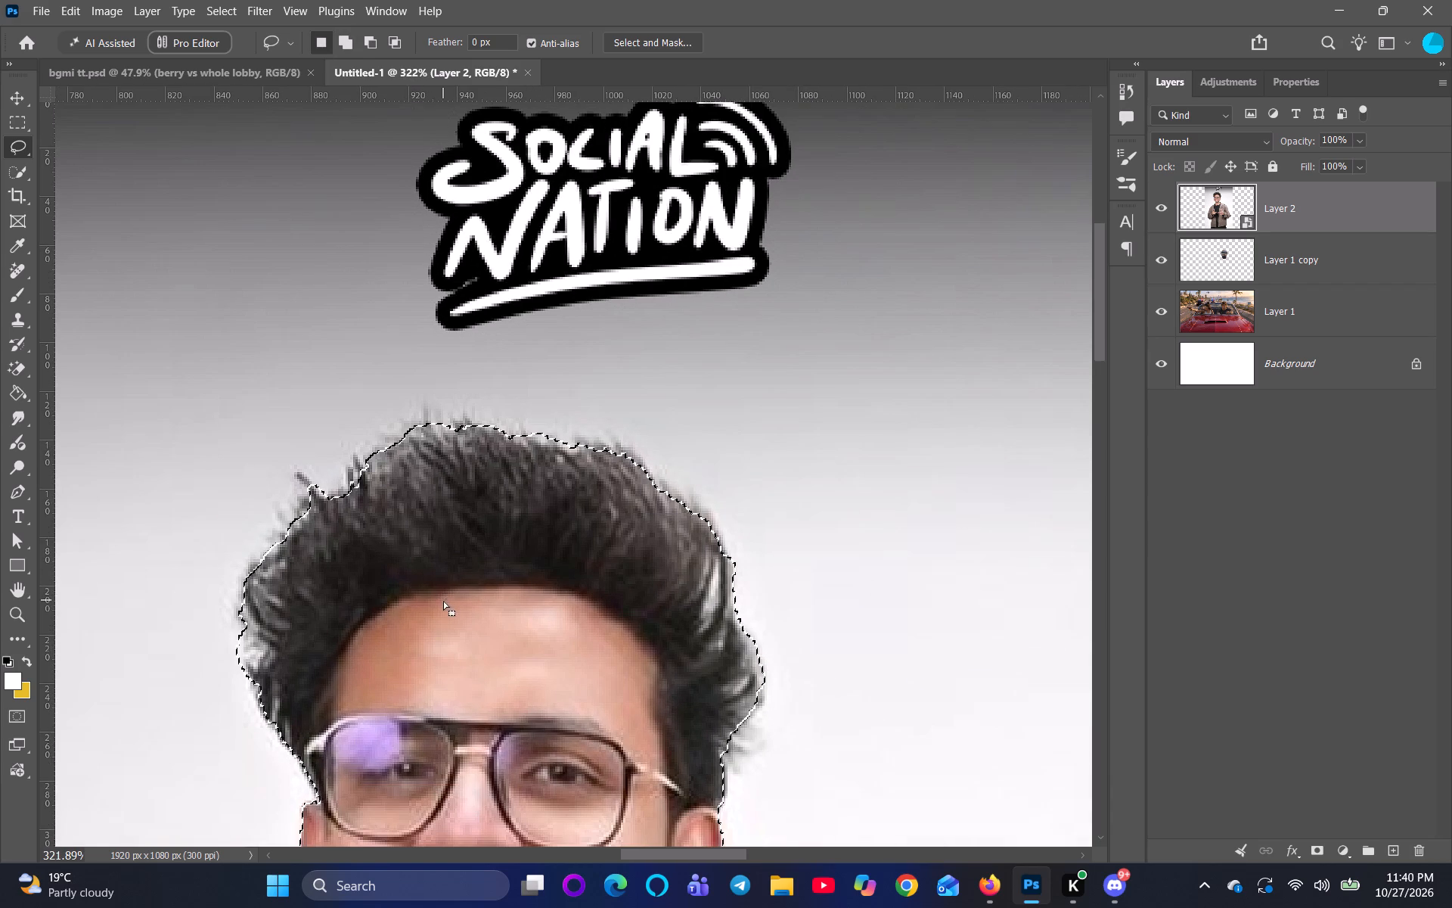
scroll(442, 594, "down", 2)
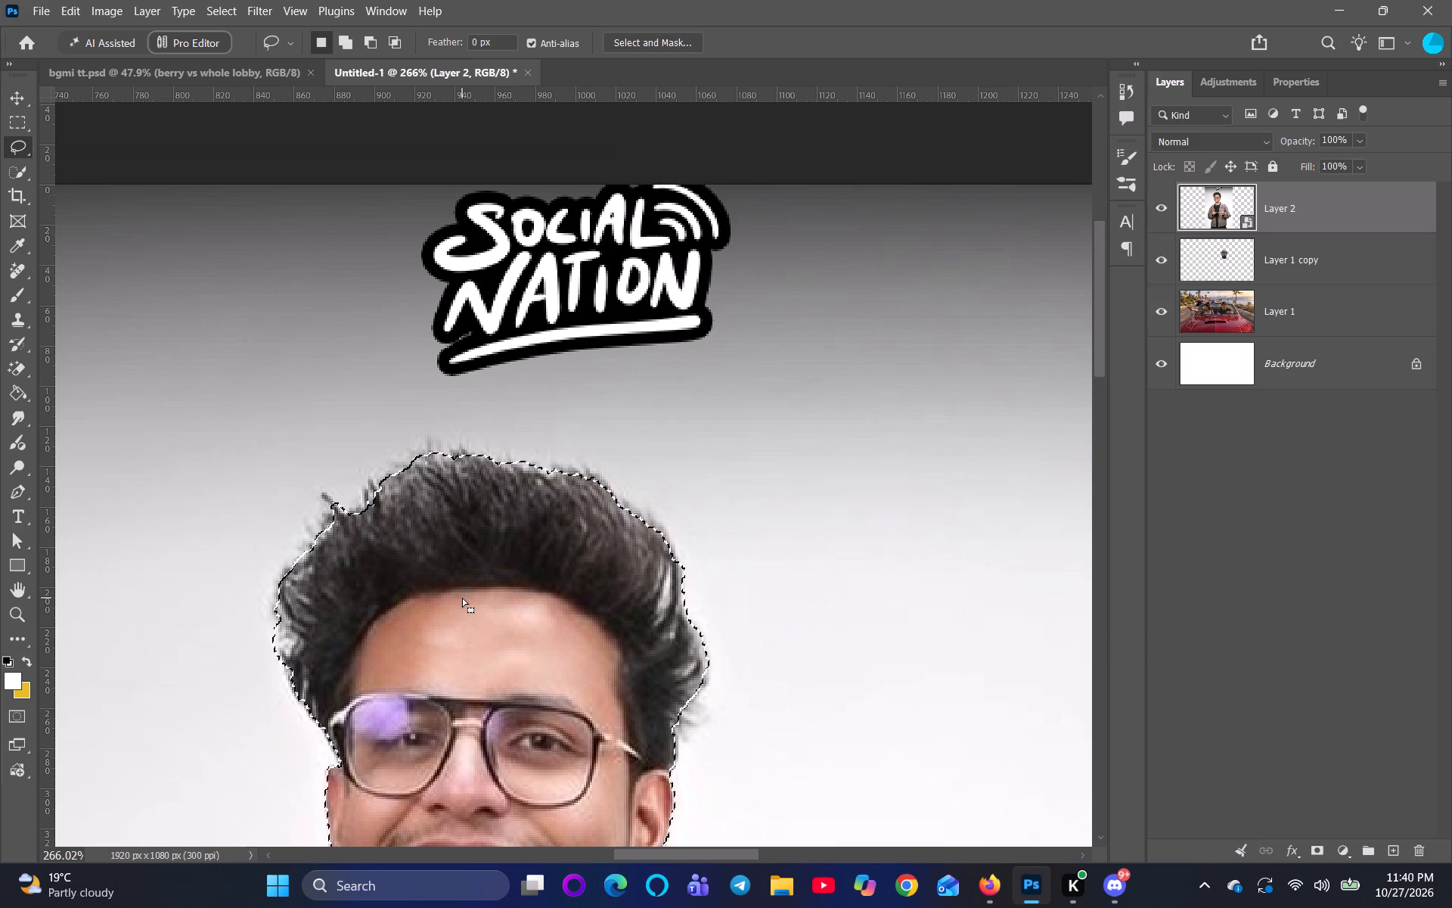
scroll(488, 543, "down", 3)
scroll(291, 21, "down", 2)
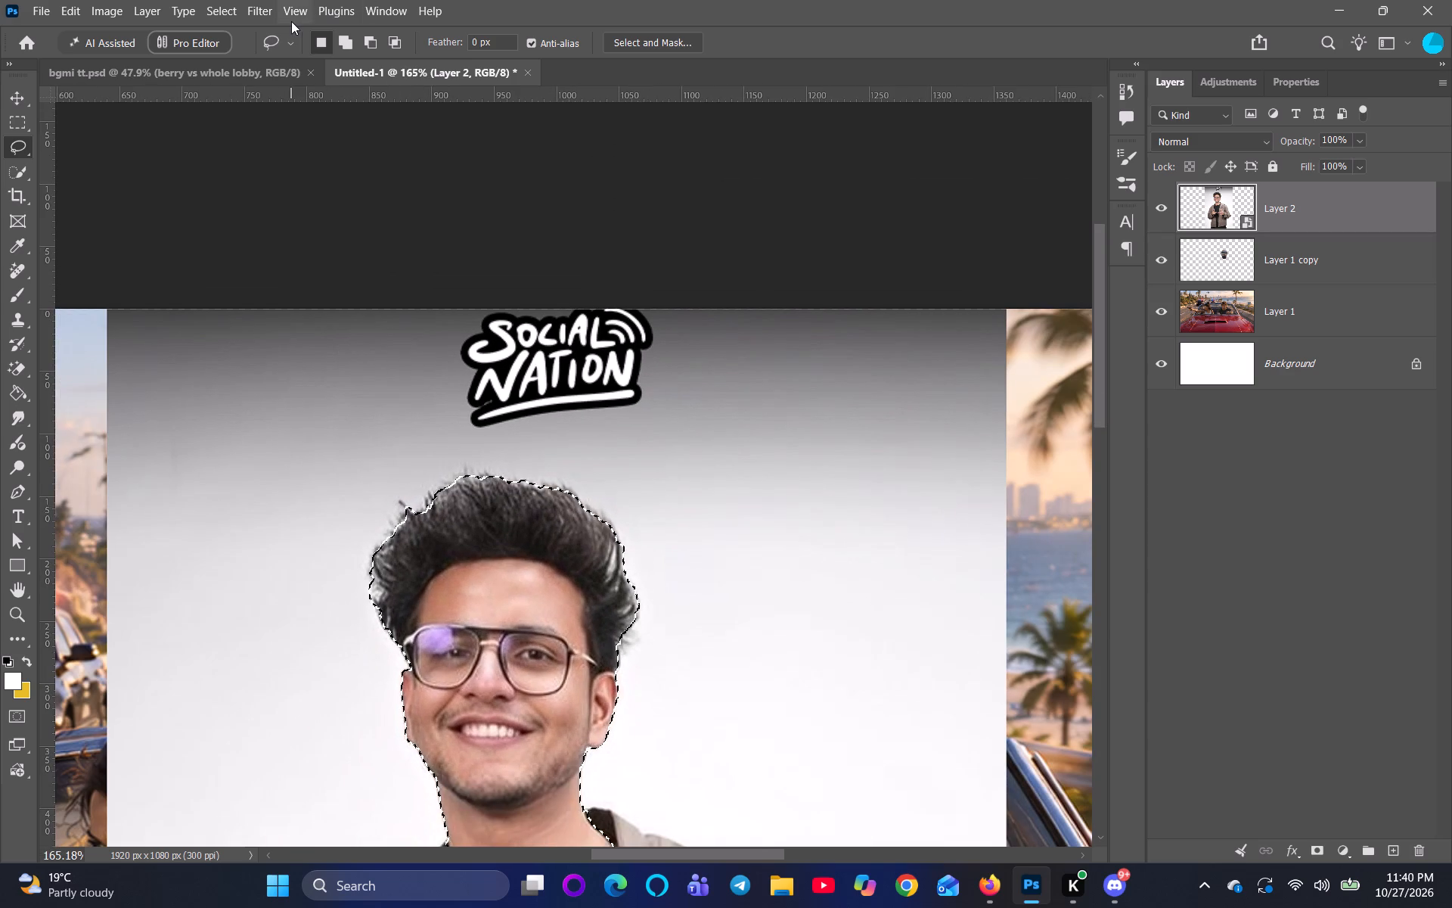
left_click(291, 14)
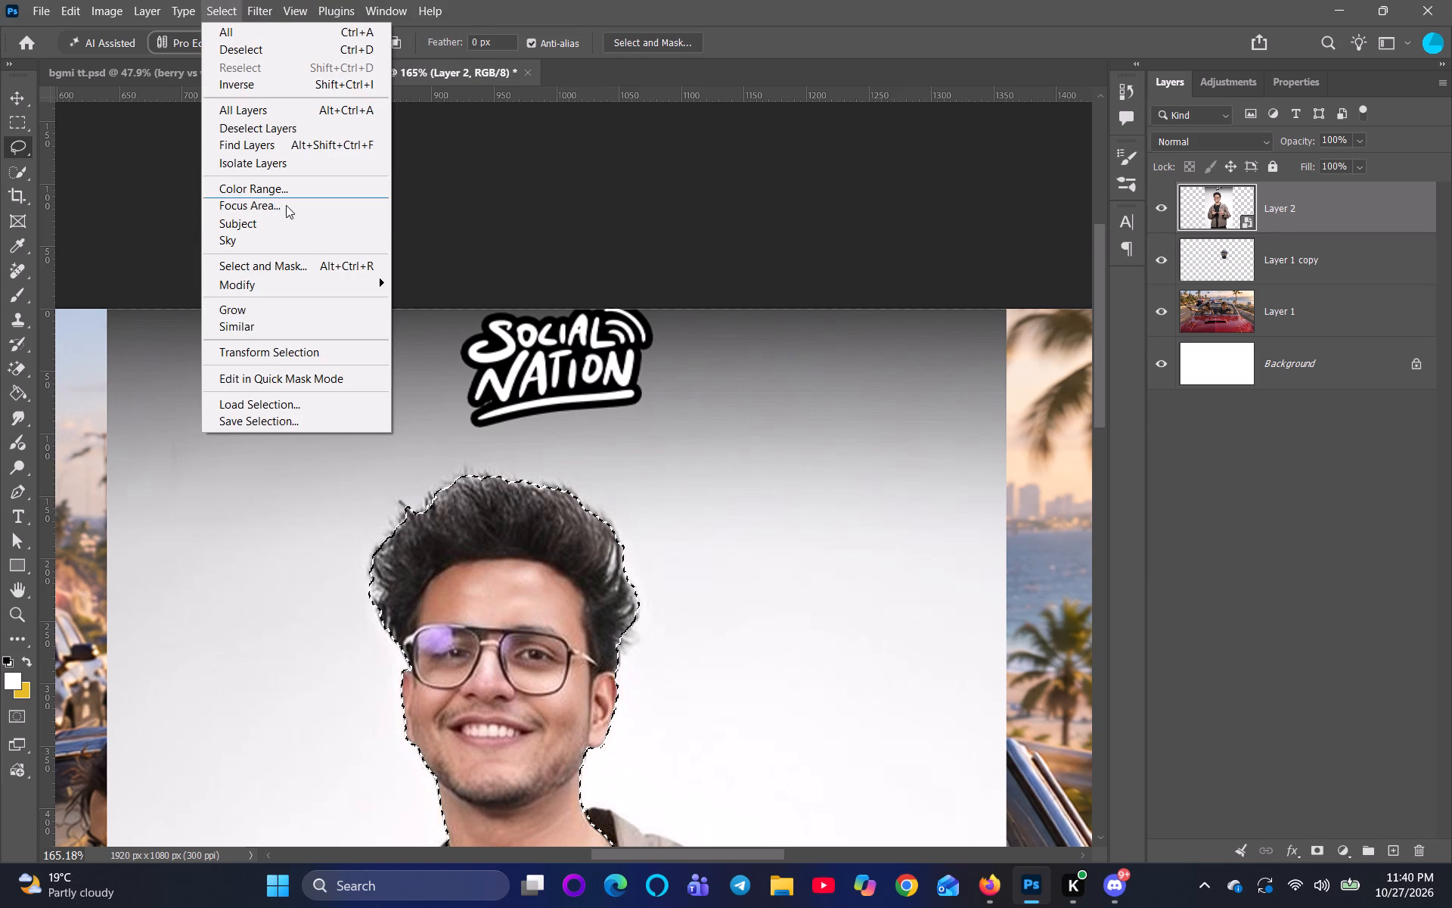
left_click(259, 277)
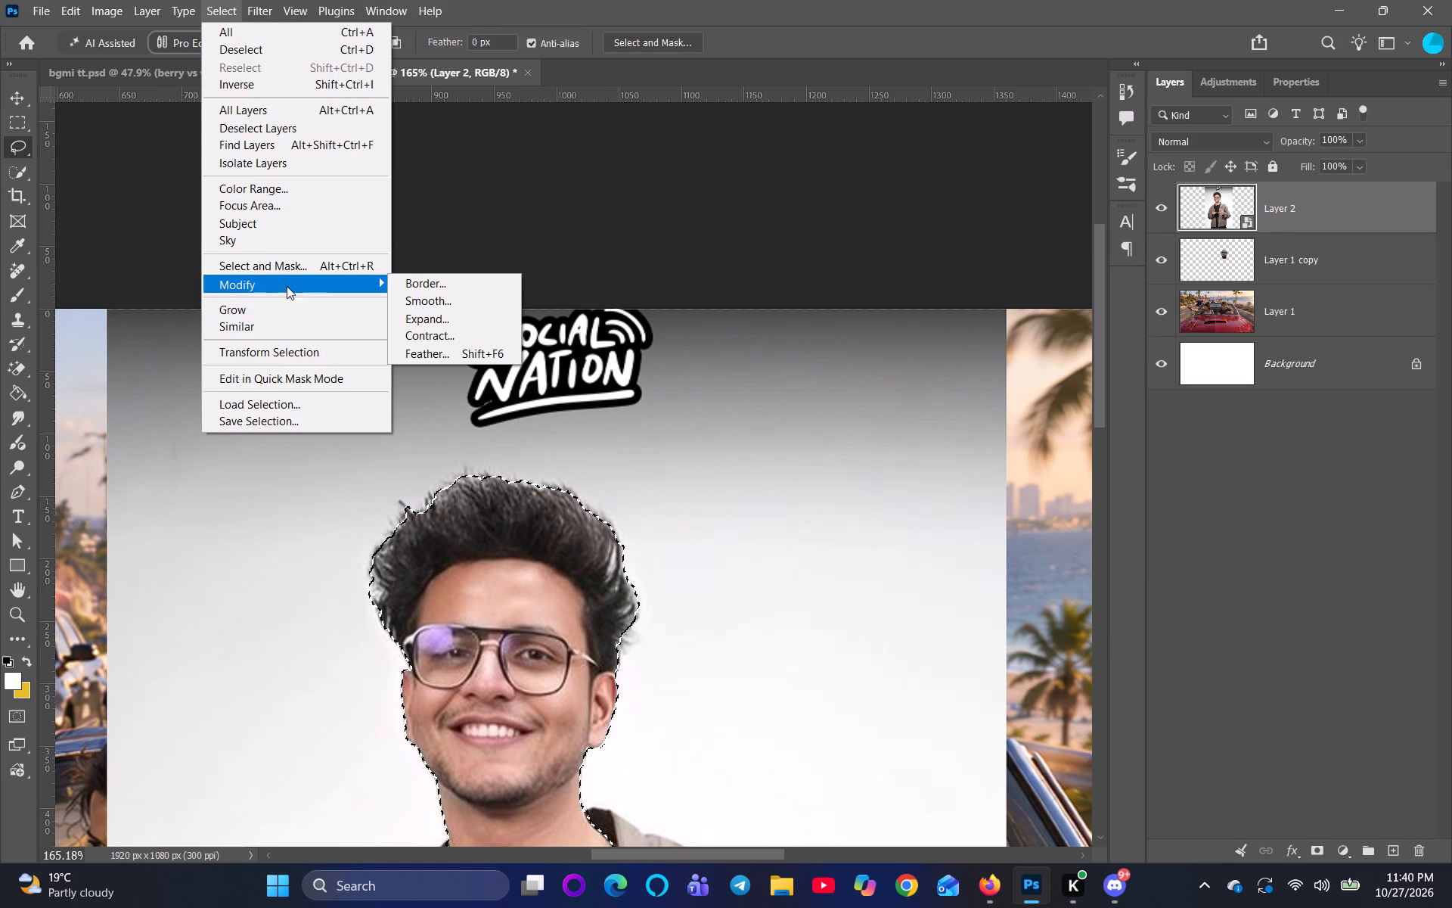
left_click(429, 331)
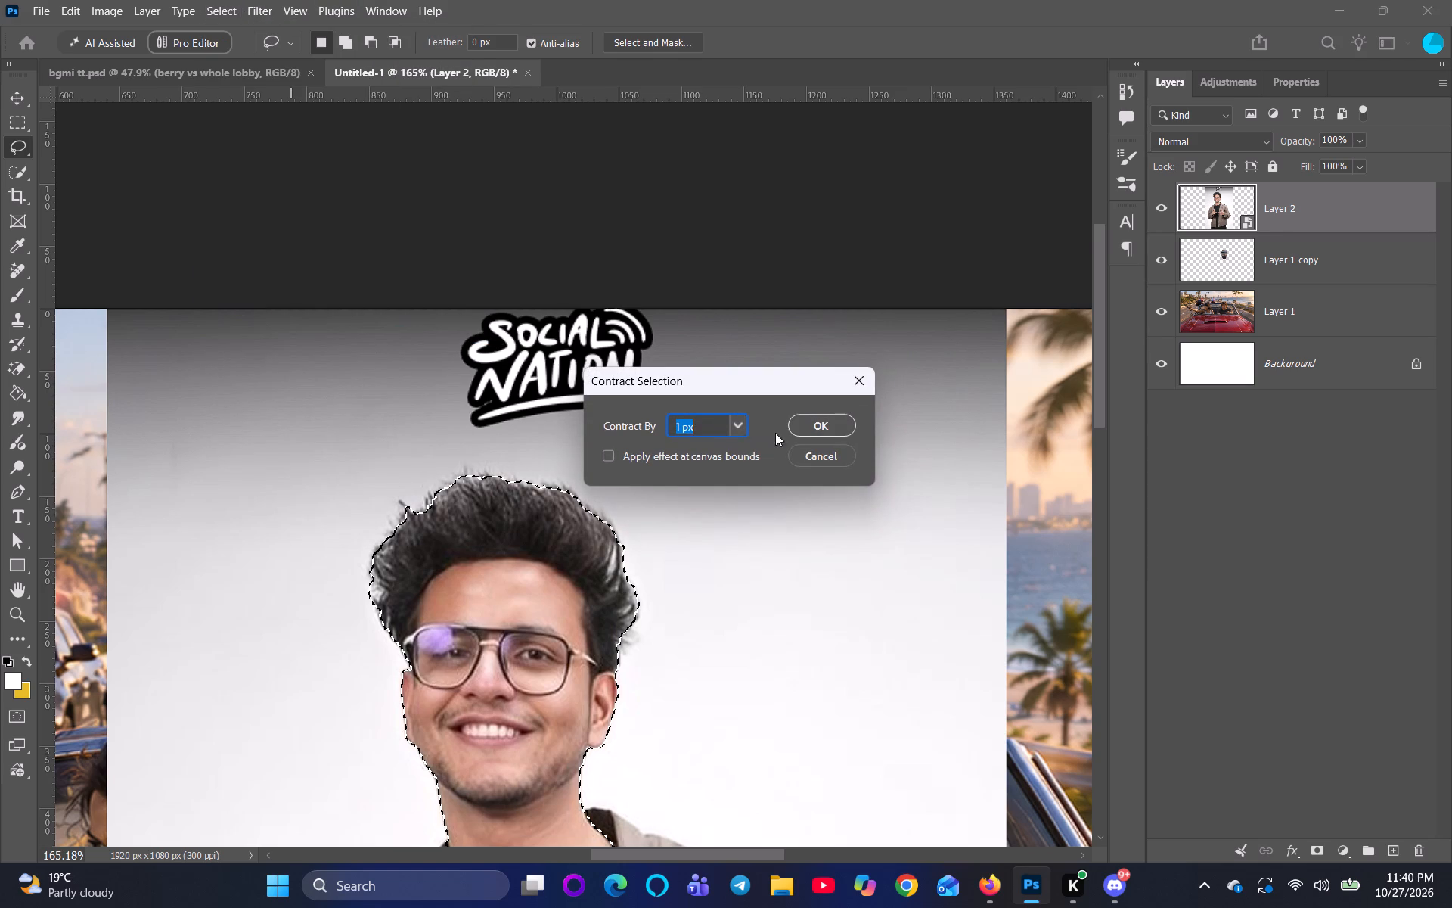
left_click(818, 421)
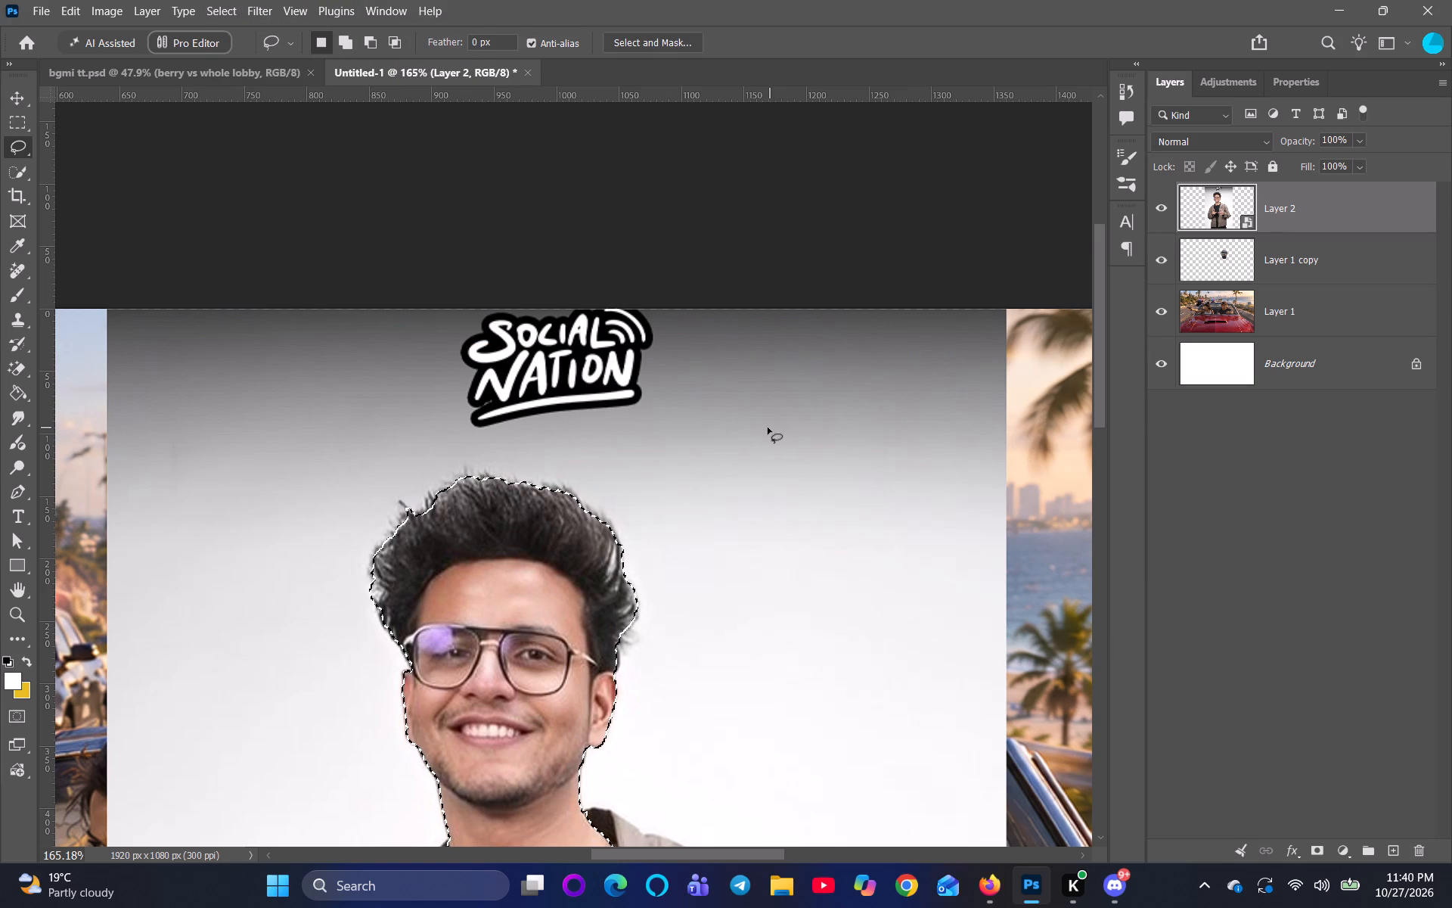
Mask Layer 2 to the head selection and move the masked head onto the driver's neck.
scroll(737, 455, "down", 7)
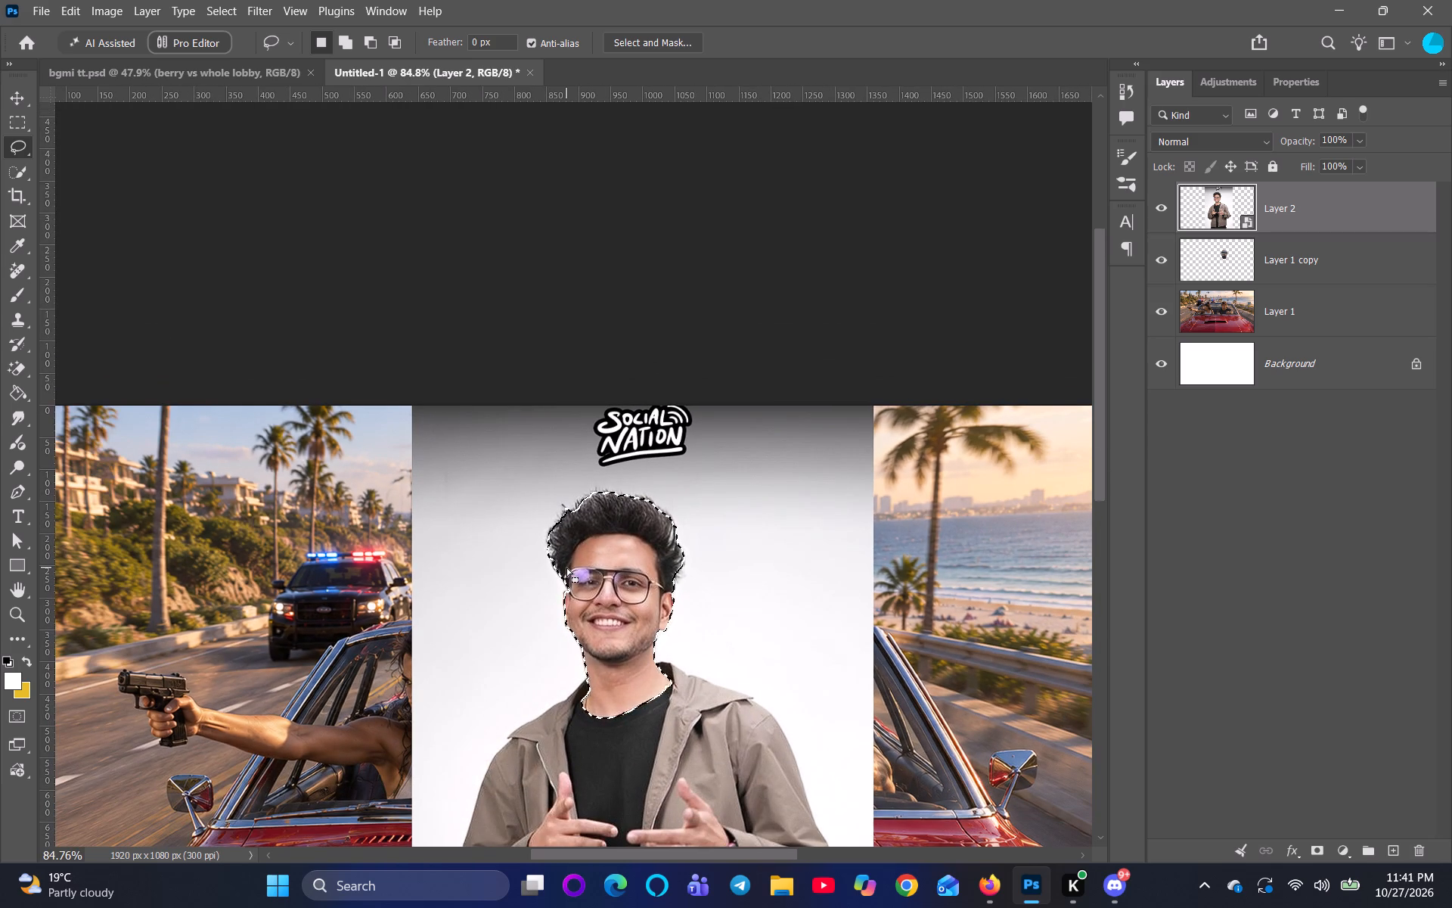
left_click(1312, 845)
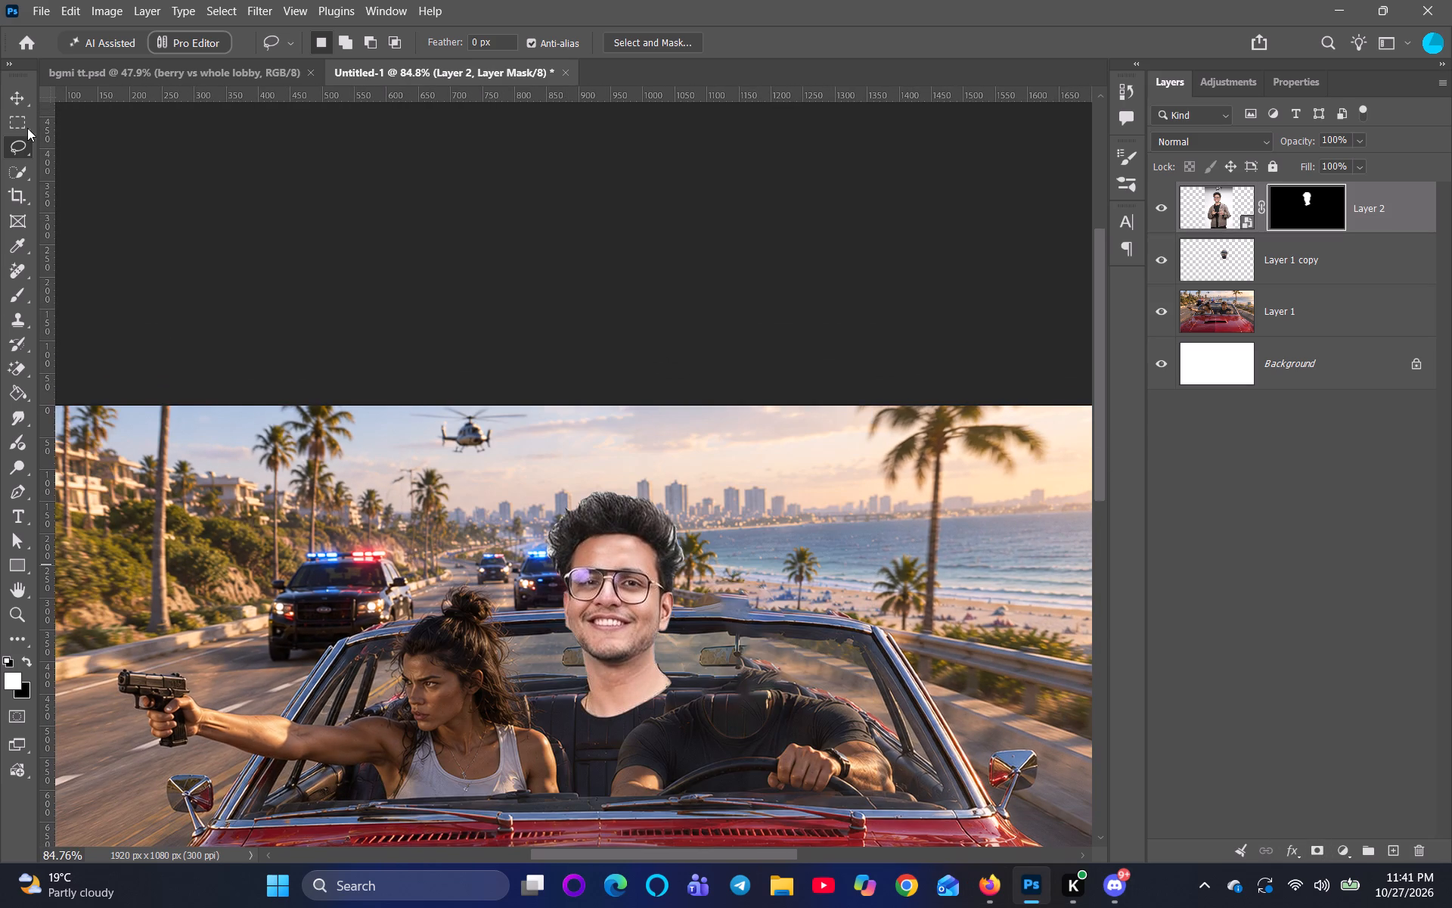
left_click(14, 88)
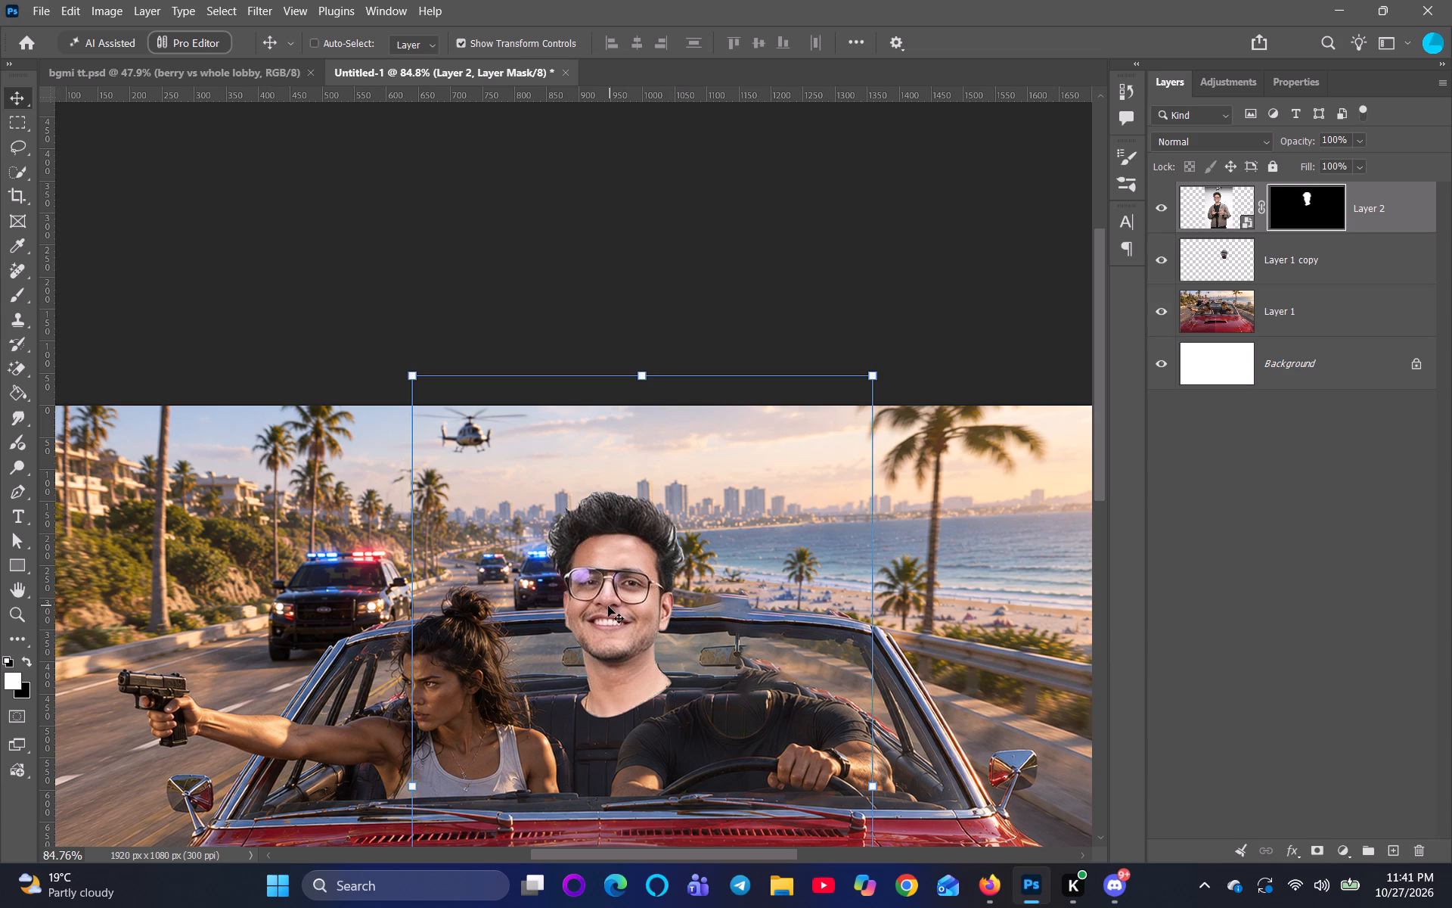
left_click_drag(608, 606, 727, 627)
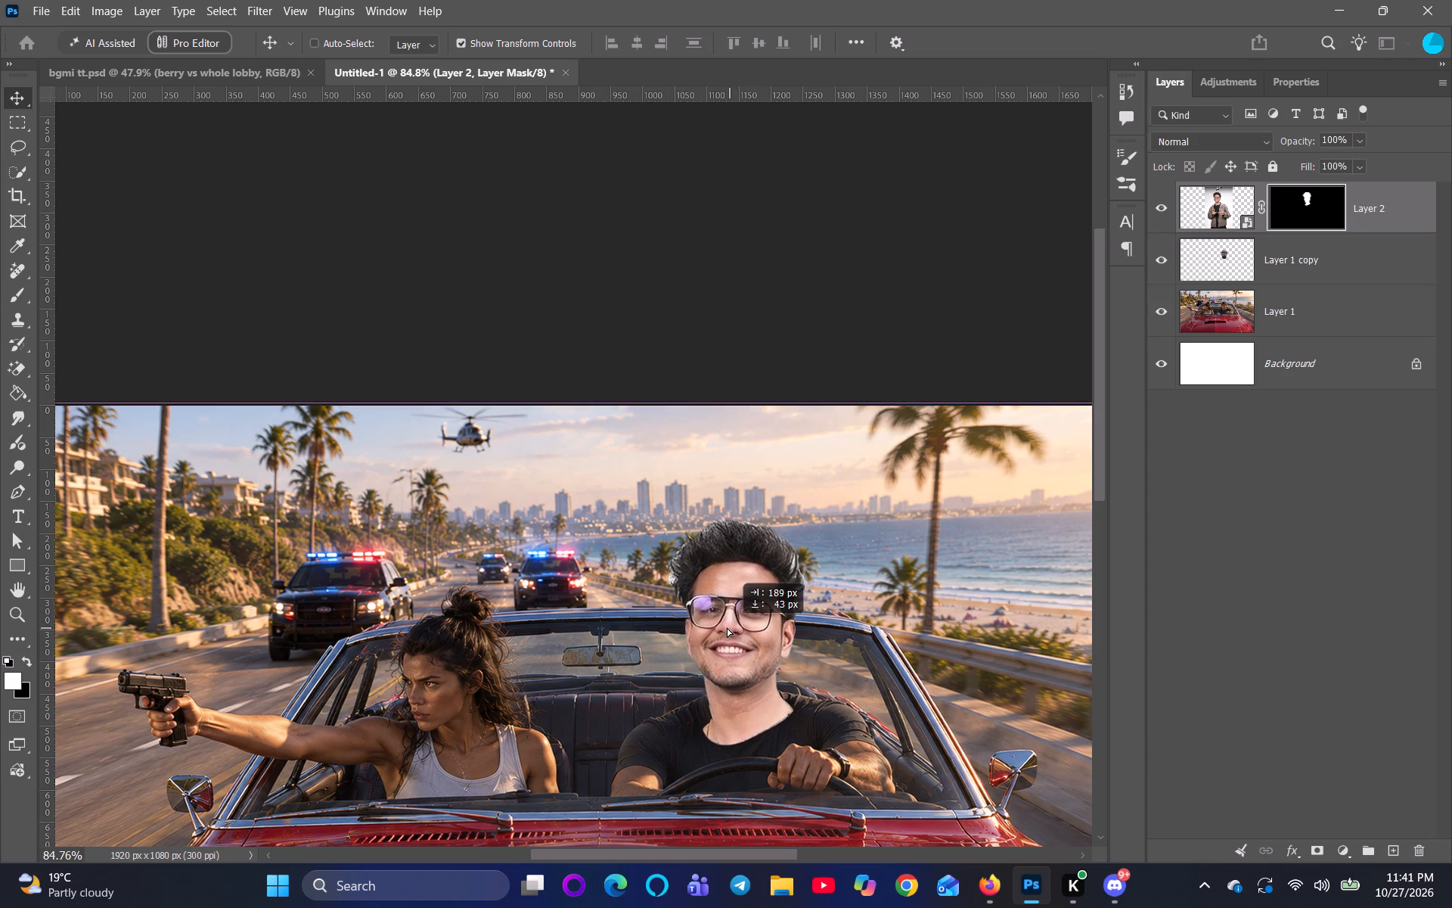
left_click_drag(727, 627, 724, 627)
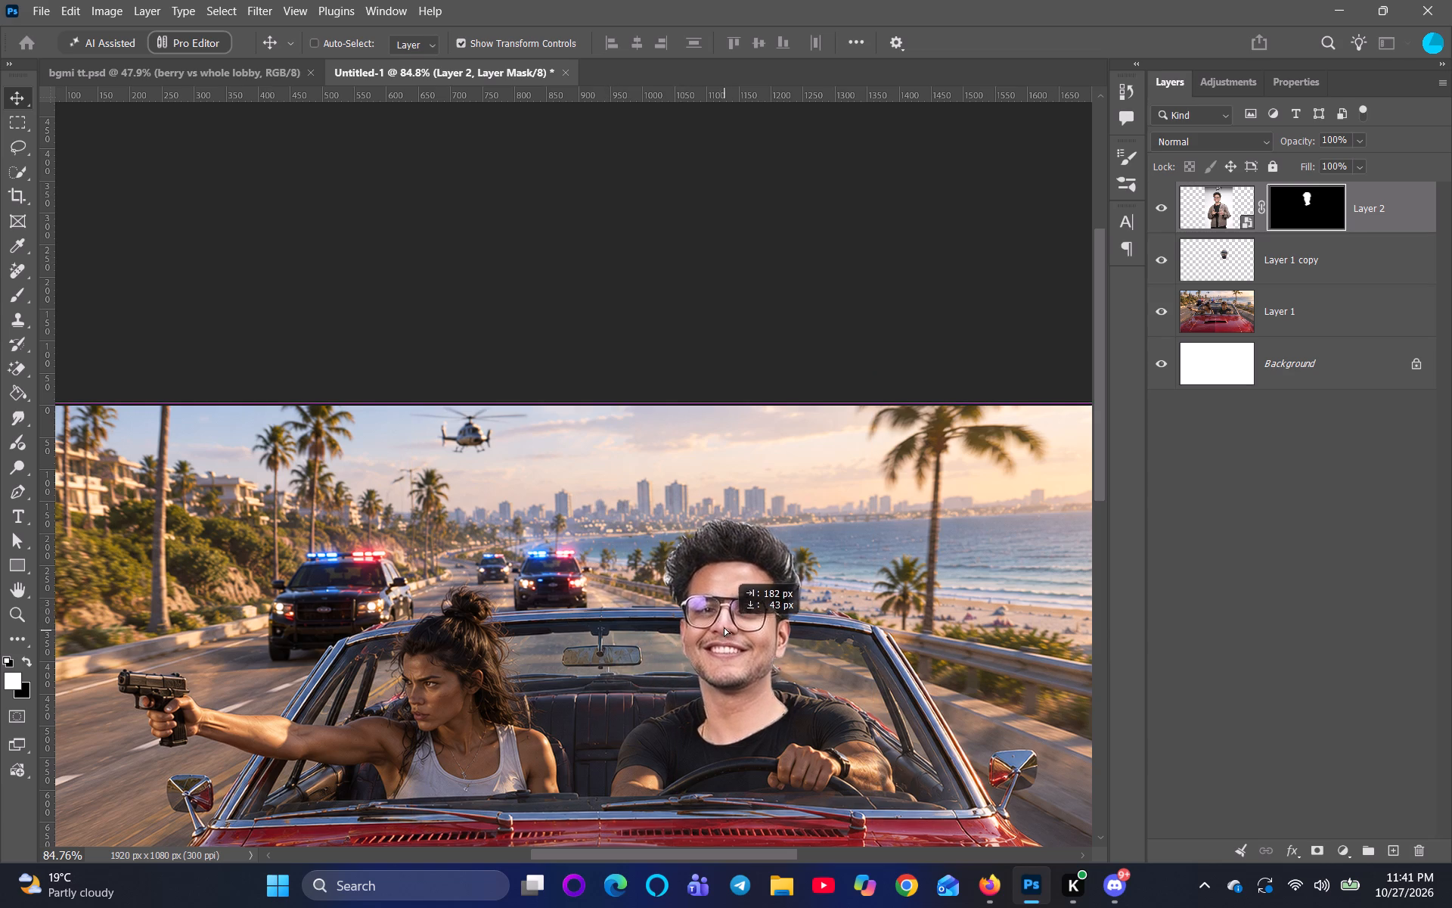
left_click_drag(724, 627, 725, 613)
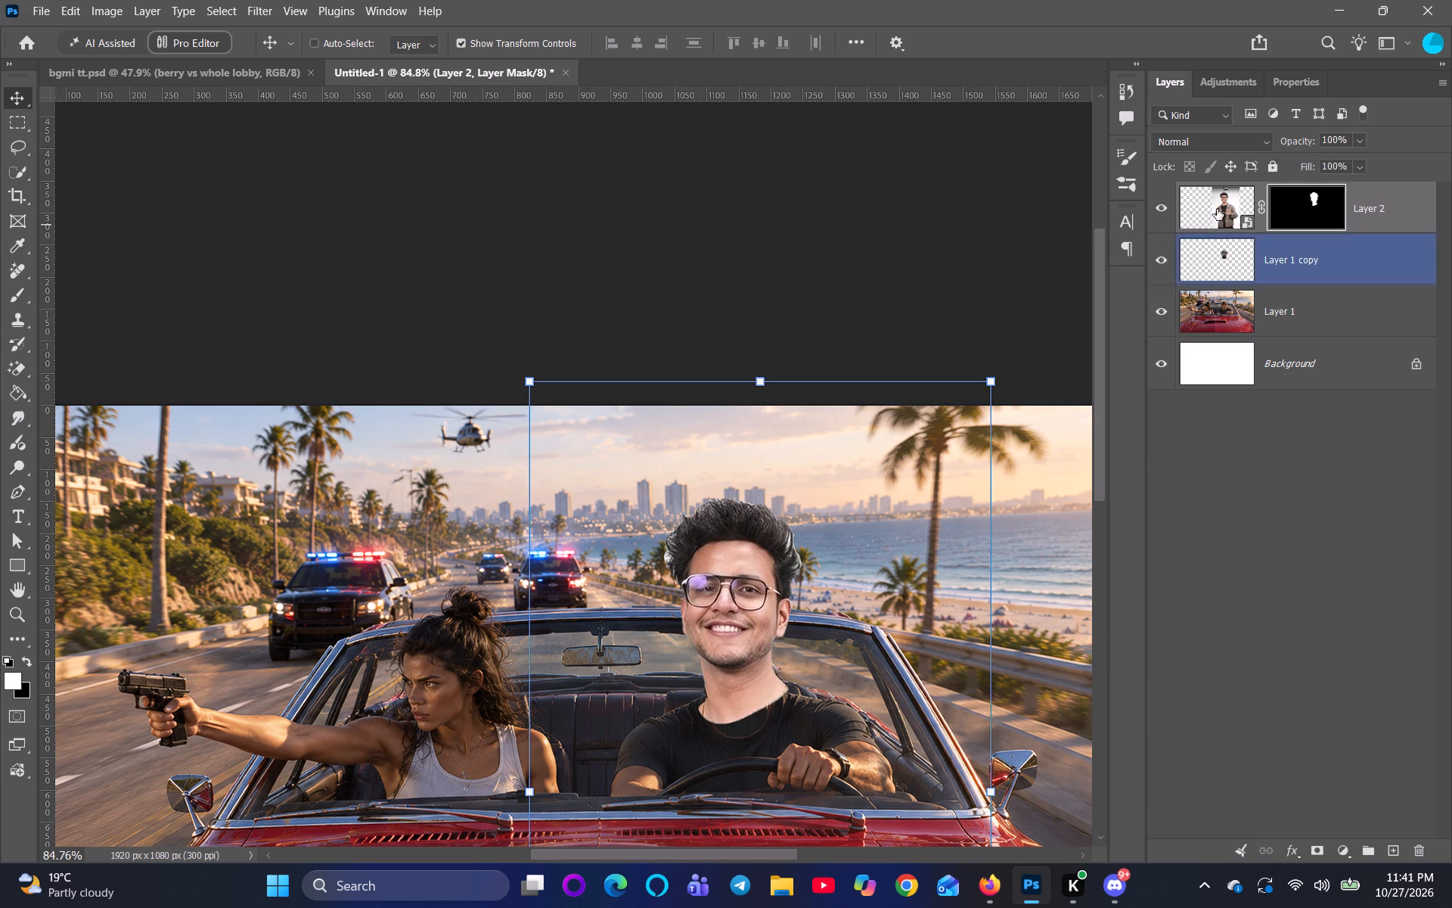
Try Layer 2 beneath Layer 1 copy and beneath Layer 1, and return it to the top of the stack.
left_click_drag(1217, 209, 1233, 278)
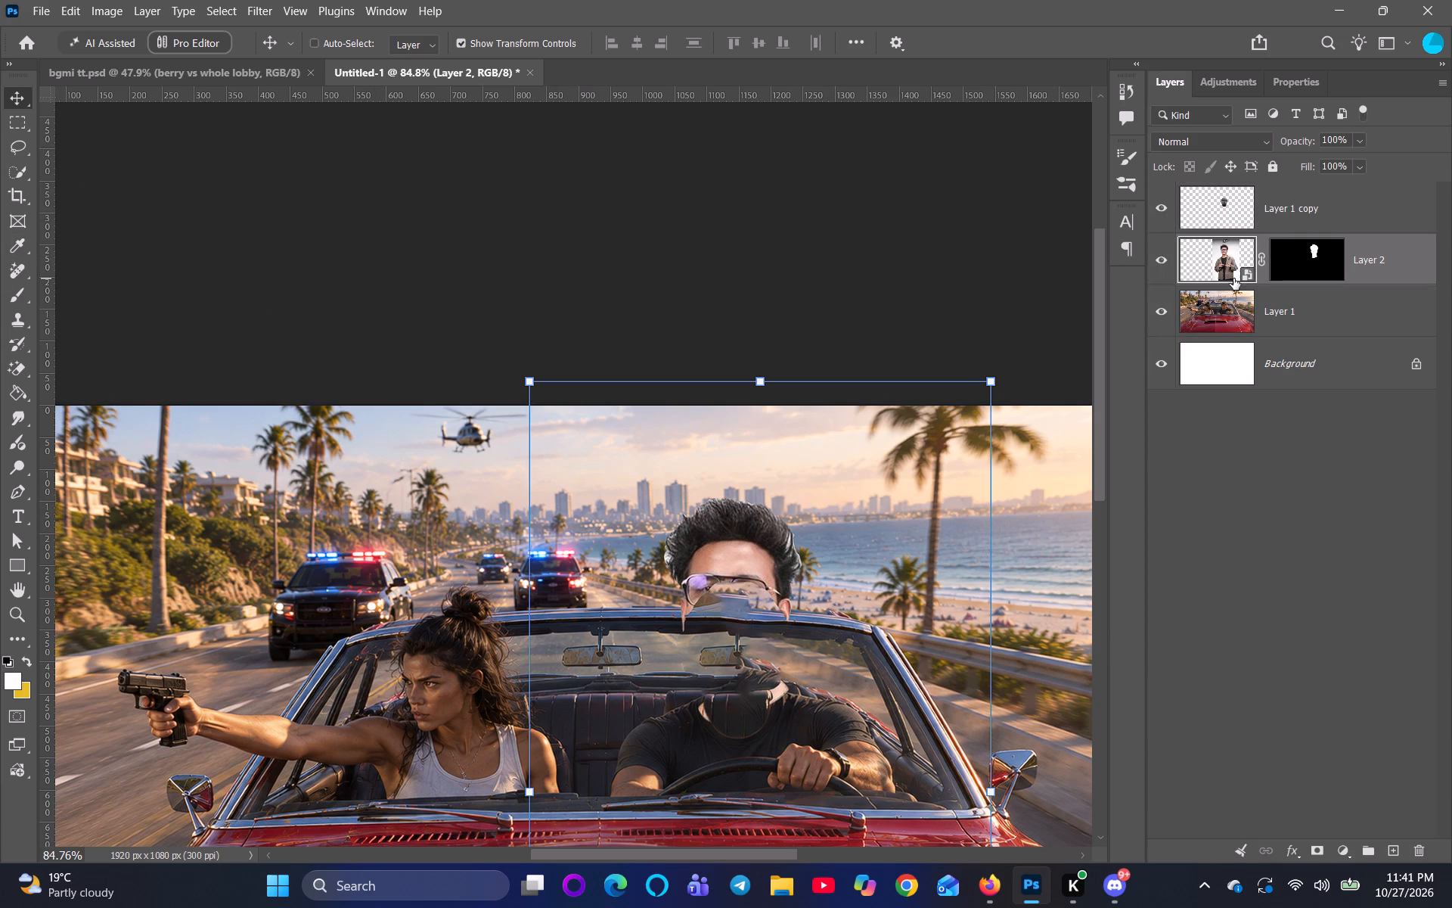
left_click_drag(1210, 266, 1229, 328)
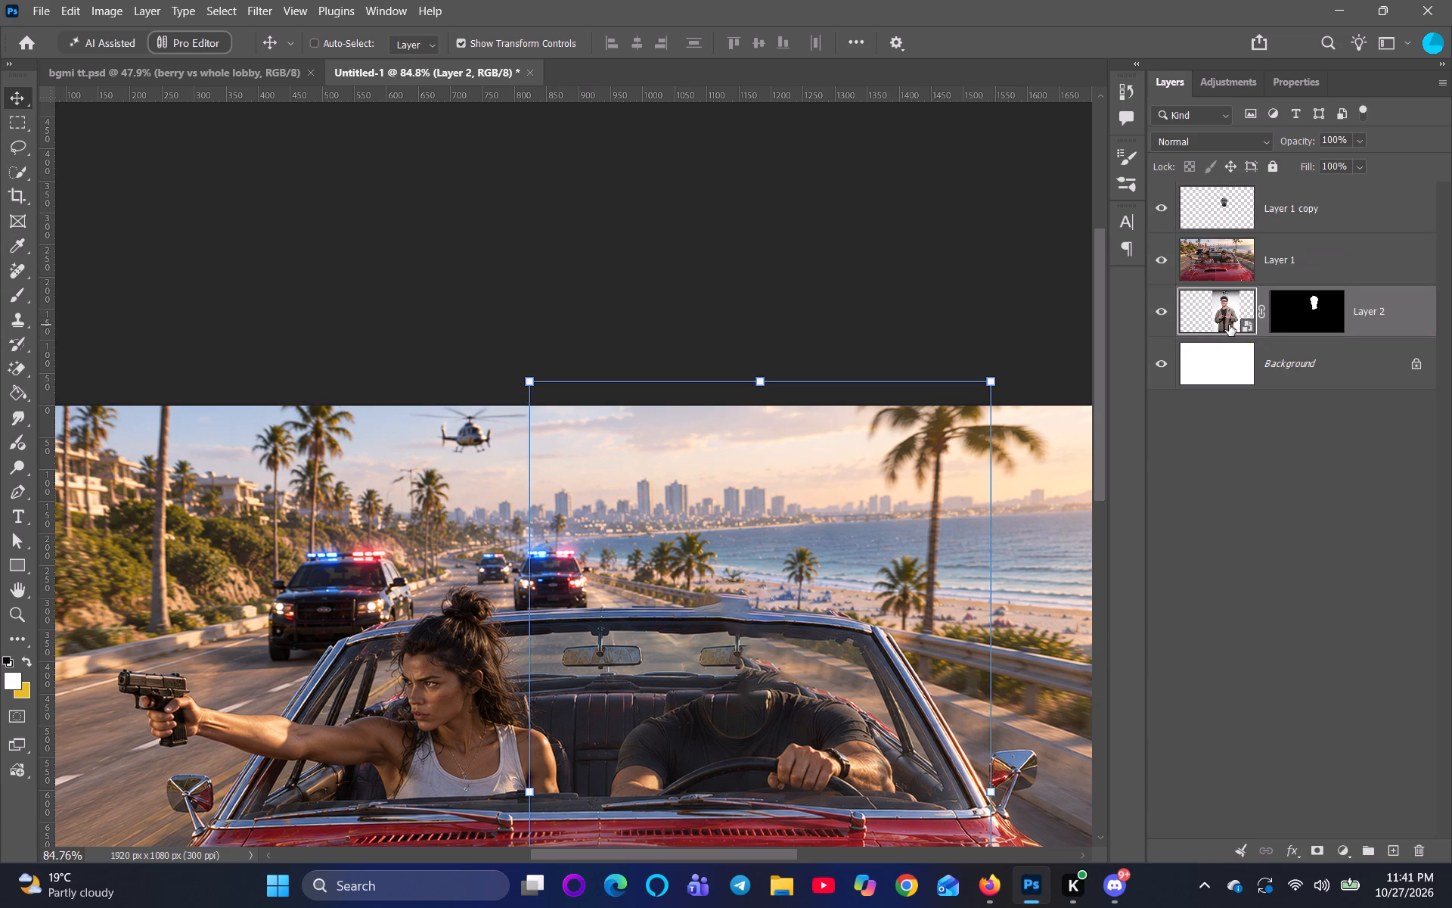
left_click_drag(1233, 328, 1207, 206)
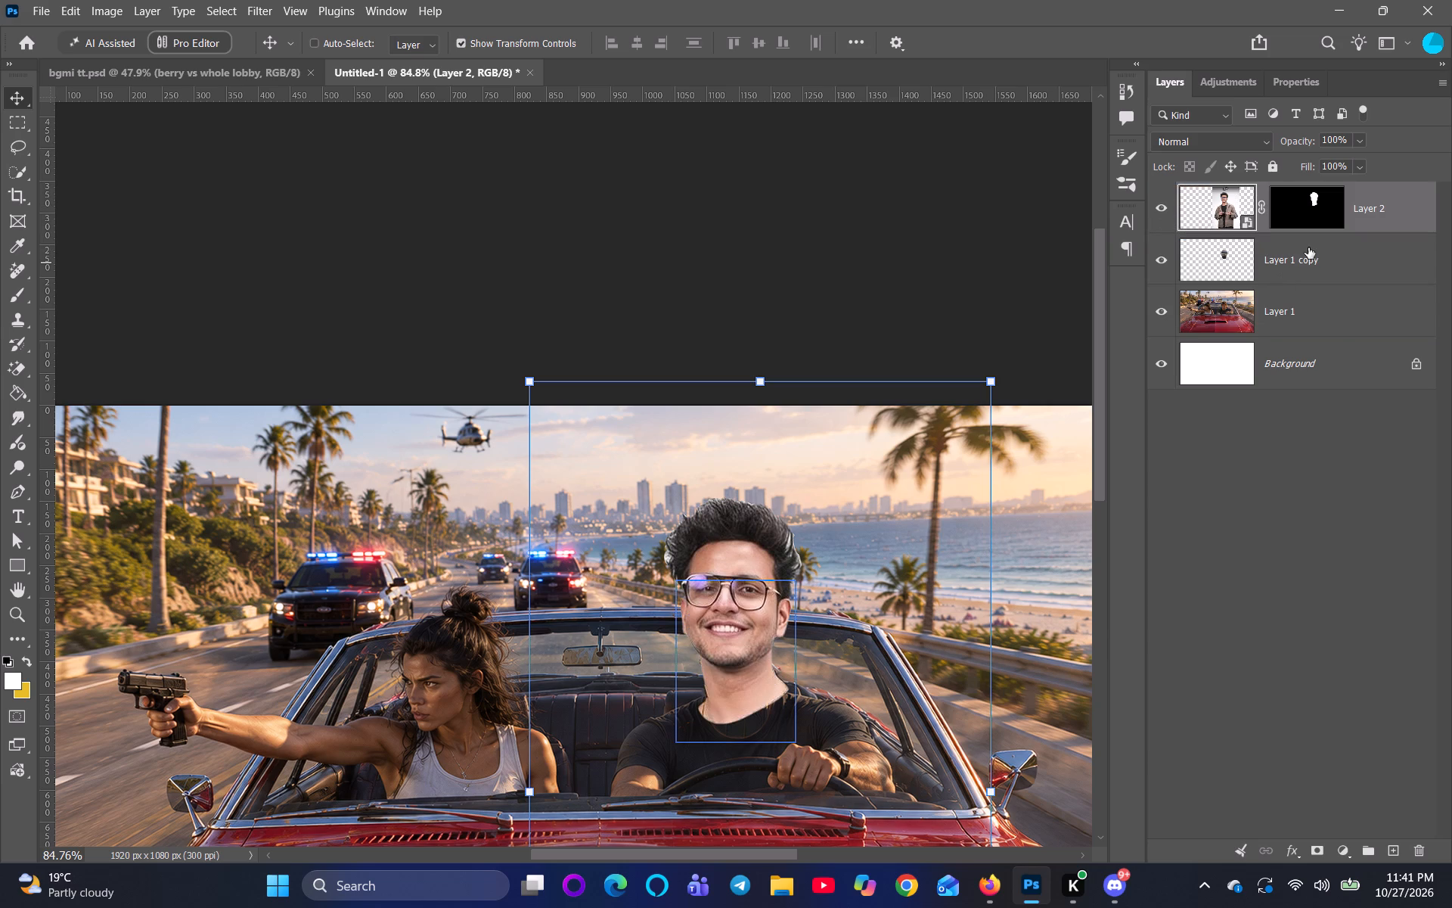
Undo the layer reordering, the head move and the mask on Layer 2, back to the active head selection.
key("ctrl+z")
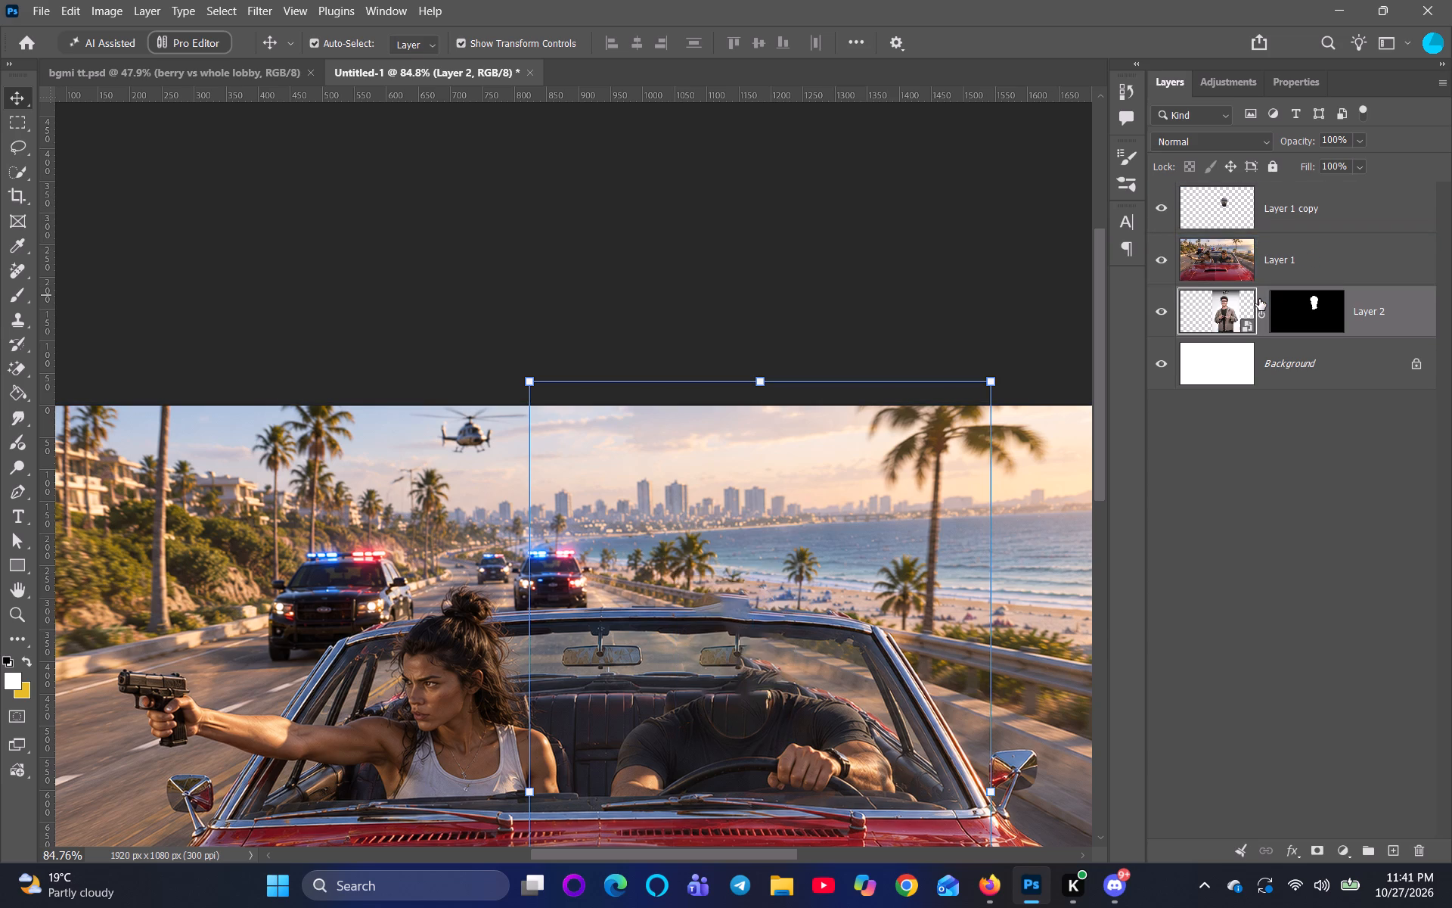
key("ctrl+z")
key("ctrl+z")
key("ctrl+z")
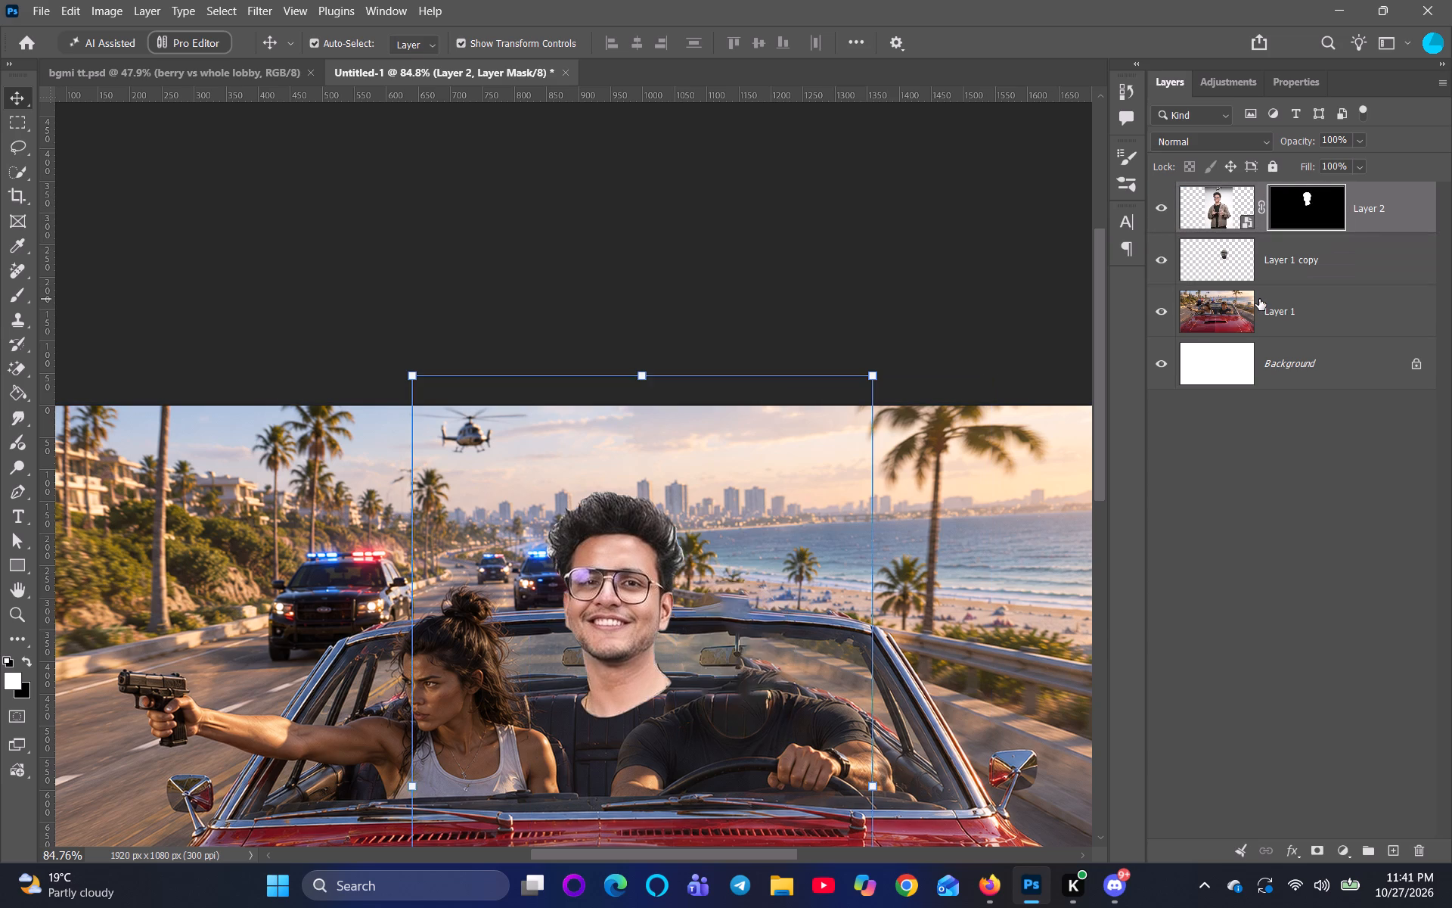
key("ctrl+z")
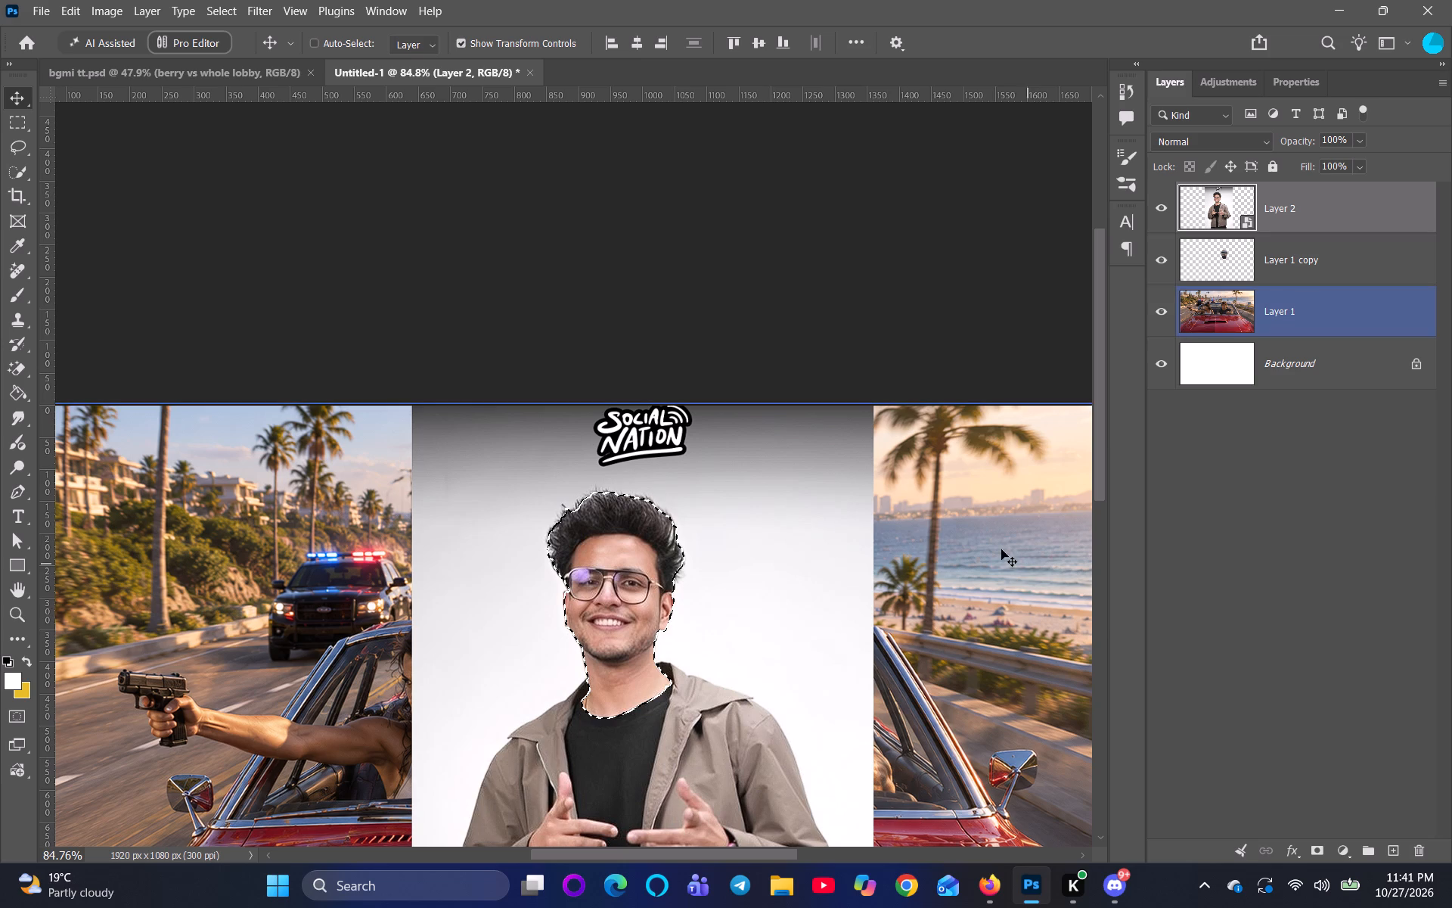
Copy the selected head from Layer 2 to a new layer and hide Layer 2.
key("ctrl+j")
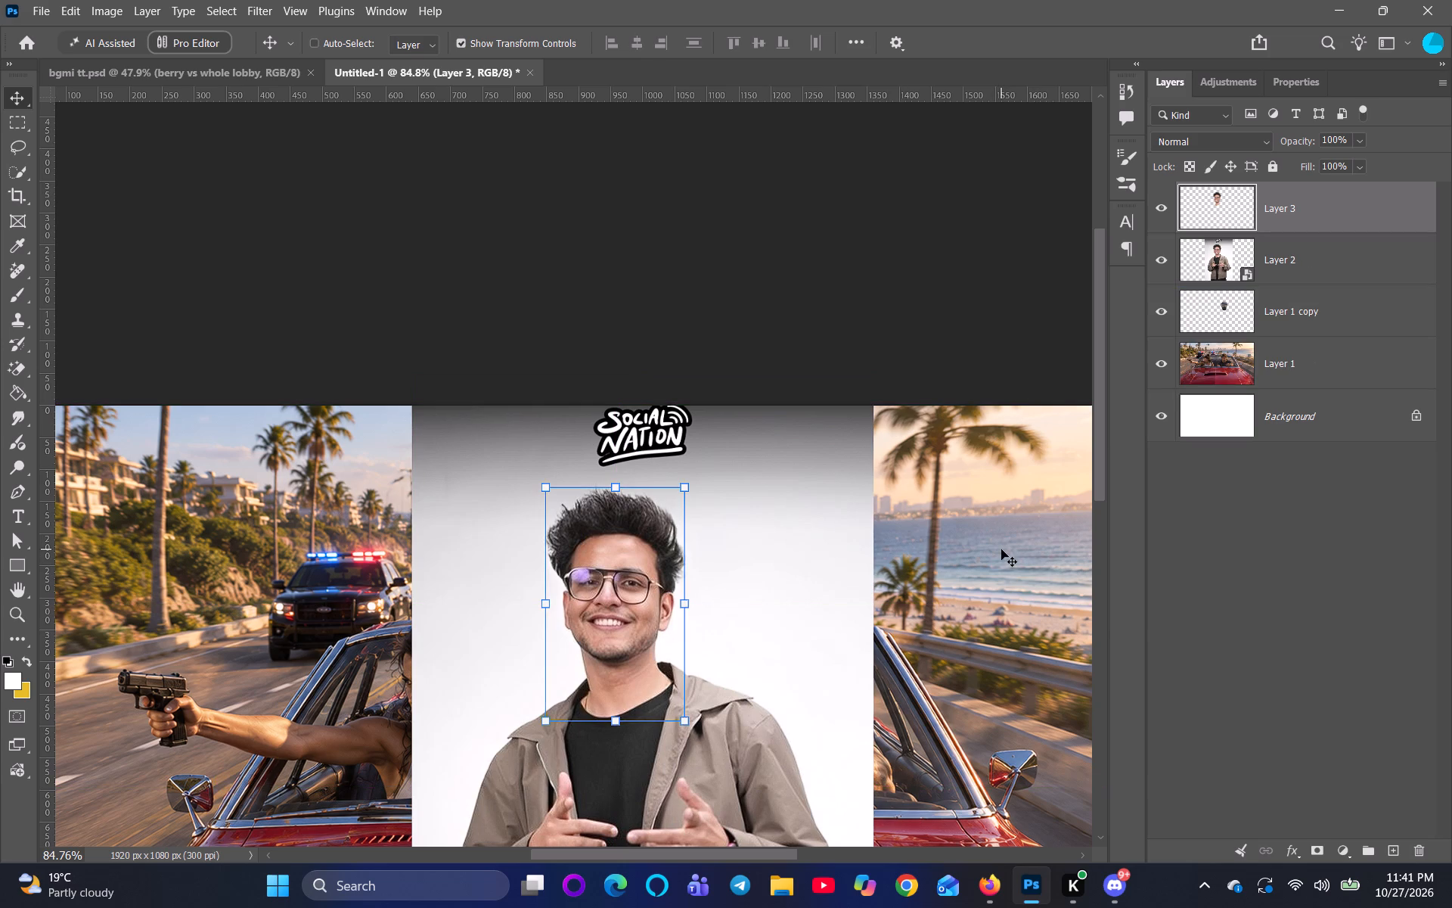
left_click(1166, 260)
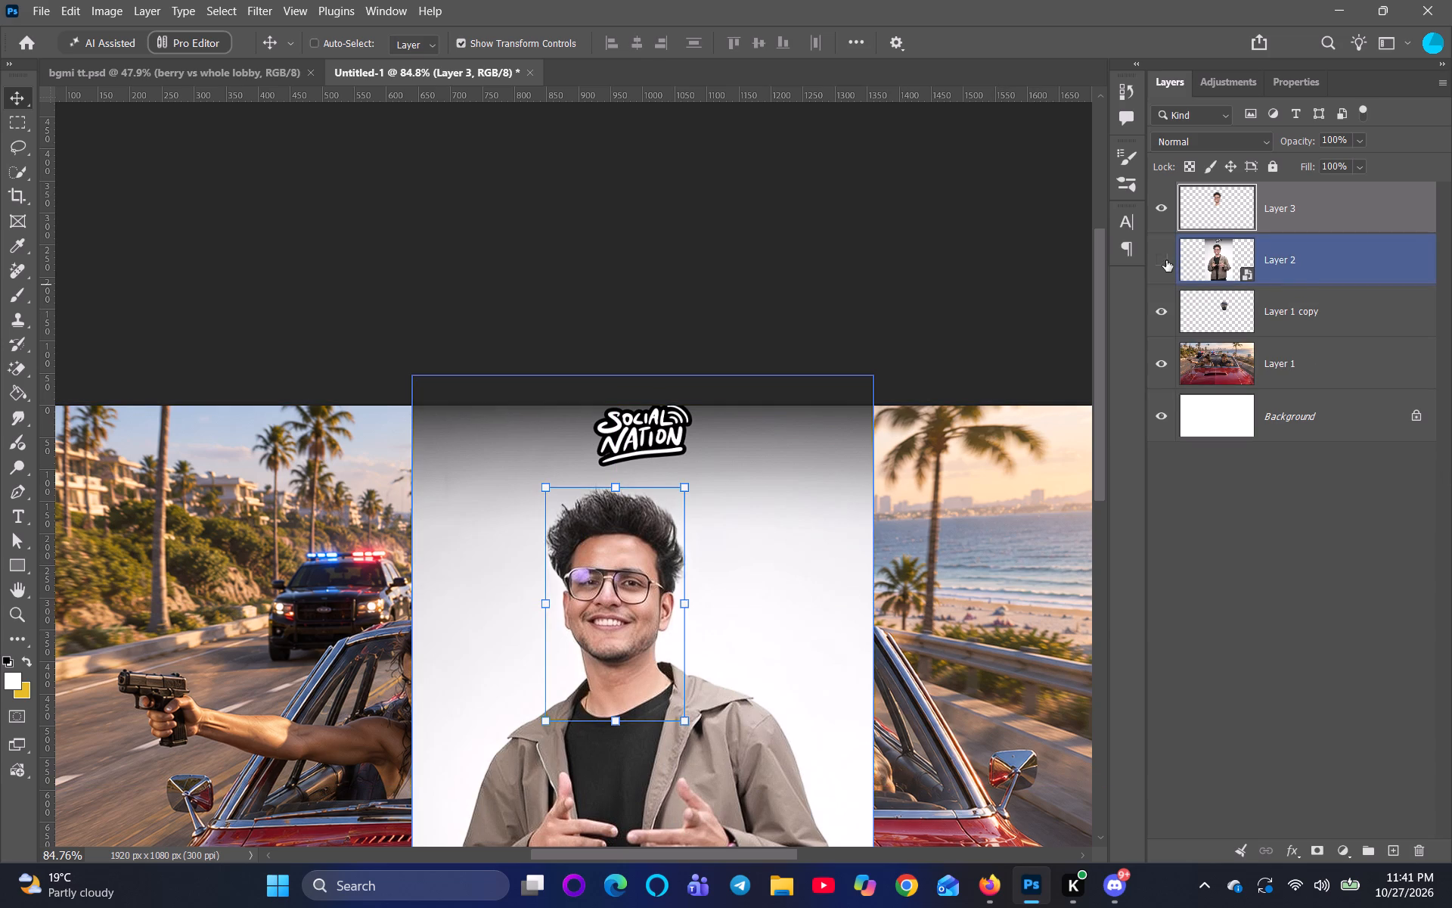
Convert the new head layer, Layer 3, to a smart object.
right_click(1327, 220)
left_click(1370, 630)
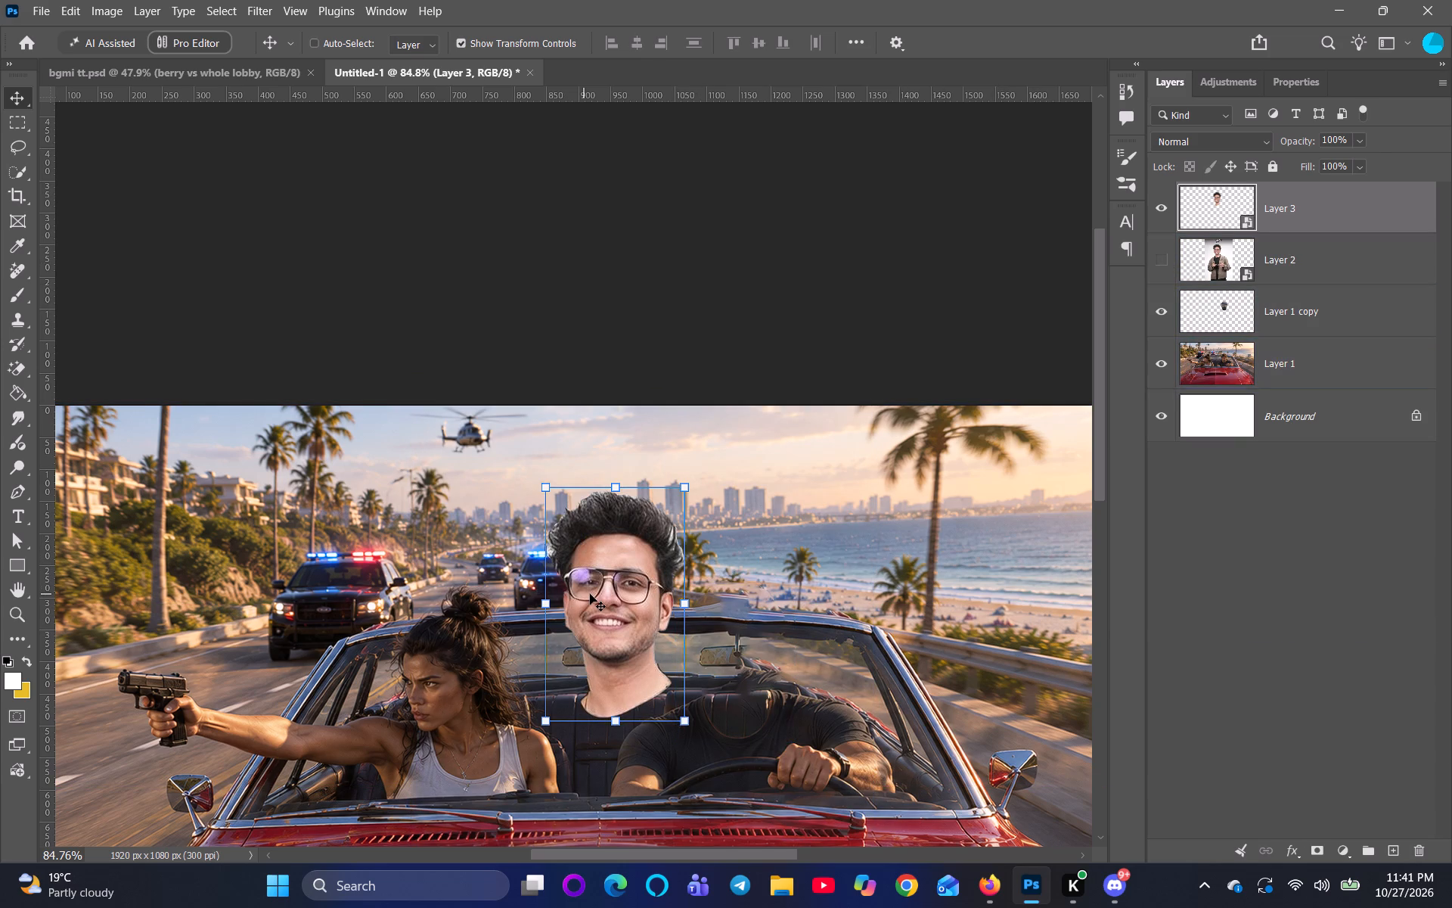
Move the cut-out head on Layer 3 over the driver so its neck meets the black T-shirt collar.
key("ctrl+0")
scroll(560, 568, "up", 8)
scroll(634, 409, "down", 3)
left_click_drag(682, 457, 683, 491)
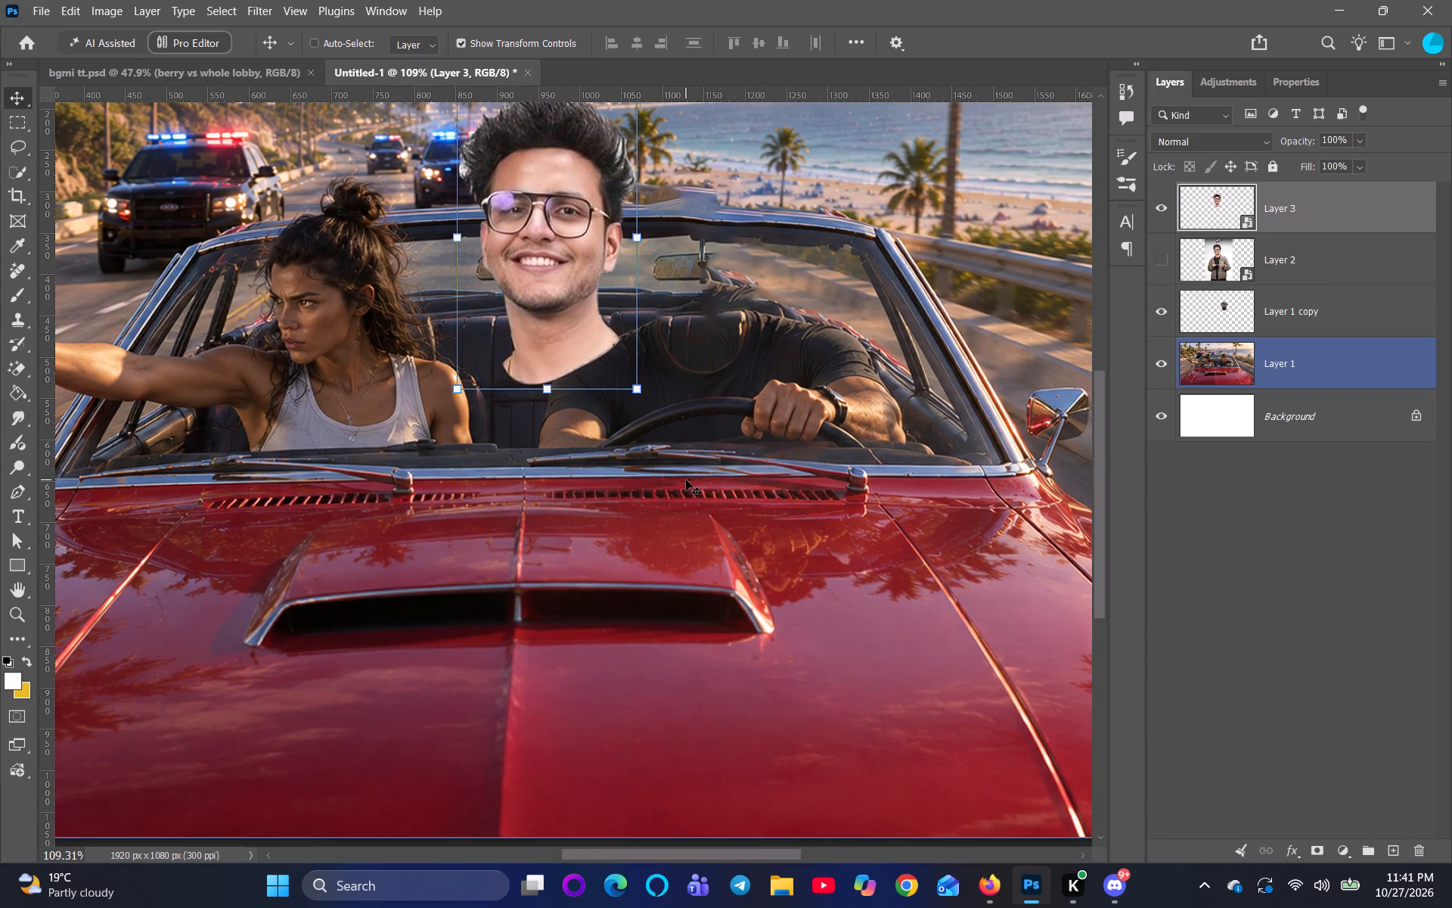
key("space")
key("space")
key("space")
key("space")
key("space")
key("space")
key("space")
left_click_drag(683, 474, 713, 611)
left_click_drag(724, 552, 677, 569)
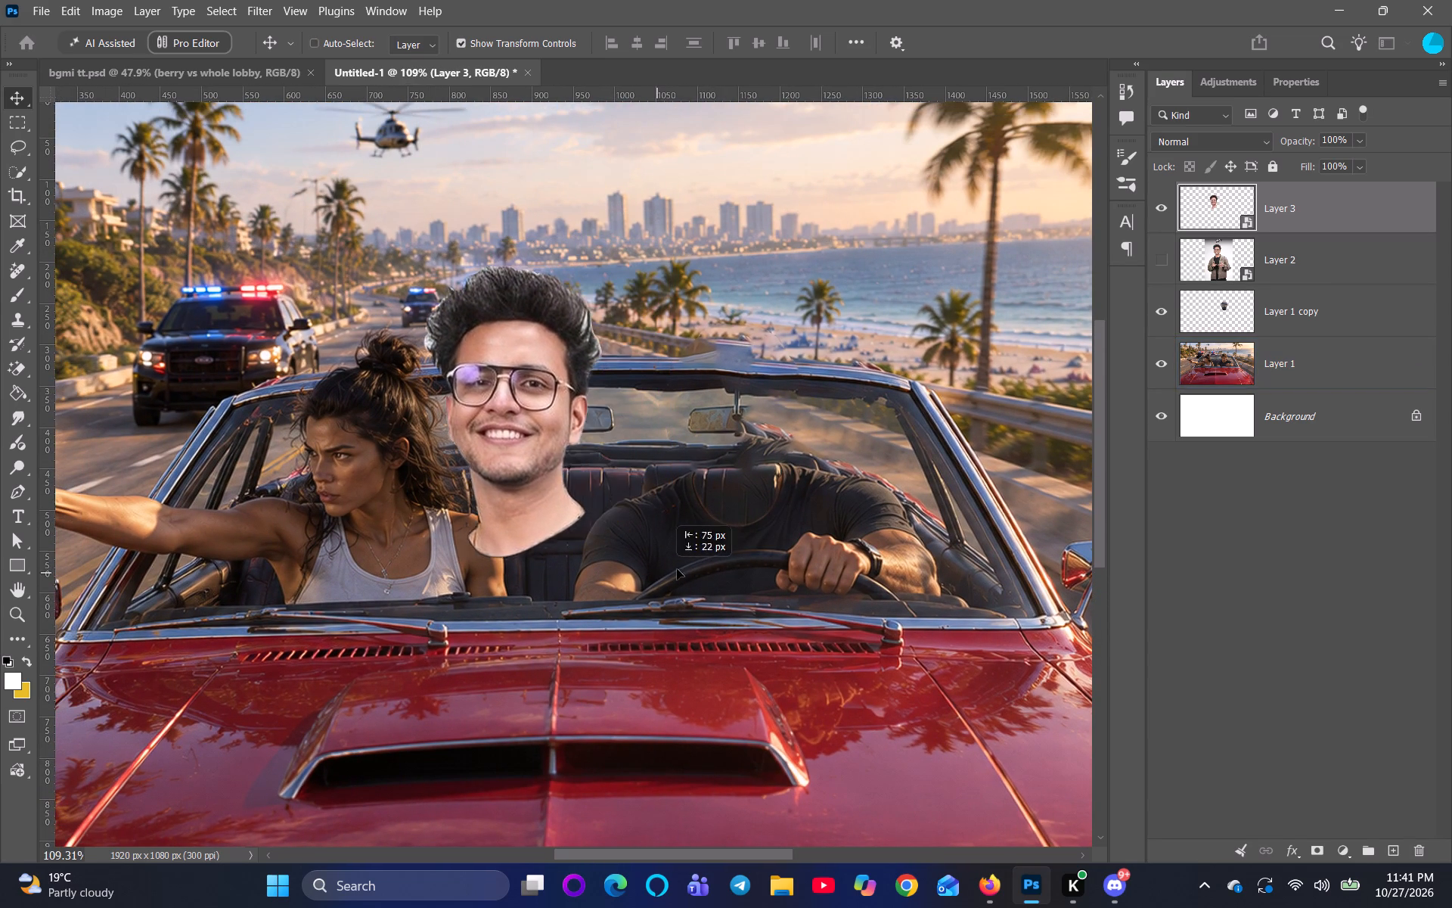
left_click_drag(677, 569, 678, 569)
key("space")
key("space")
key("space")
key("space")
key("space")
key("space")
key("space")
key("space")
key("space")
key("space")
key("space")
key("space")
key("space")
left_click_drag(763, 616, 638, 635)
left_click_drag(416, 433, 498, 428)
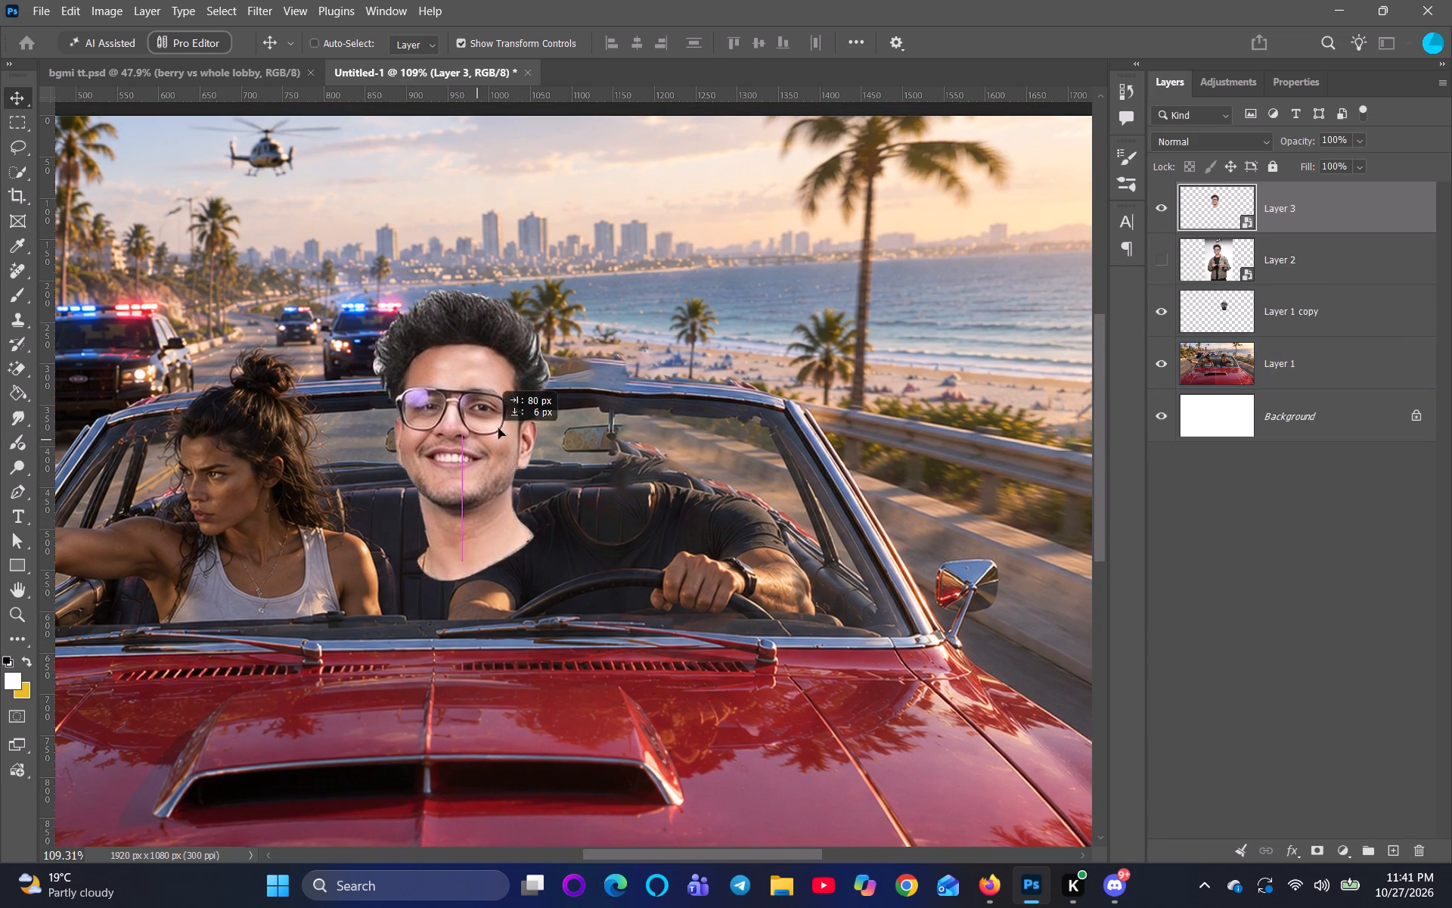
left_click_drag(498, 428, 616, 408)
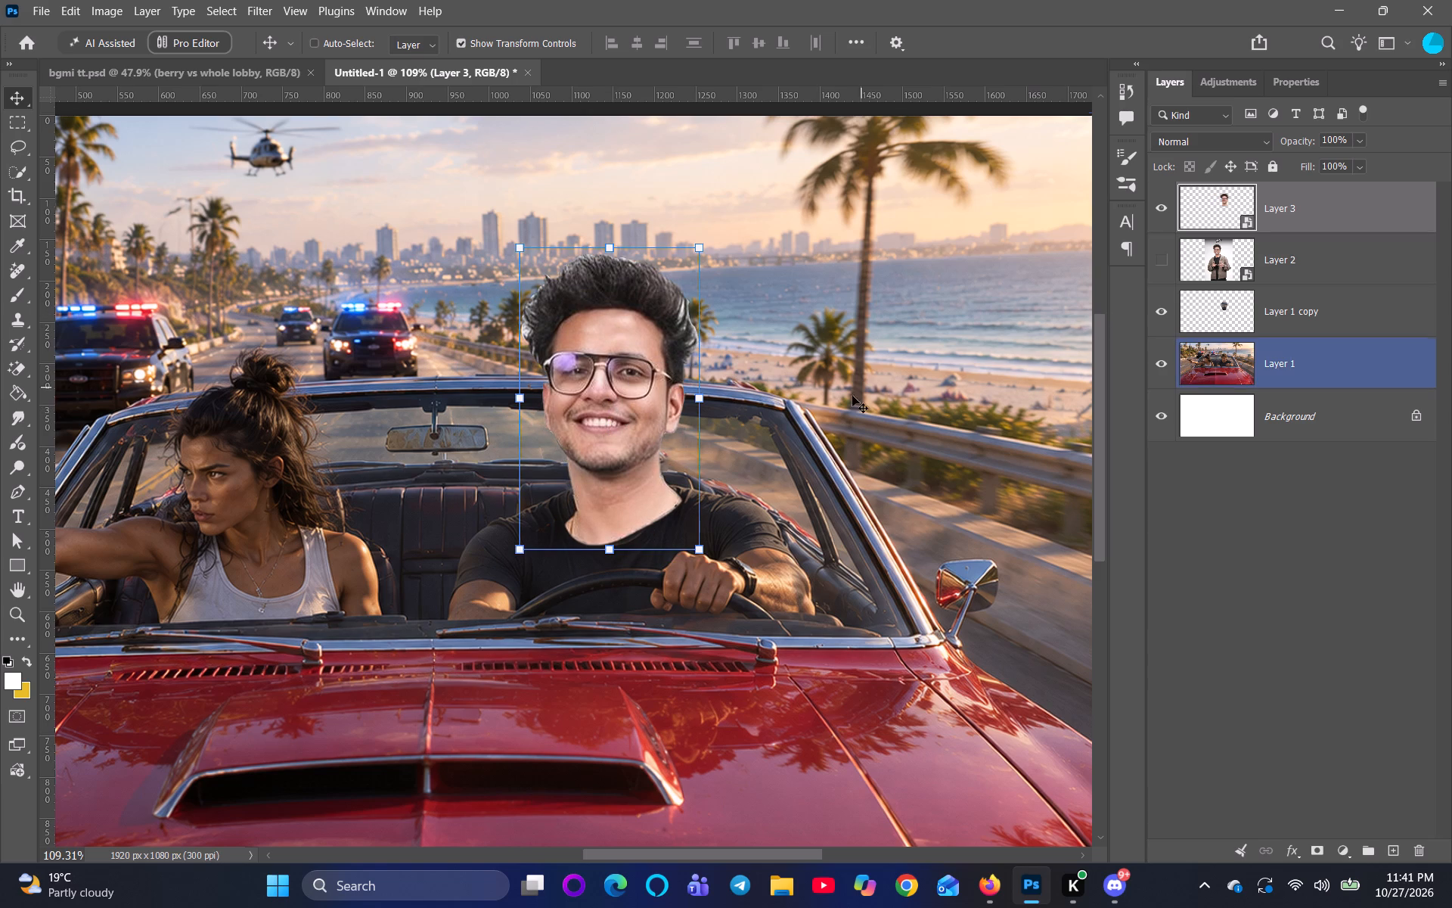
left_click_drag(614, 417, 606, 421)
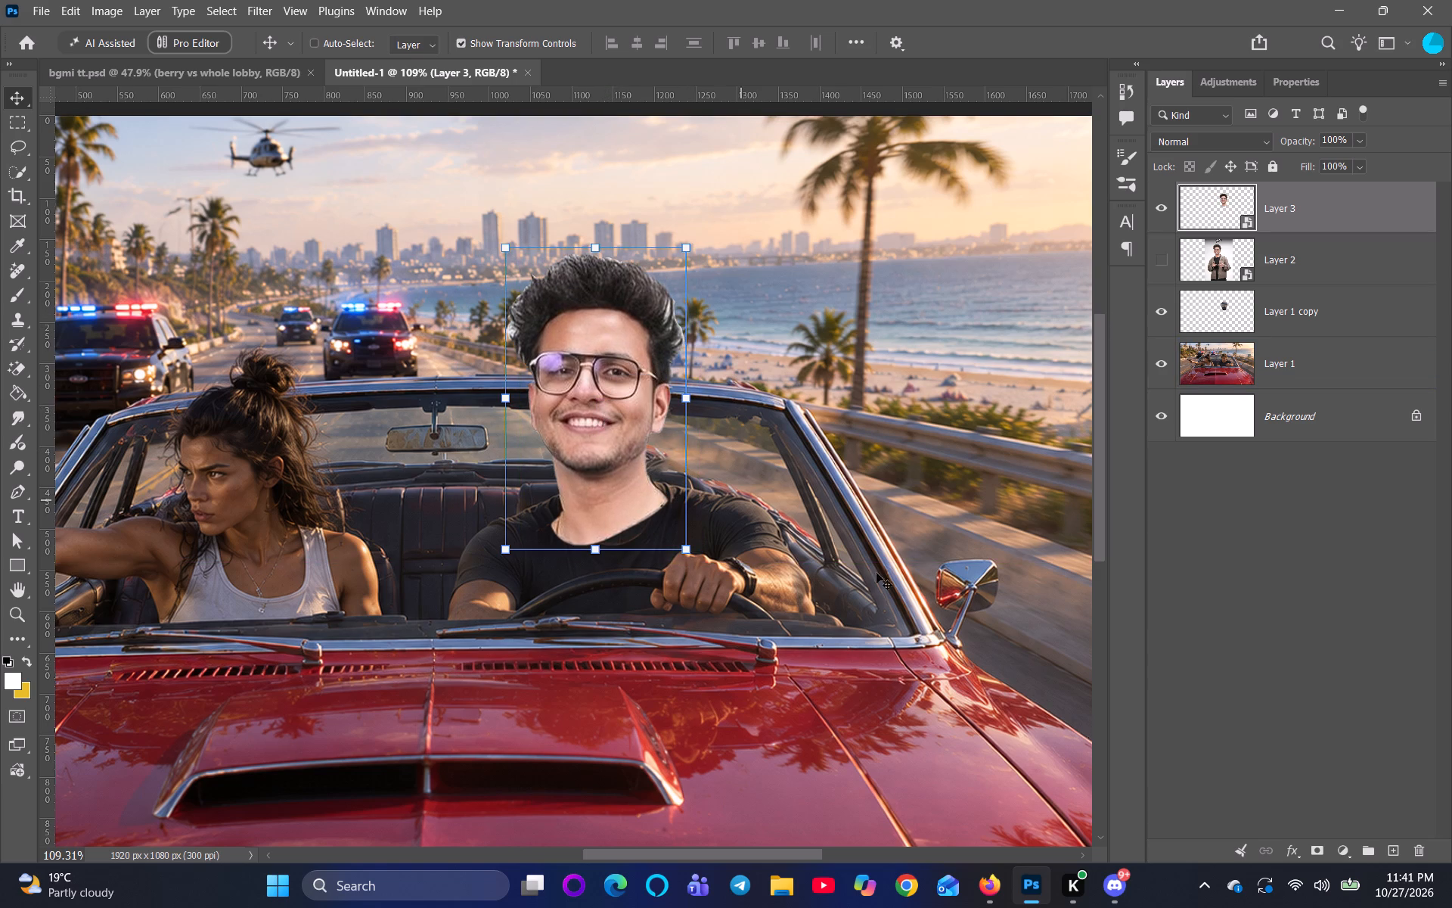
Add a blank white layer mask to Layer 3.
left_click(1317, 852)
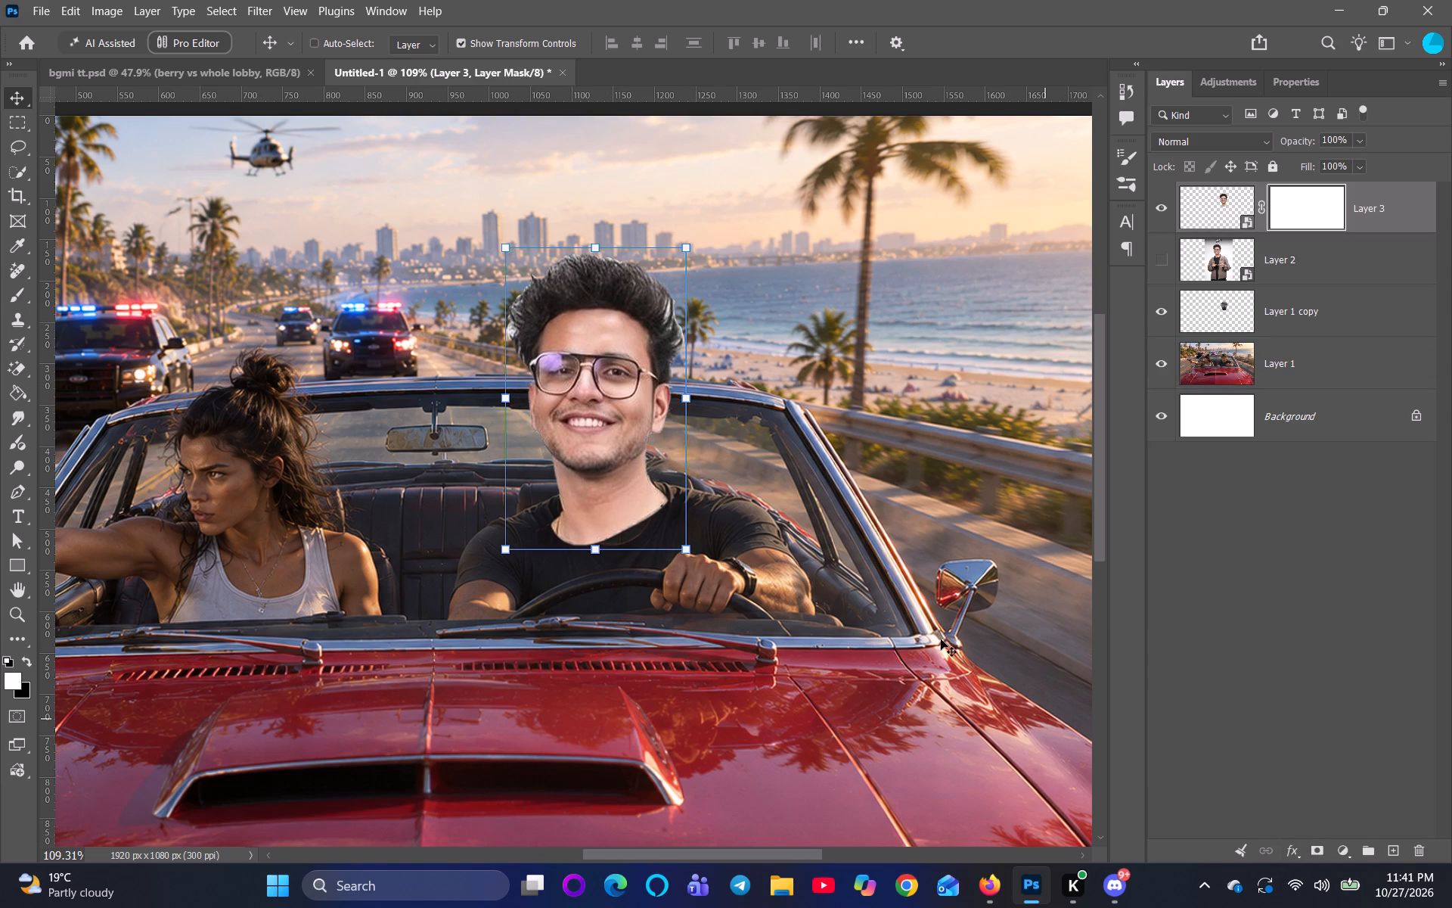
Scale the head on Layer 3 proportionally to 91.20% and position its neck over the driver's T-shirt collar.
left_click_drag(689, 246, 673, 269)
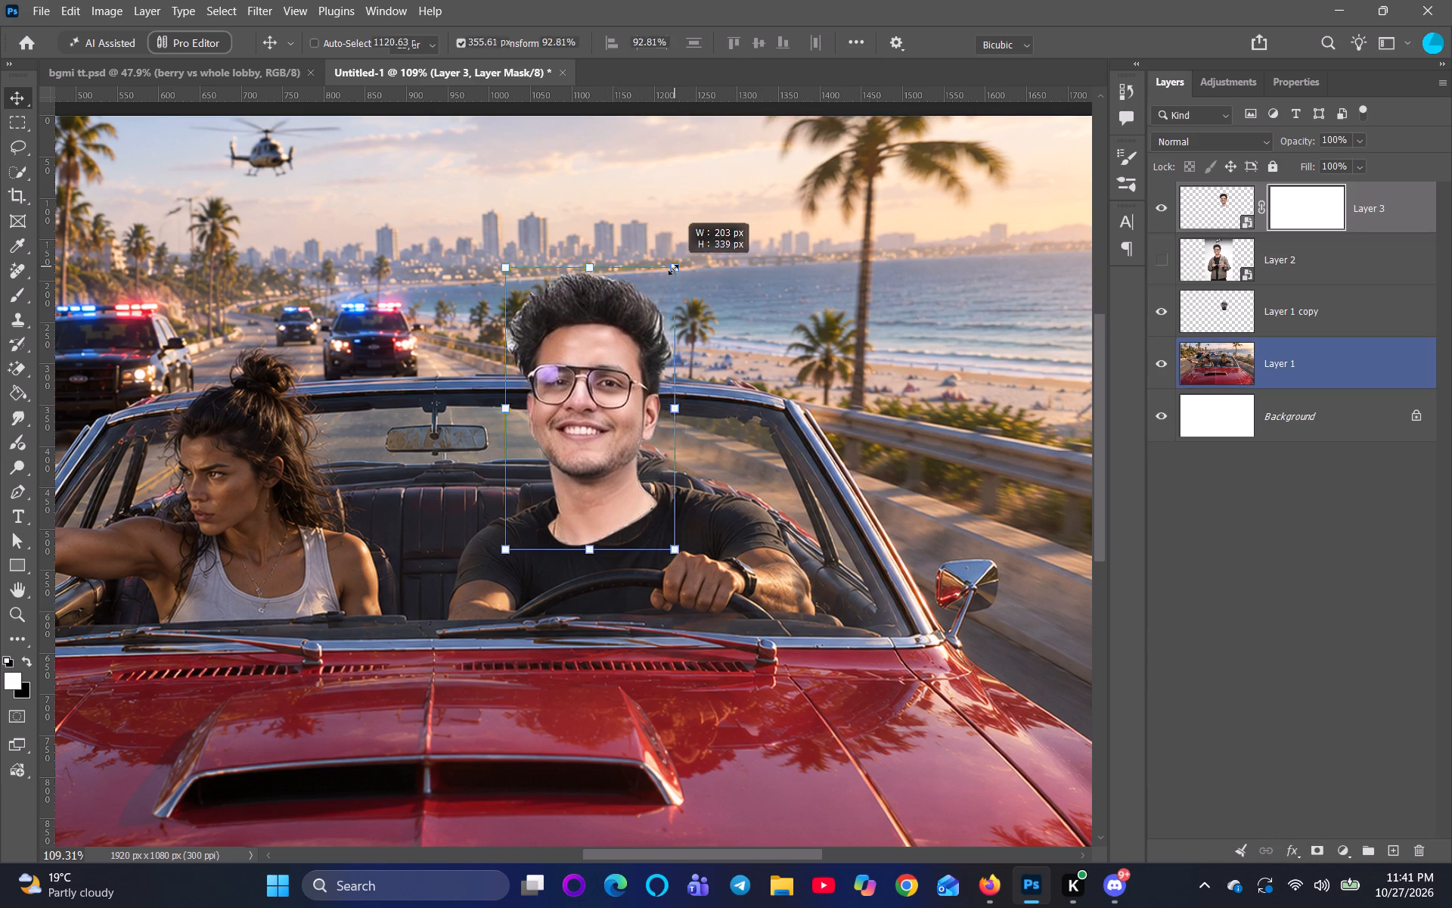
left_click_drag(673, 269, 662, 297)
left_click_drag(597, 364, 624, 366)
left_click_drag(682, 297, 670, 341)
left_click_drag(635, 394, 645, 386)
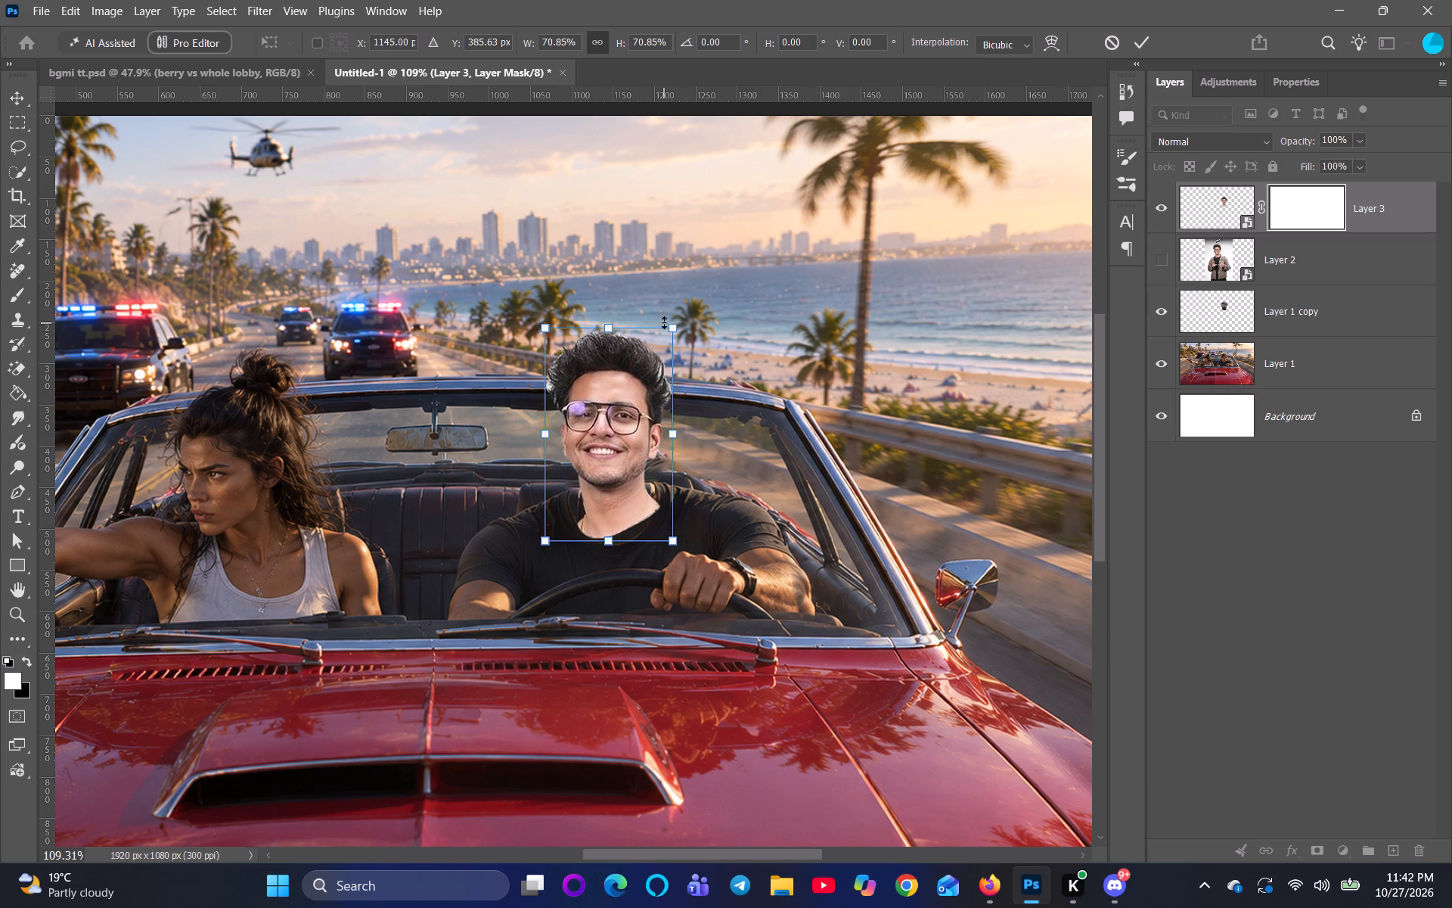
left_click_drag(684, 328, 741, 291)
left_click_drag(682, 333, 659, 340)
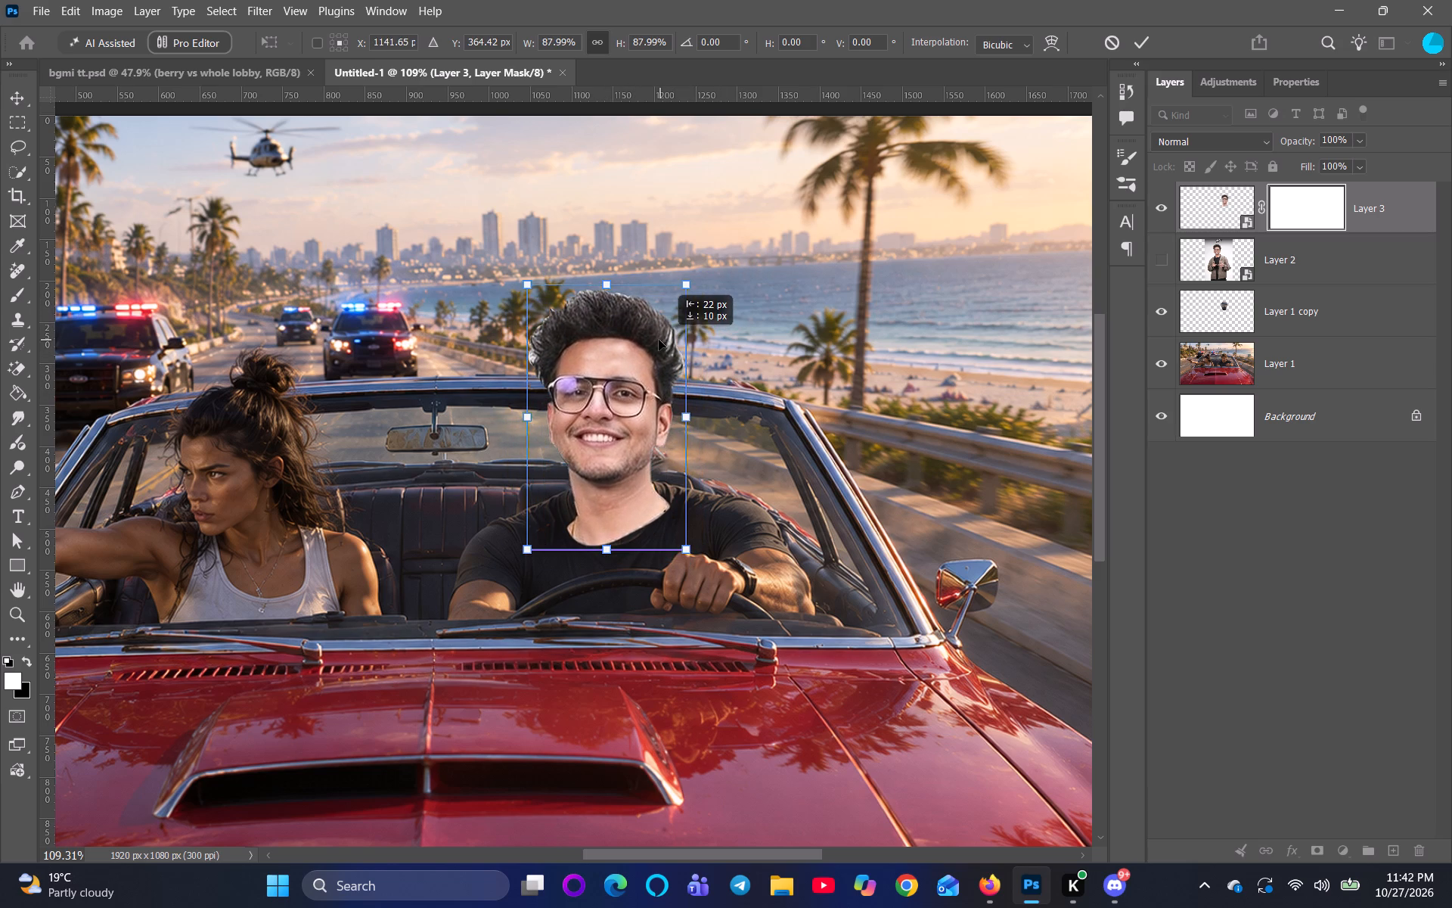
left_click_drag(659, 340, 666, 350)
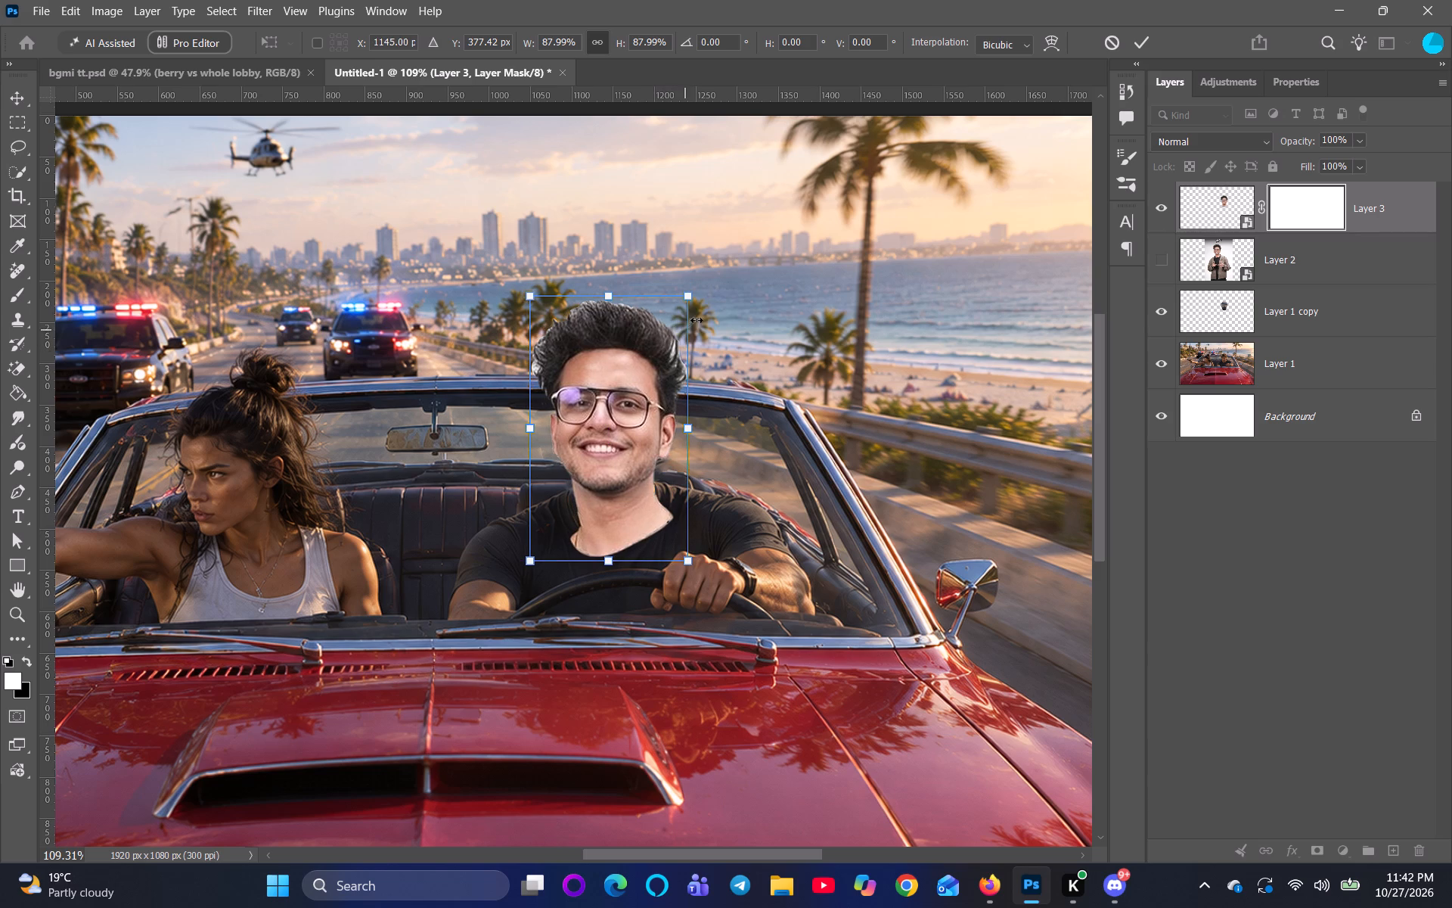
left_click_drag(692, 300, 703, 294)
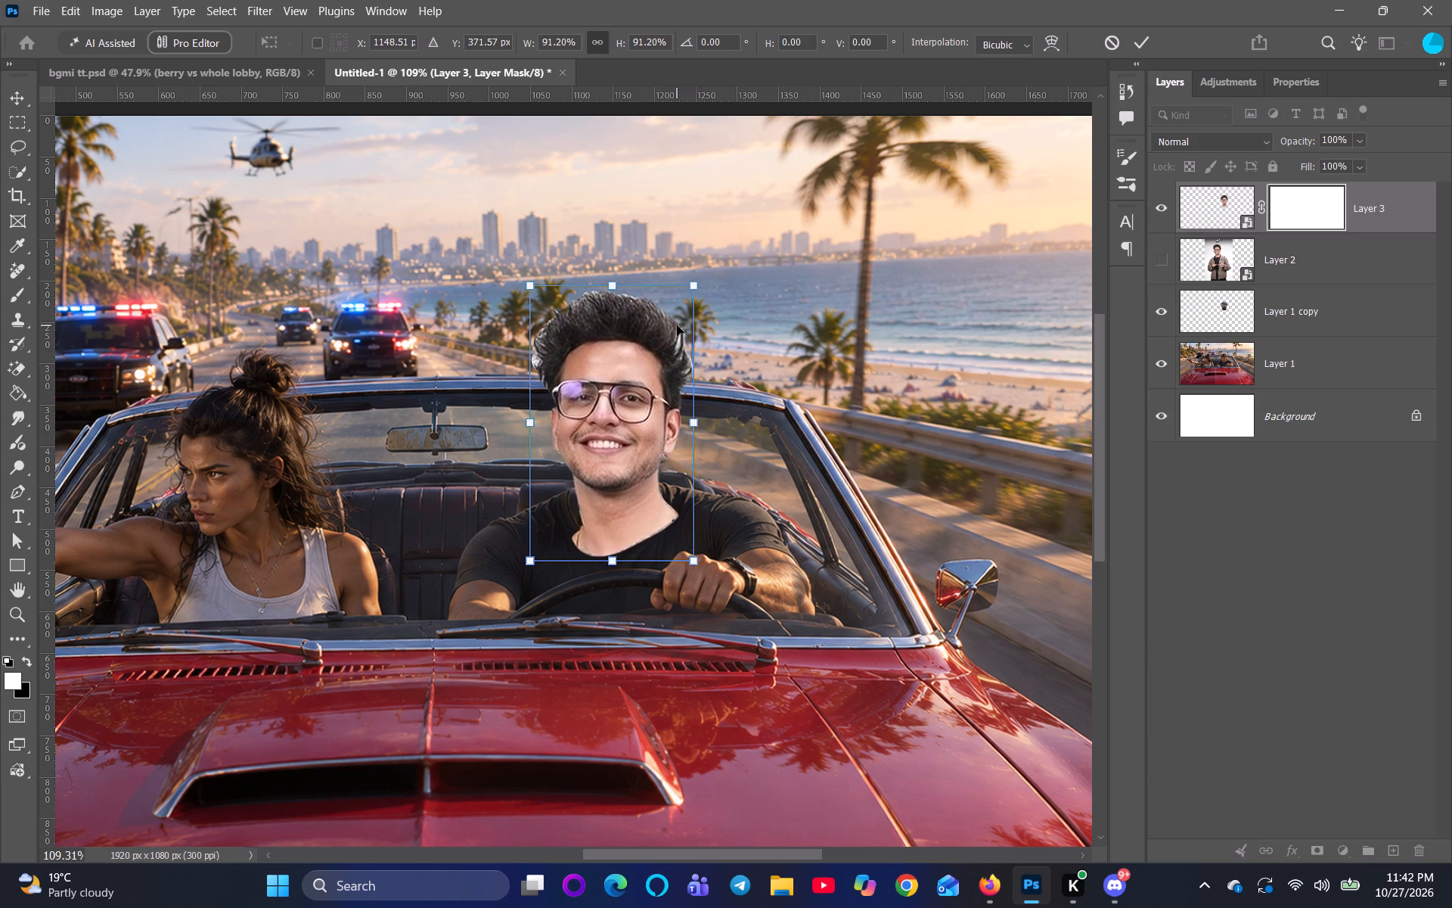
left_click_drag(594, 344, 591, 333)
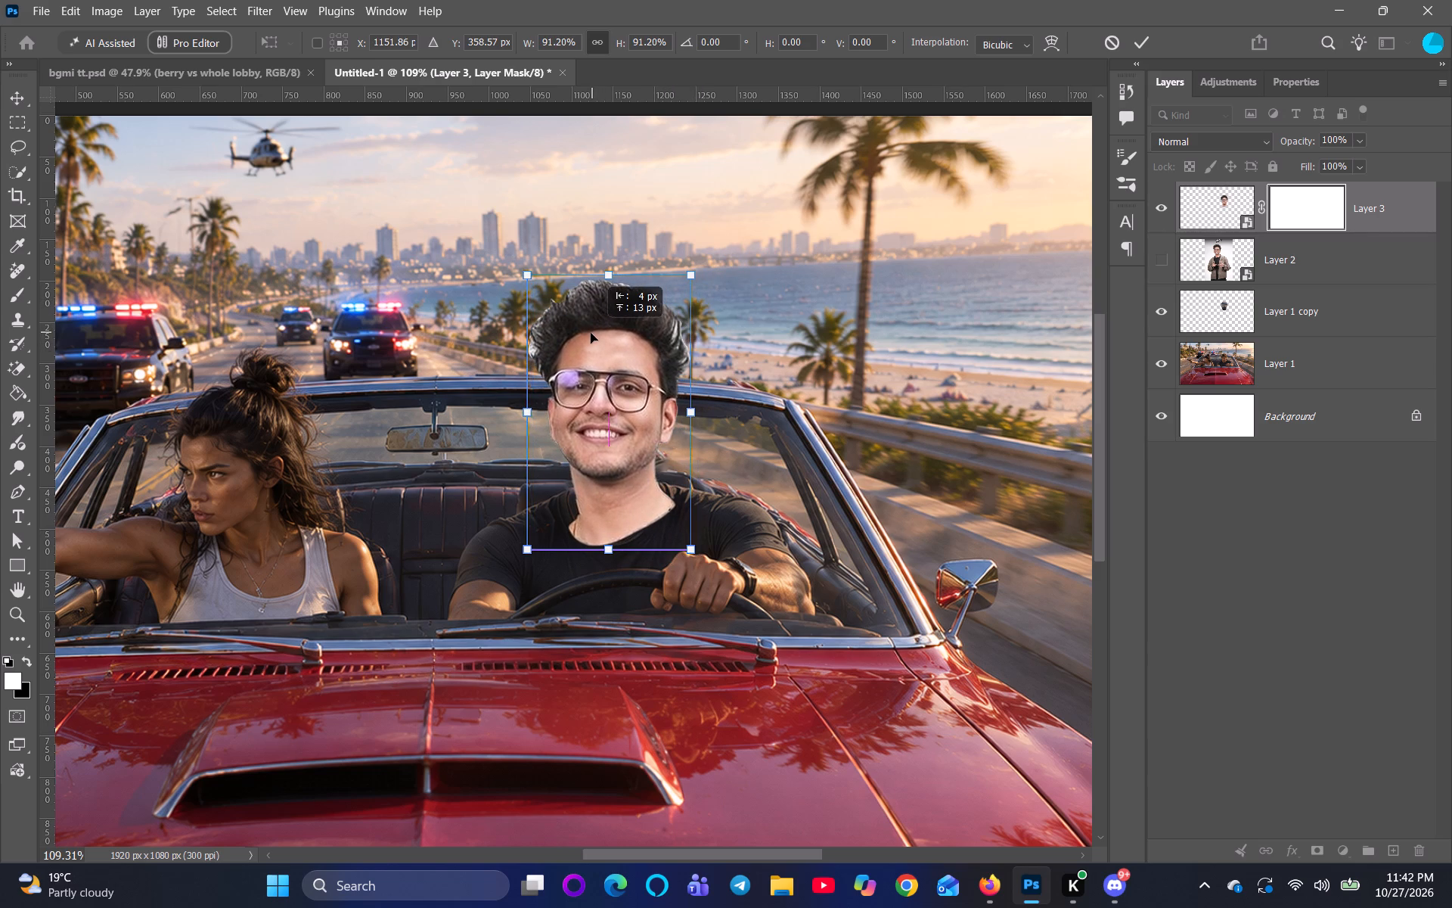
left_click_drag(591, 333, 585, 337)
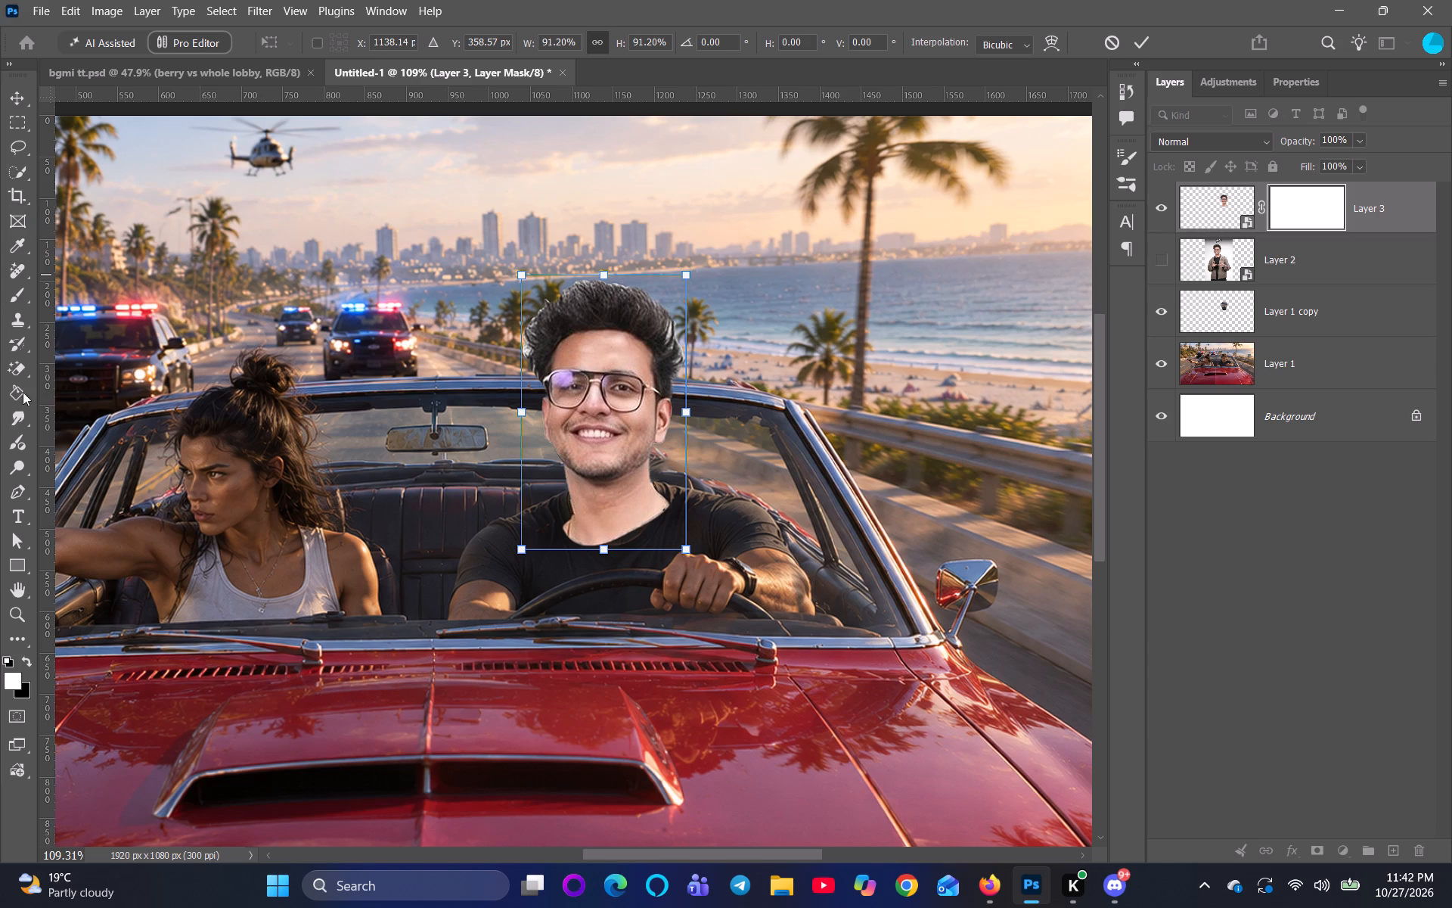
Prepare the Brush tool with a black foreground colour and a 70 px tip for painting on Layer 3's mask.
left_click(26, 658)
left_click(14, 304)
left_click(27, 666)
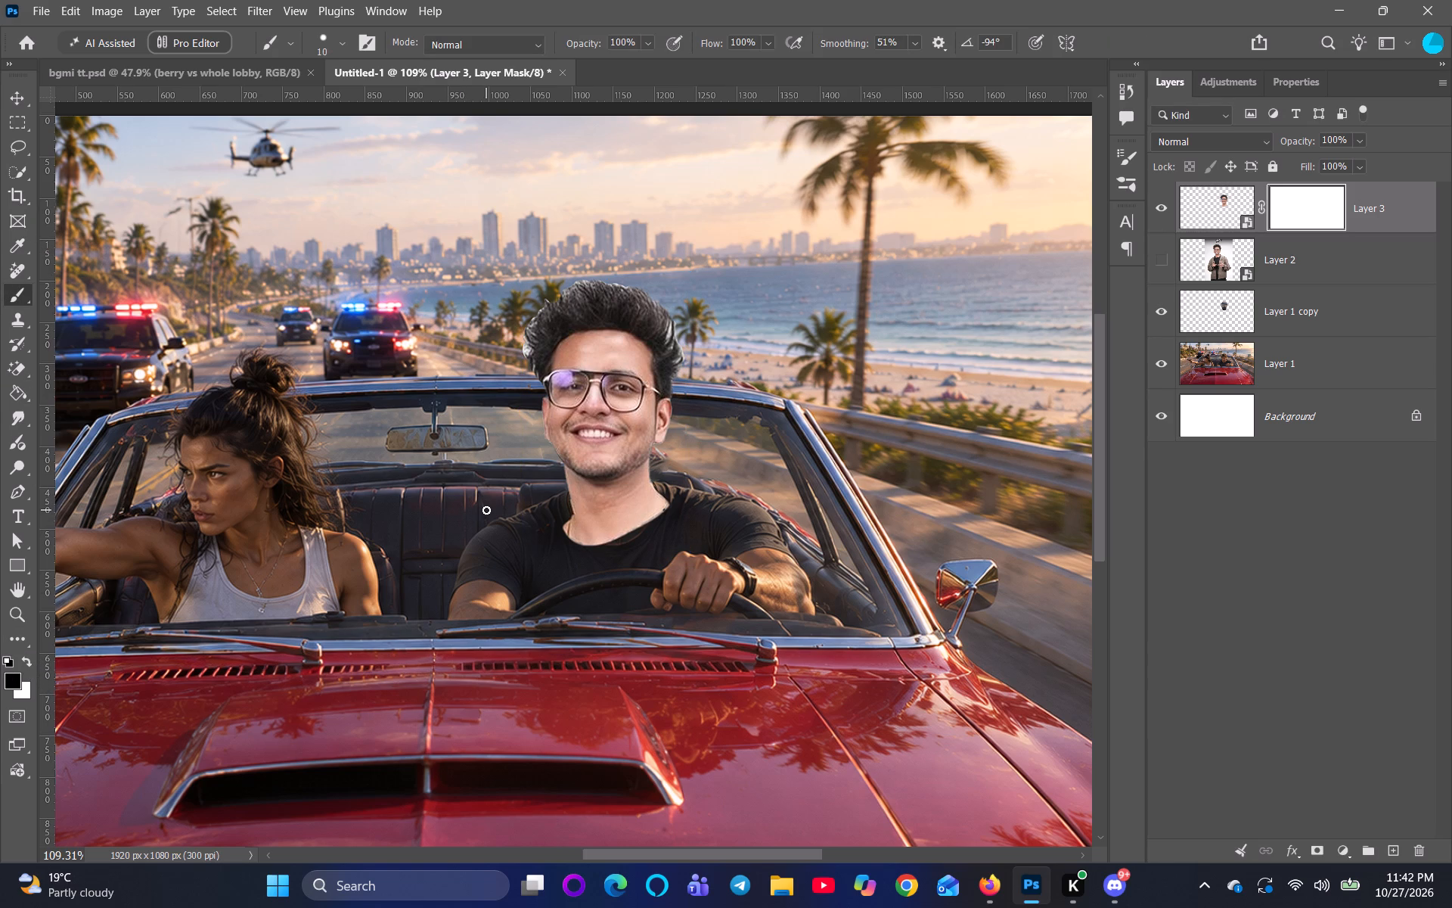
key("bracketright")
key("bracketright")
key("bracketright")
key("bracketright")
key("bracketright")
key("bracketright")
key("bracketright")
key("bracketright")
key("bracketright")
key("bracketright")
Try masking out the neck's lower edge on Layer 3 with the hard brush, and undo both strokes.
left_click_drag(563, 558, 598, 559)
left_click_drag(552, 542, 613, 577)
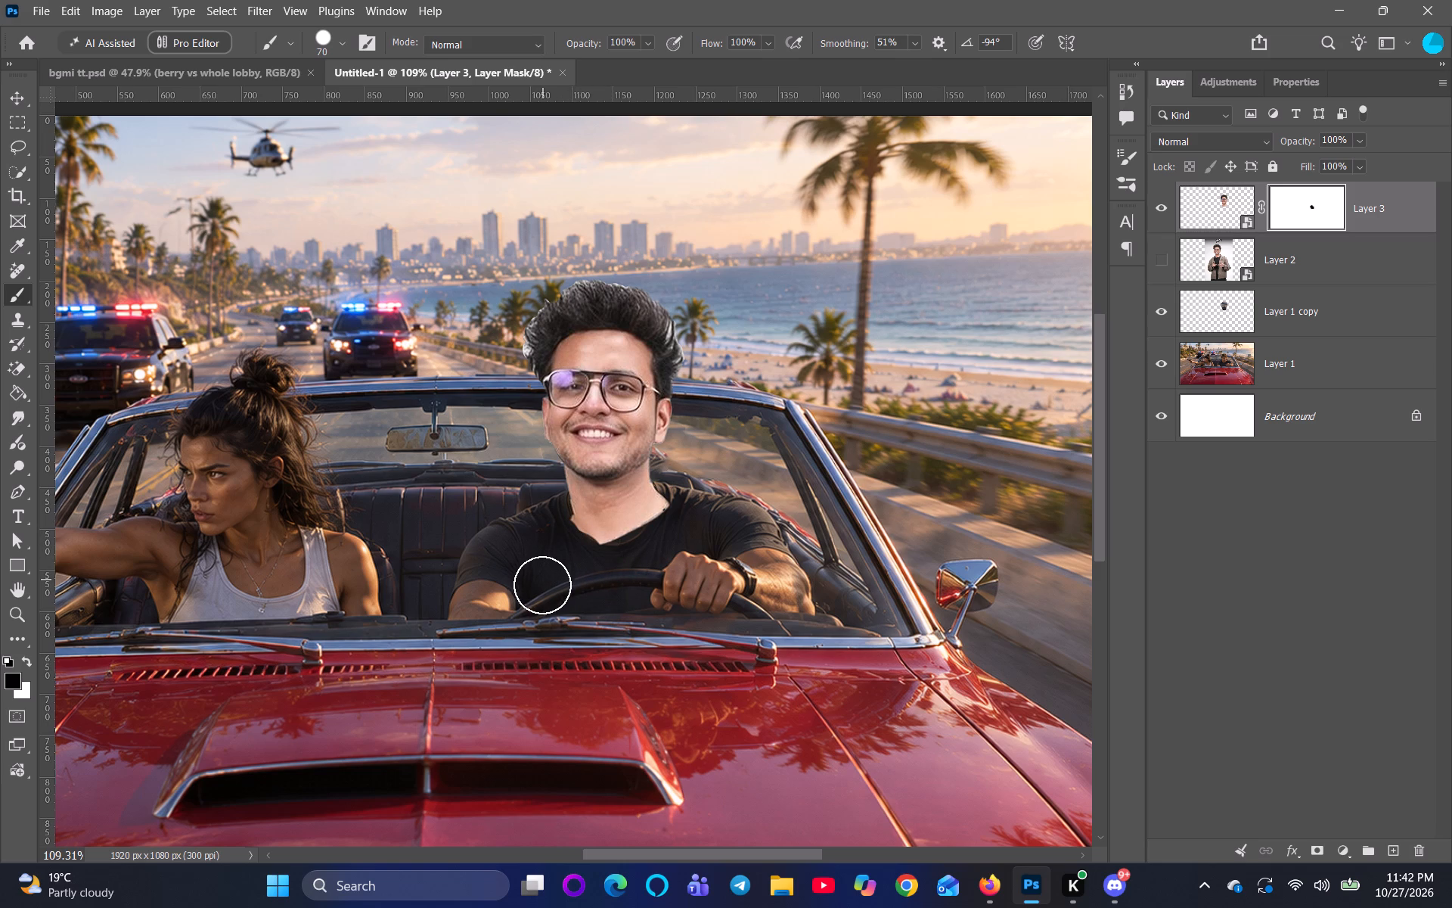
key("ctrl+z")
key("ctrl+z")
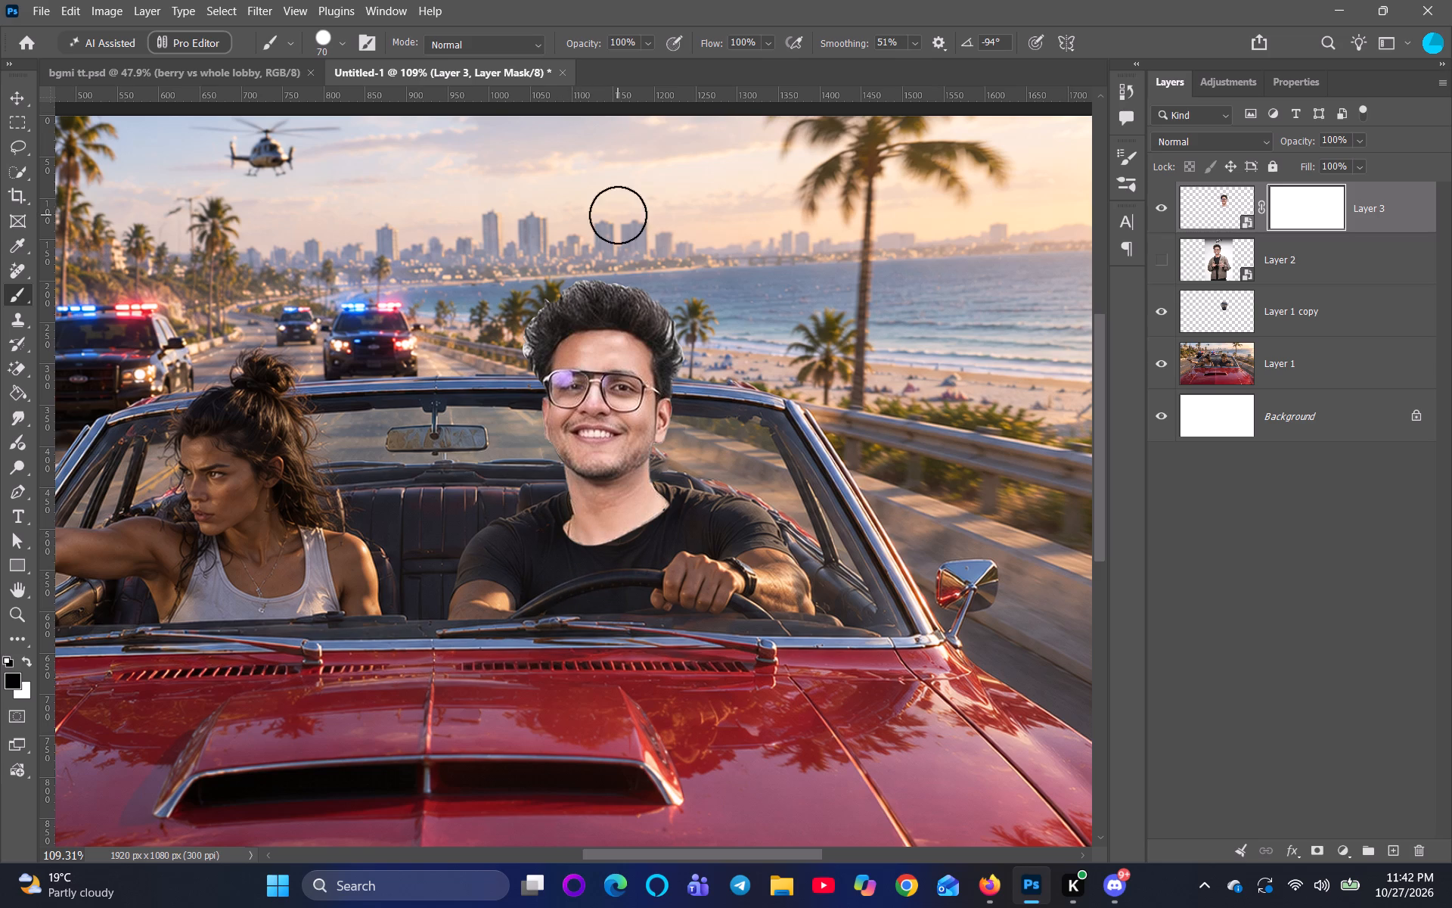
Set the brush smoothing to 55% and its hardness to 0%.
left_click_drag(858, 39, 793, 57)
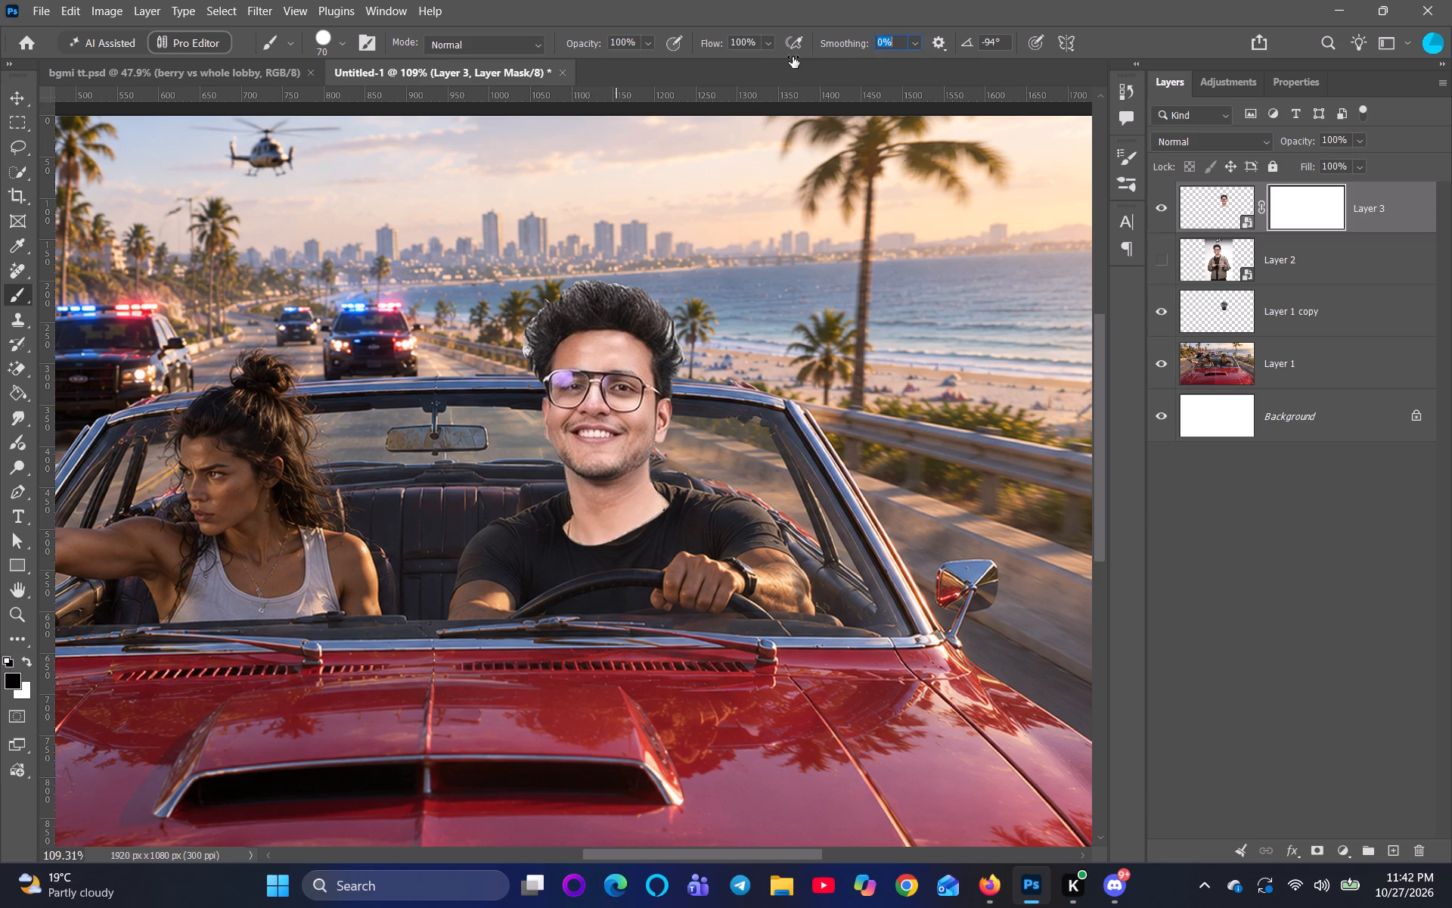
left_click_drag(793, 57, 845, 57)
right_click_drag(692, 311, 692, 320)
left_click_drag(854, 393, 774, 401)
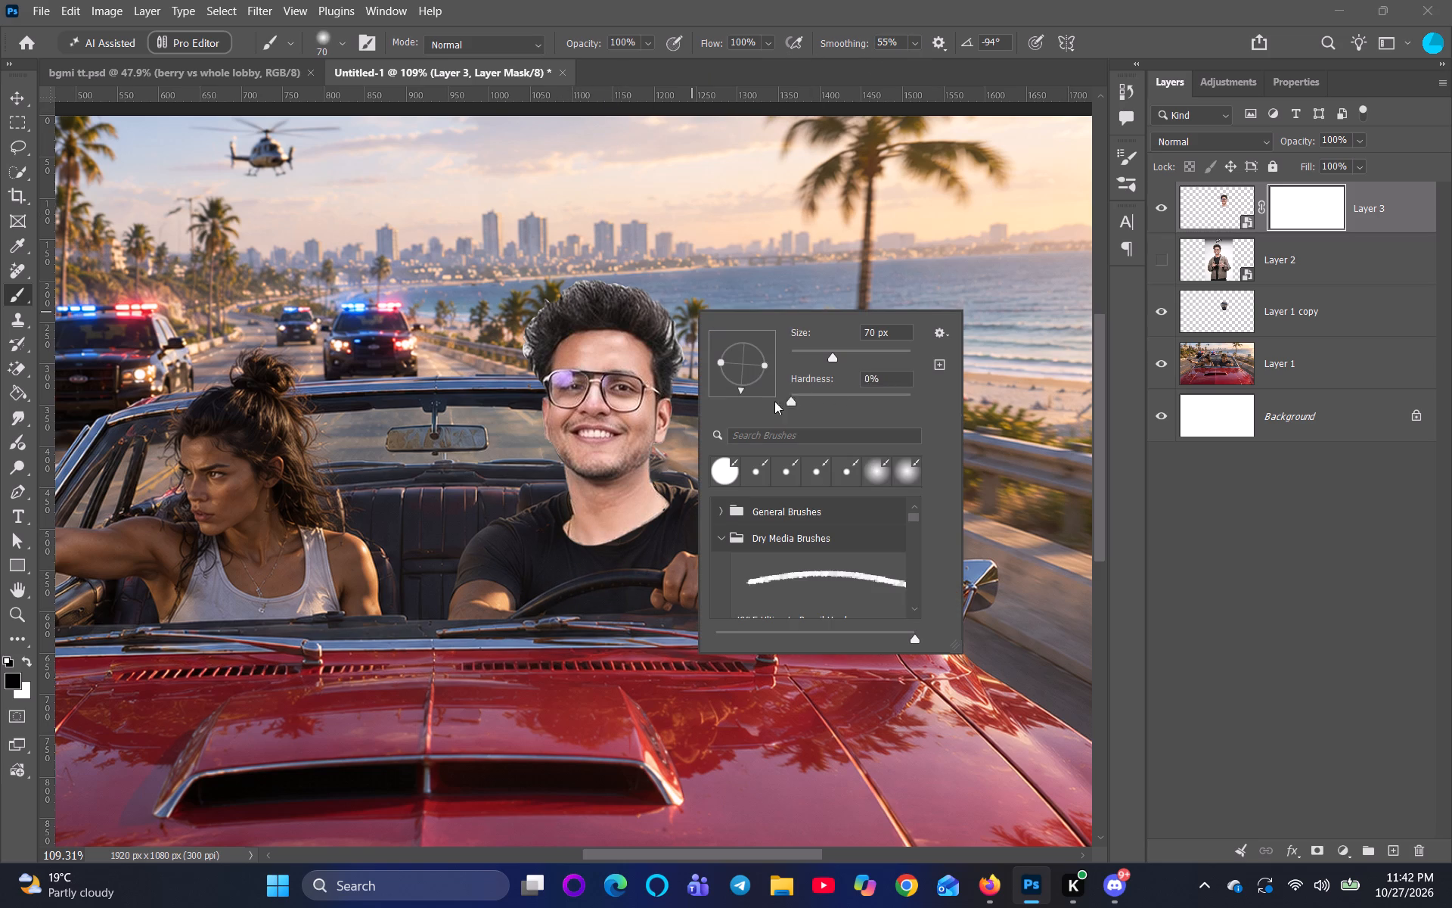
left_click_drag(774, 401, 755, 406)
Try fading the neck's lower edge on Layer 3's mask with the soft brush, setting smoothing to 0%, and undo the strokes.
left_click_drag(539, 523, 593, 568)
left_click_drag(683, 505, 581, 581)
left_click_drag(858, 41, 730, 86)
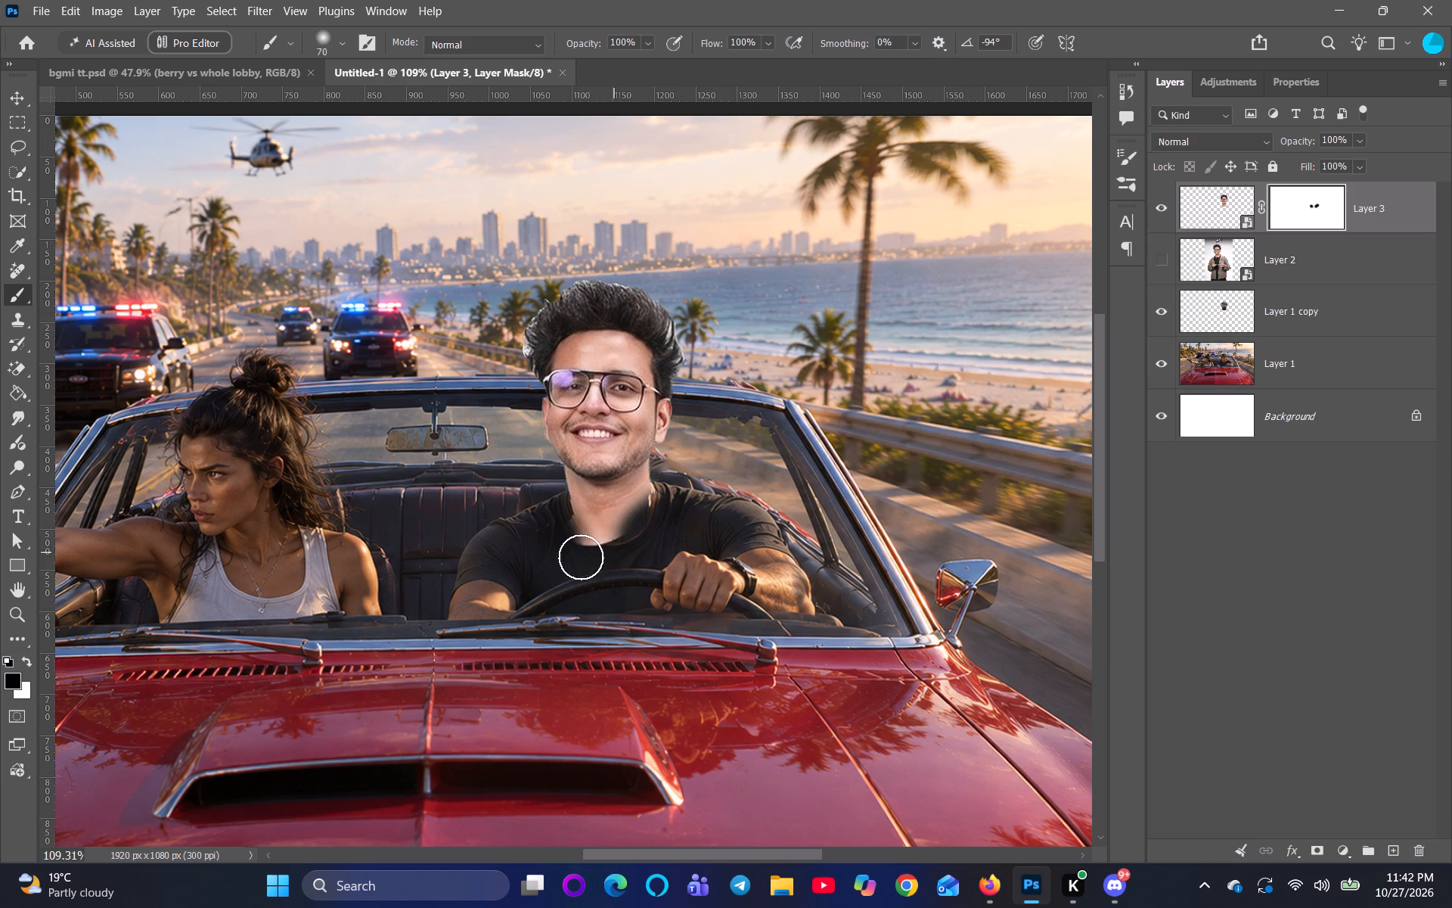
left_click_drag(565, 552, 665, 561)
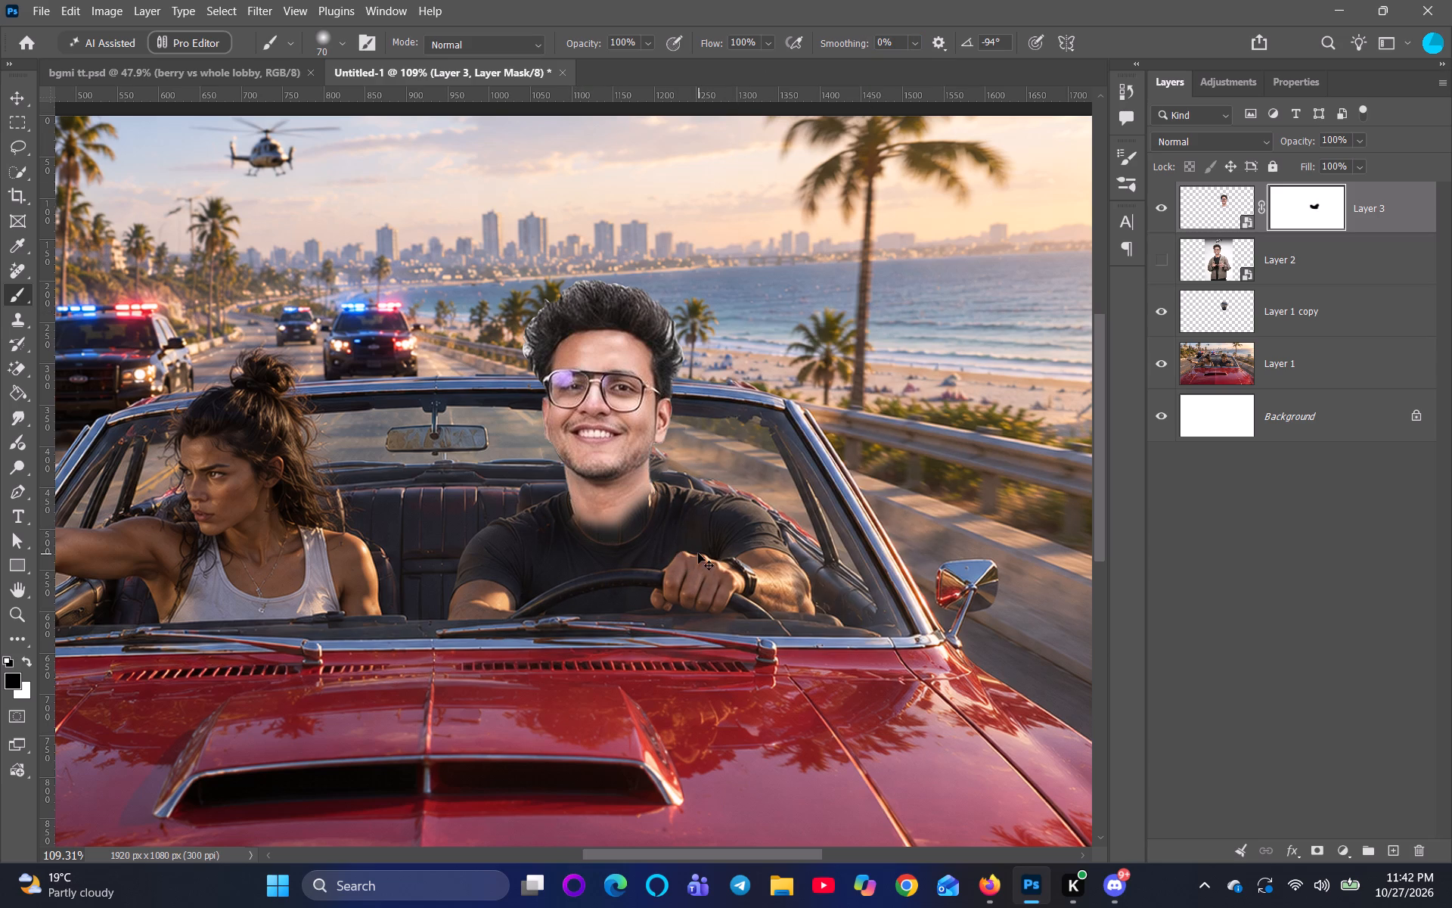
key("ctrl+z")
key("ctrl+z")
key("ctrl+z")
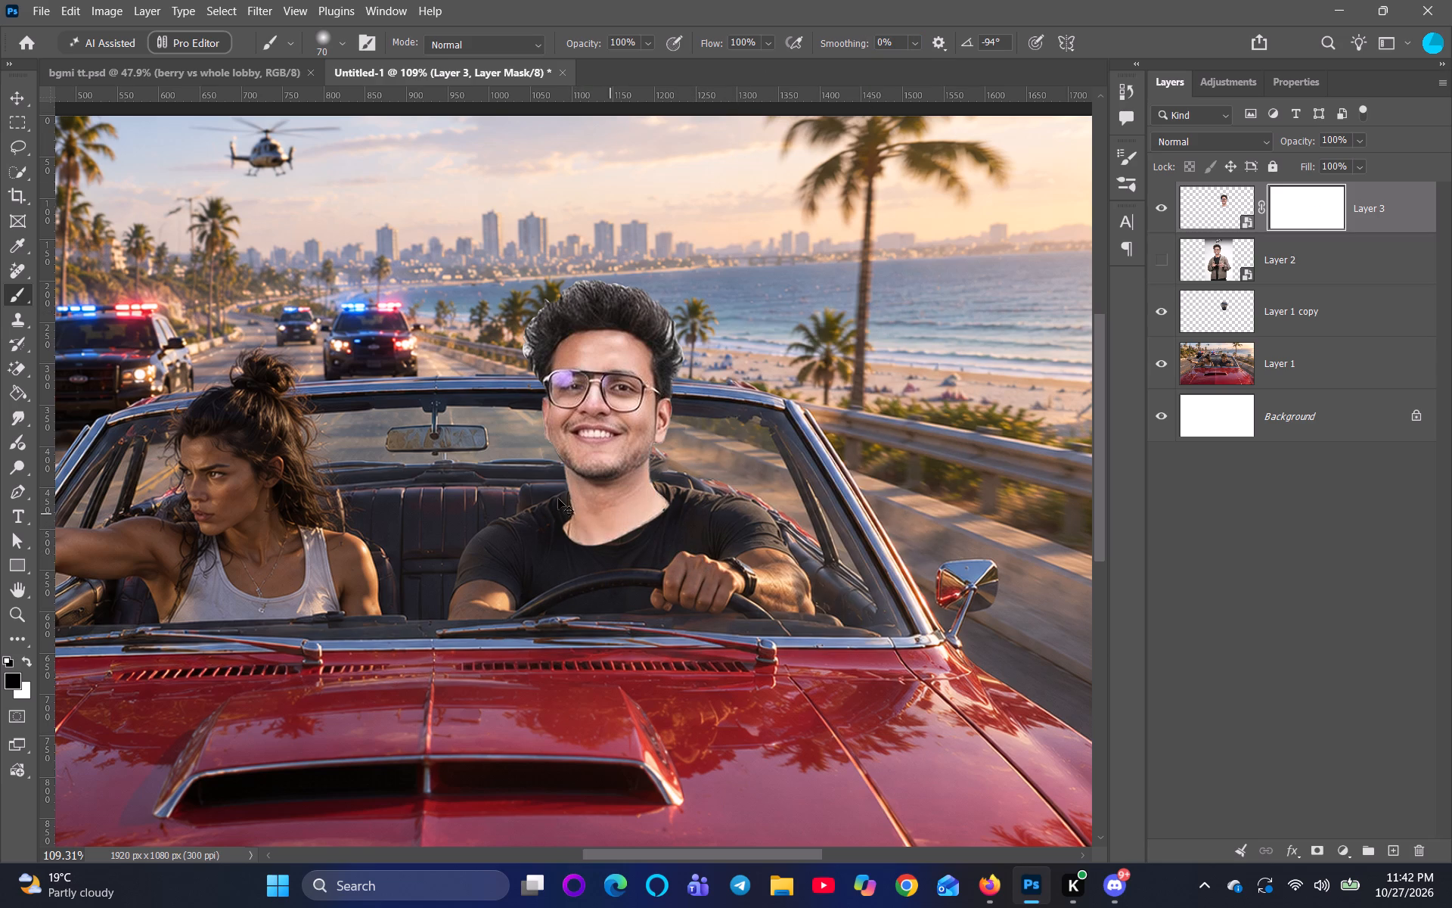
Shift the head on Layer 3 about 10 px left and 15 px down over the collar.
left_click(11, 92)
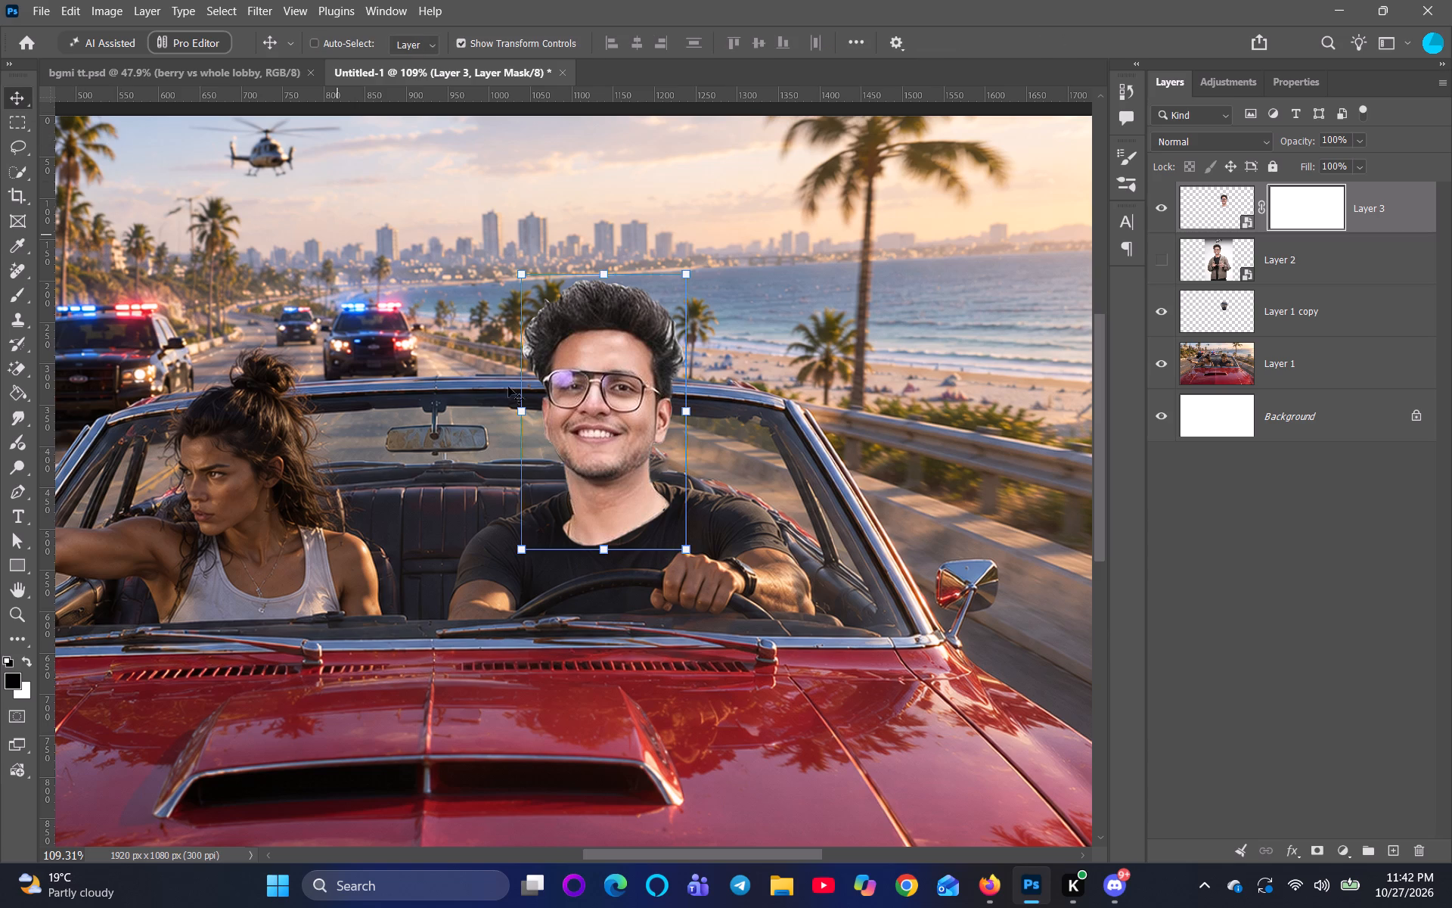
left_click_drag(579, 480, 571, 492)
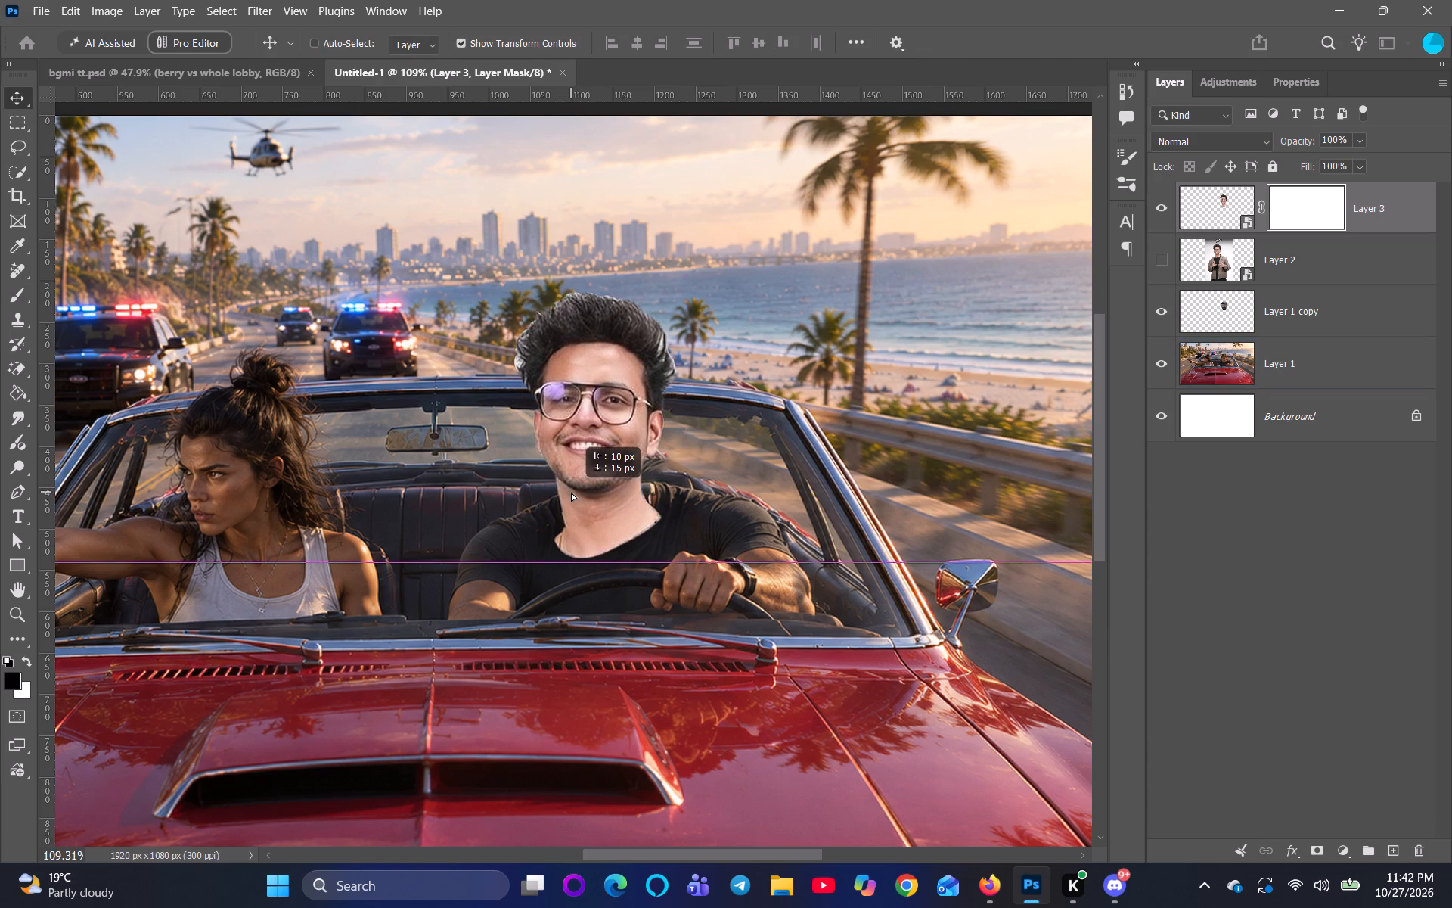
left_click_drag(571, 492, 571, 487)
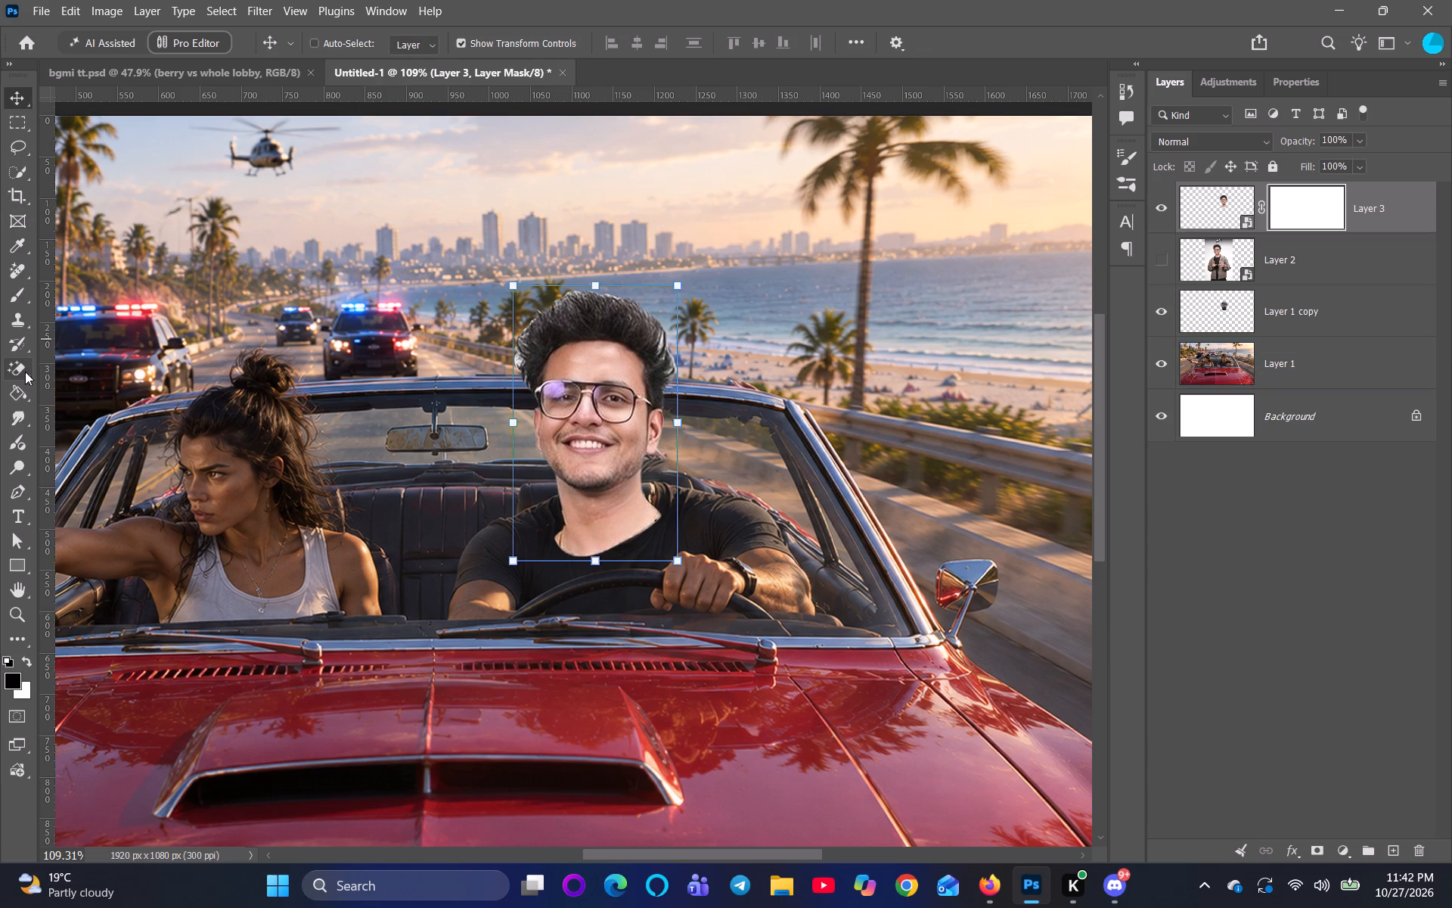
Paint black on Layer 3's mask along the neck's lower edge with the soft 70 px brush to blend it into the T-shirt.
left_click(18, 293)
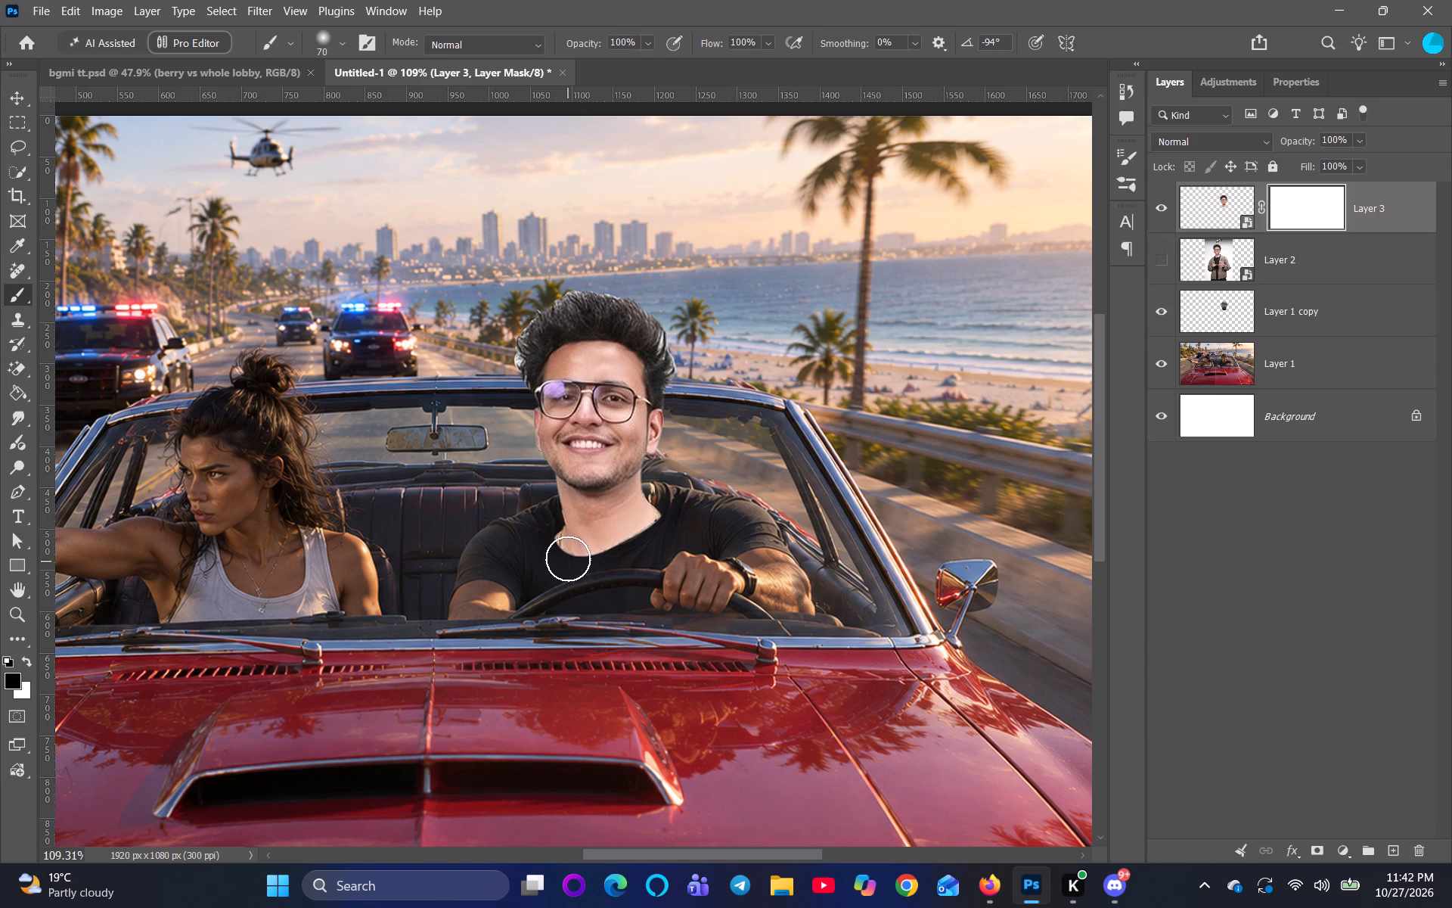
left_click_drag(567, 558, 604, 568)
left_click_drag(544, 547, 578, 583)
left_click_drag(672, 532, 597, 570)
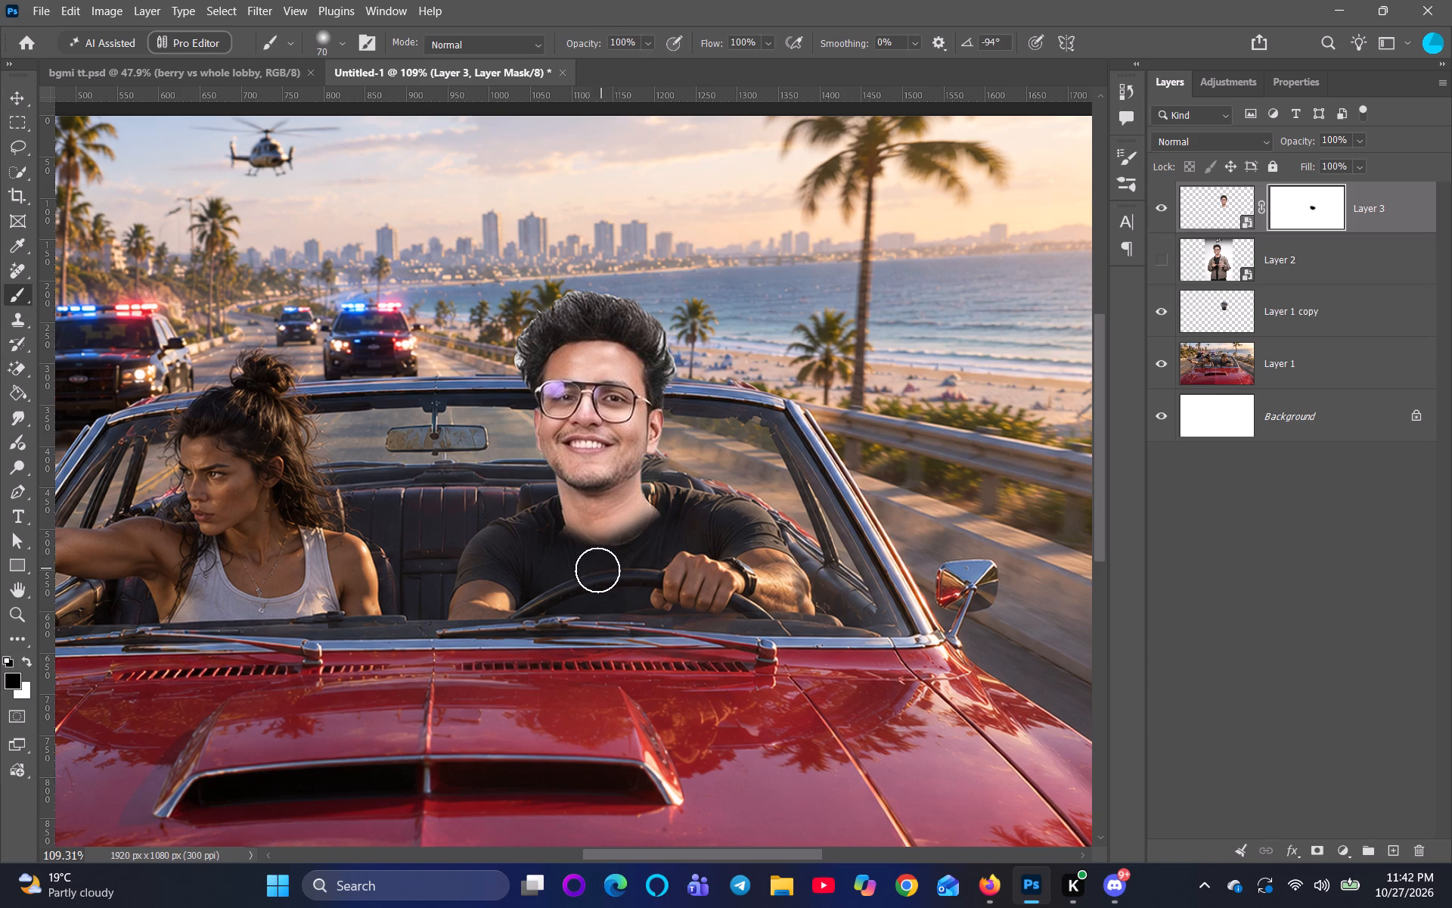
left_click_drag(597, 570, 593, 571)
key("ctrl+z")
left_click_drag(559, 559, 566, 564)
left_click(600, 566)
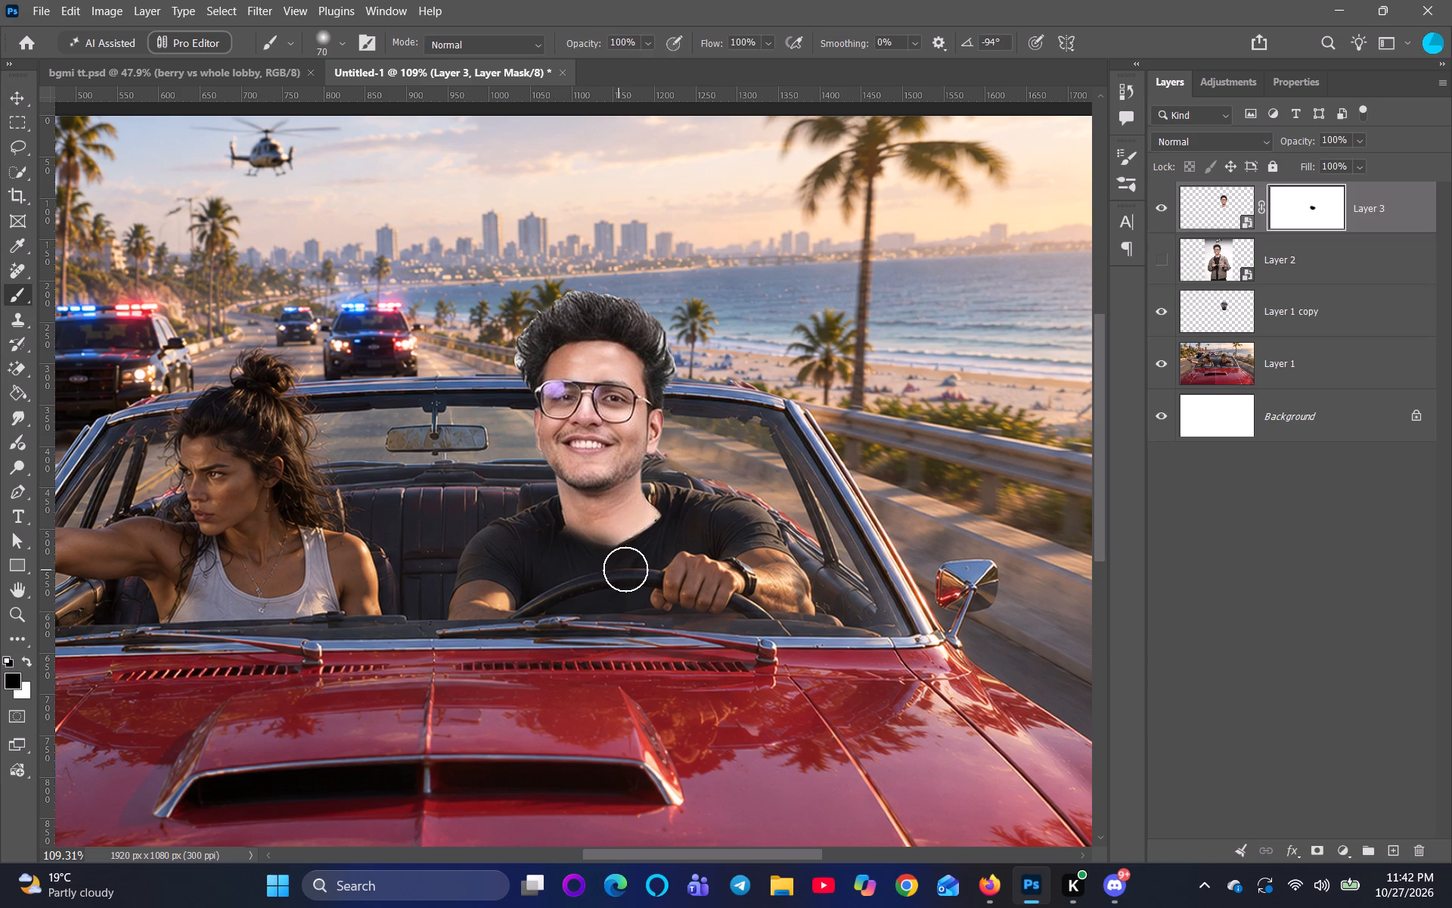
left_click(626, 562)
left_click(641, 562)
left_click(655, 551)
left_click(664, 536)
left_click_drag(665, 532, 656, 557)
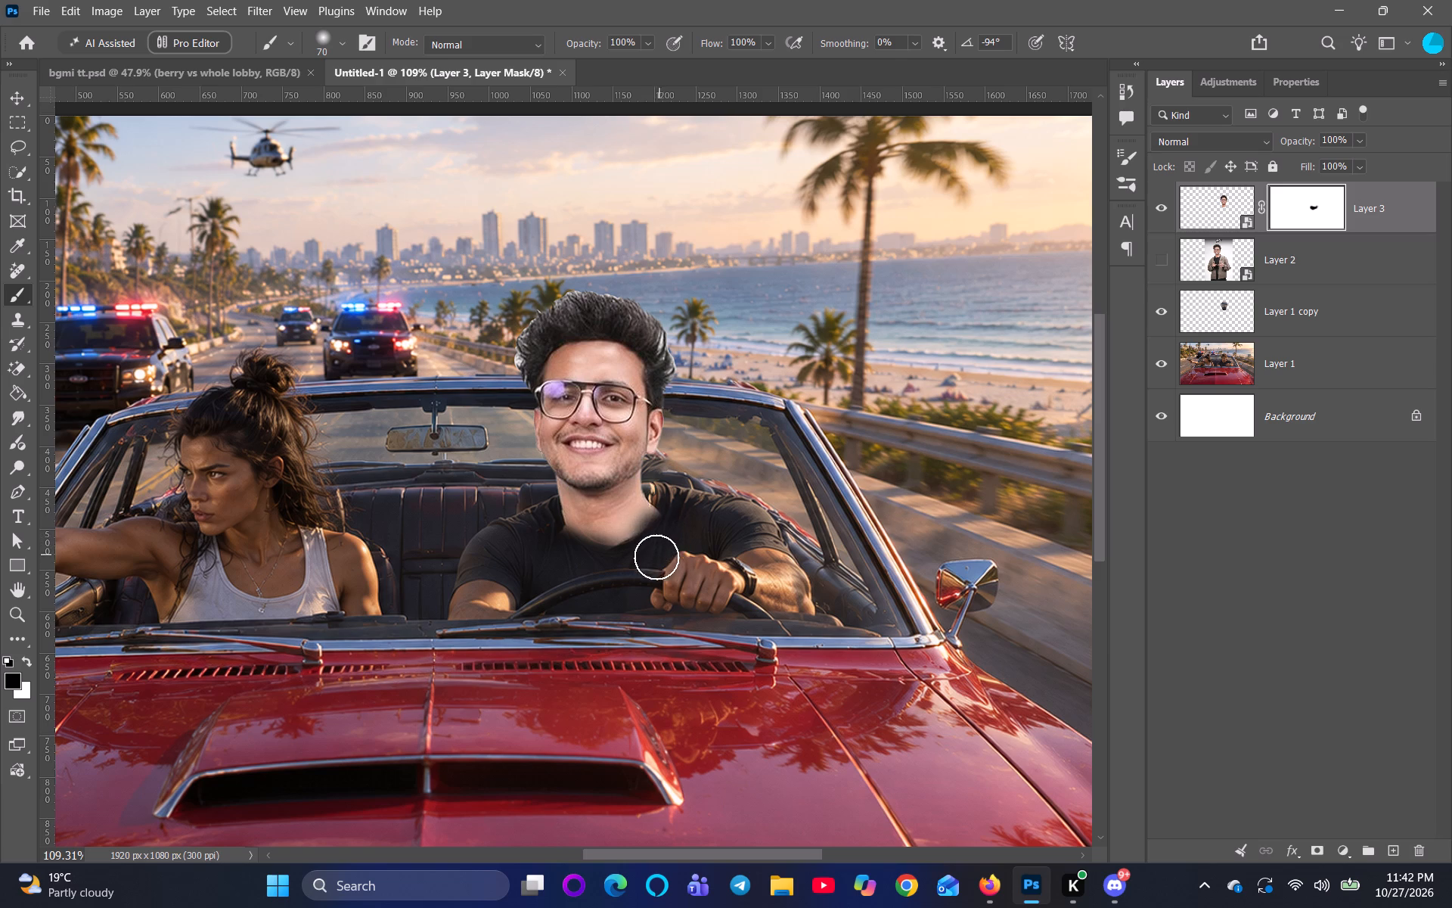
left_click_drag(656, 557, 593, 580)
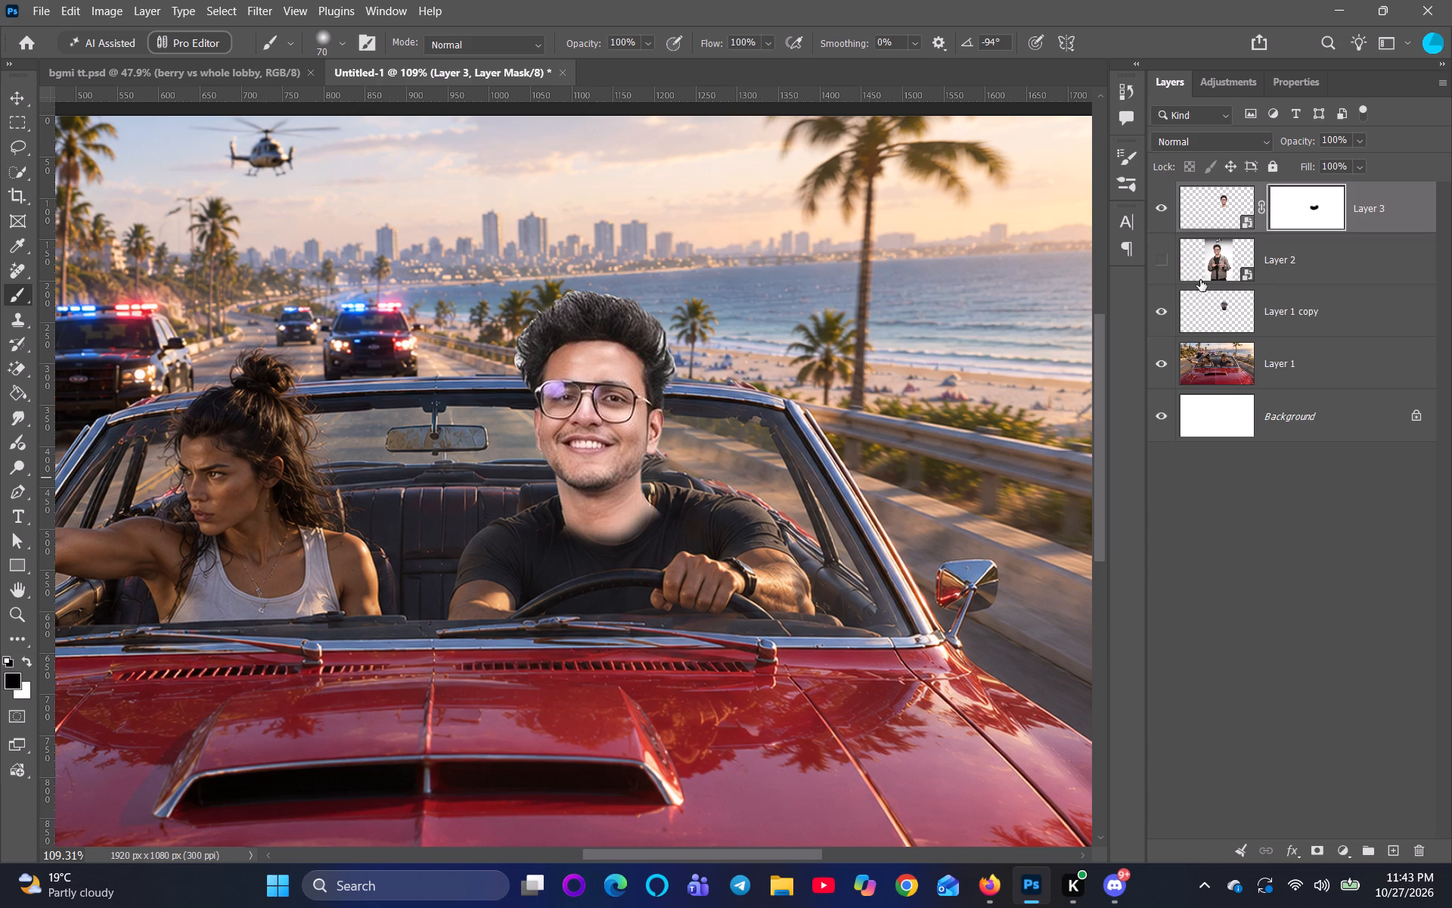
Delete the hidden Layer 2.
left_click_drag(1214, 268, 1429, 851)
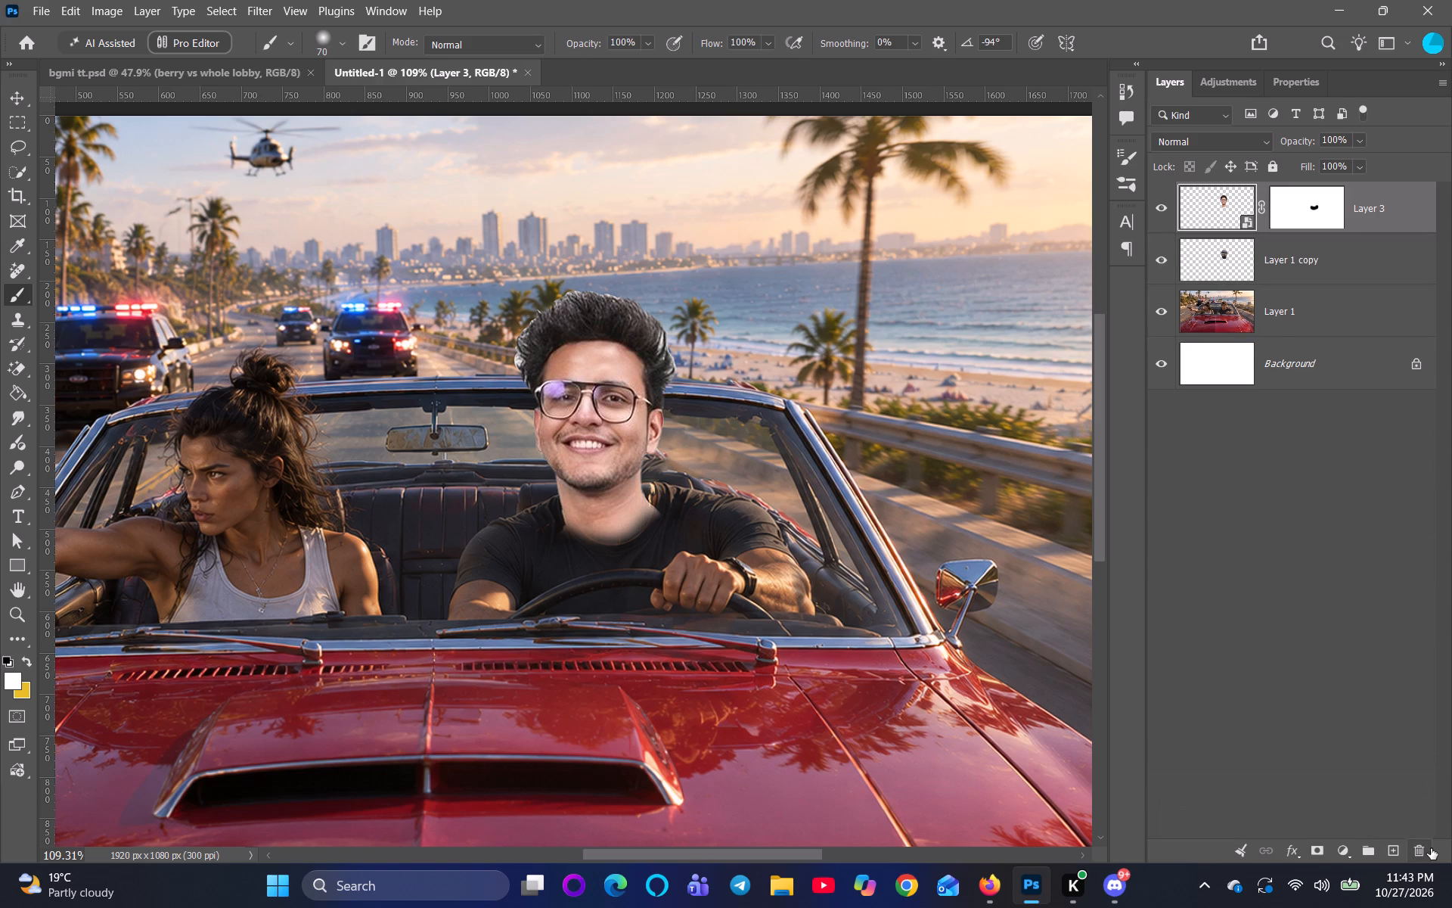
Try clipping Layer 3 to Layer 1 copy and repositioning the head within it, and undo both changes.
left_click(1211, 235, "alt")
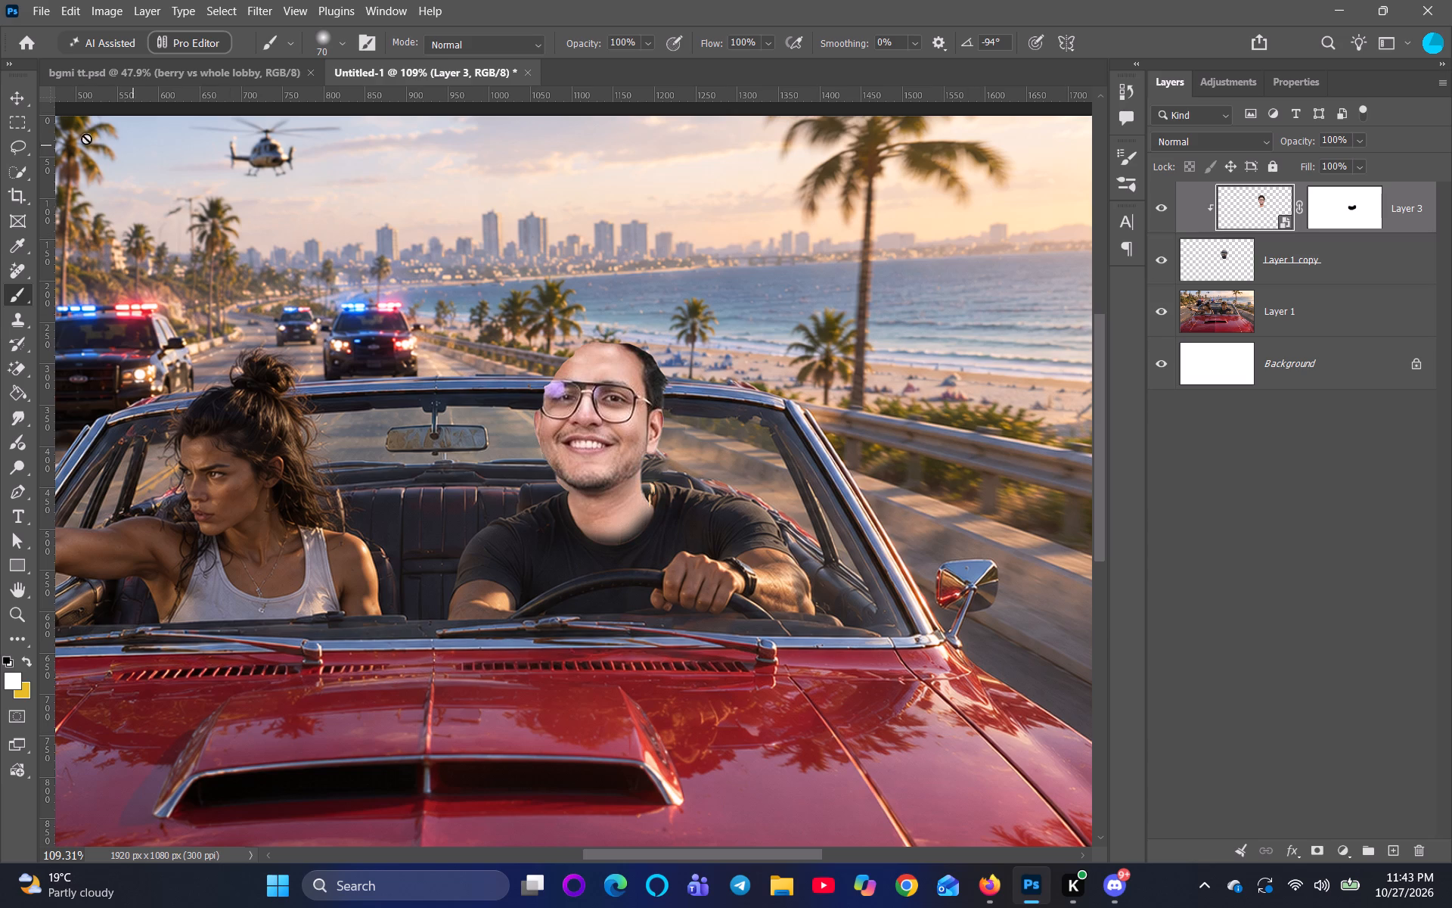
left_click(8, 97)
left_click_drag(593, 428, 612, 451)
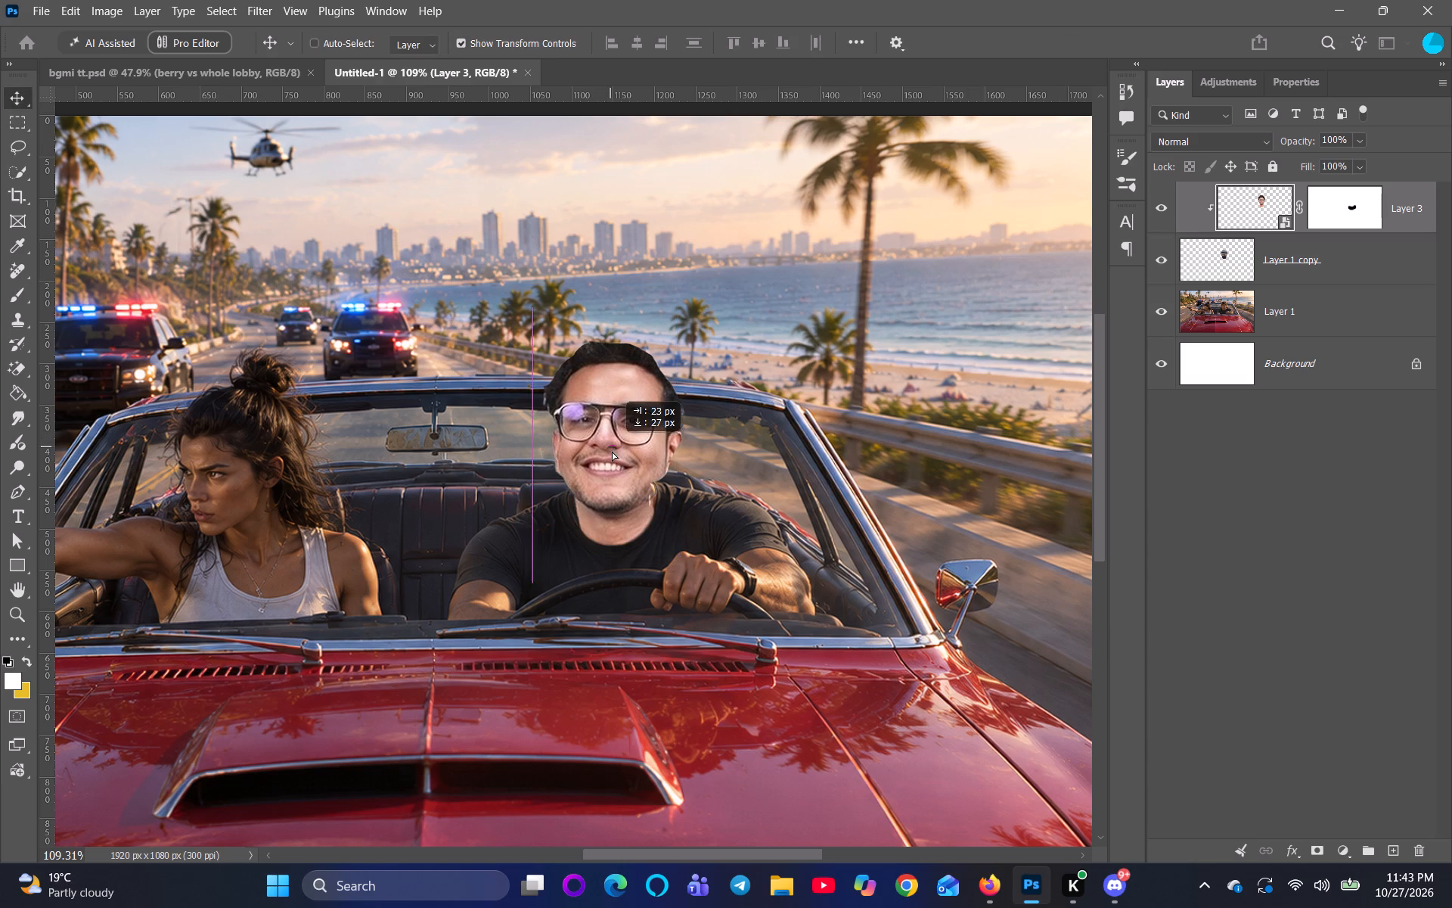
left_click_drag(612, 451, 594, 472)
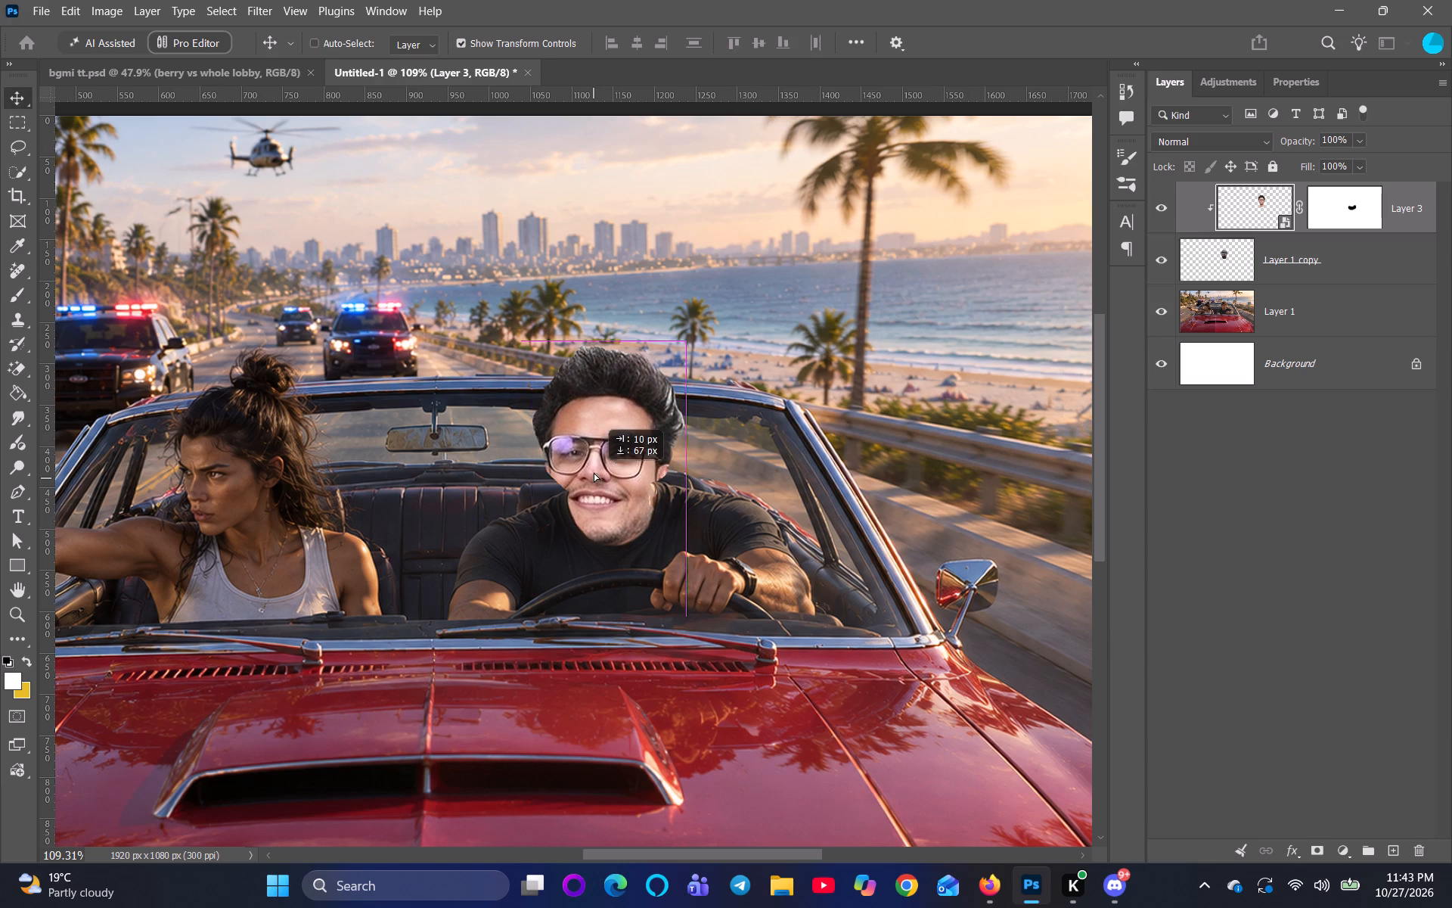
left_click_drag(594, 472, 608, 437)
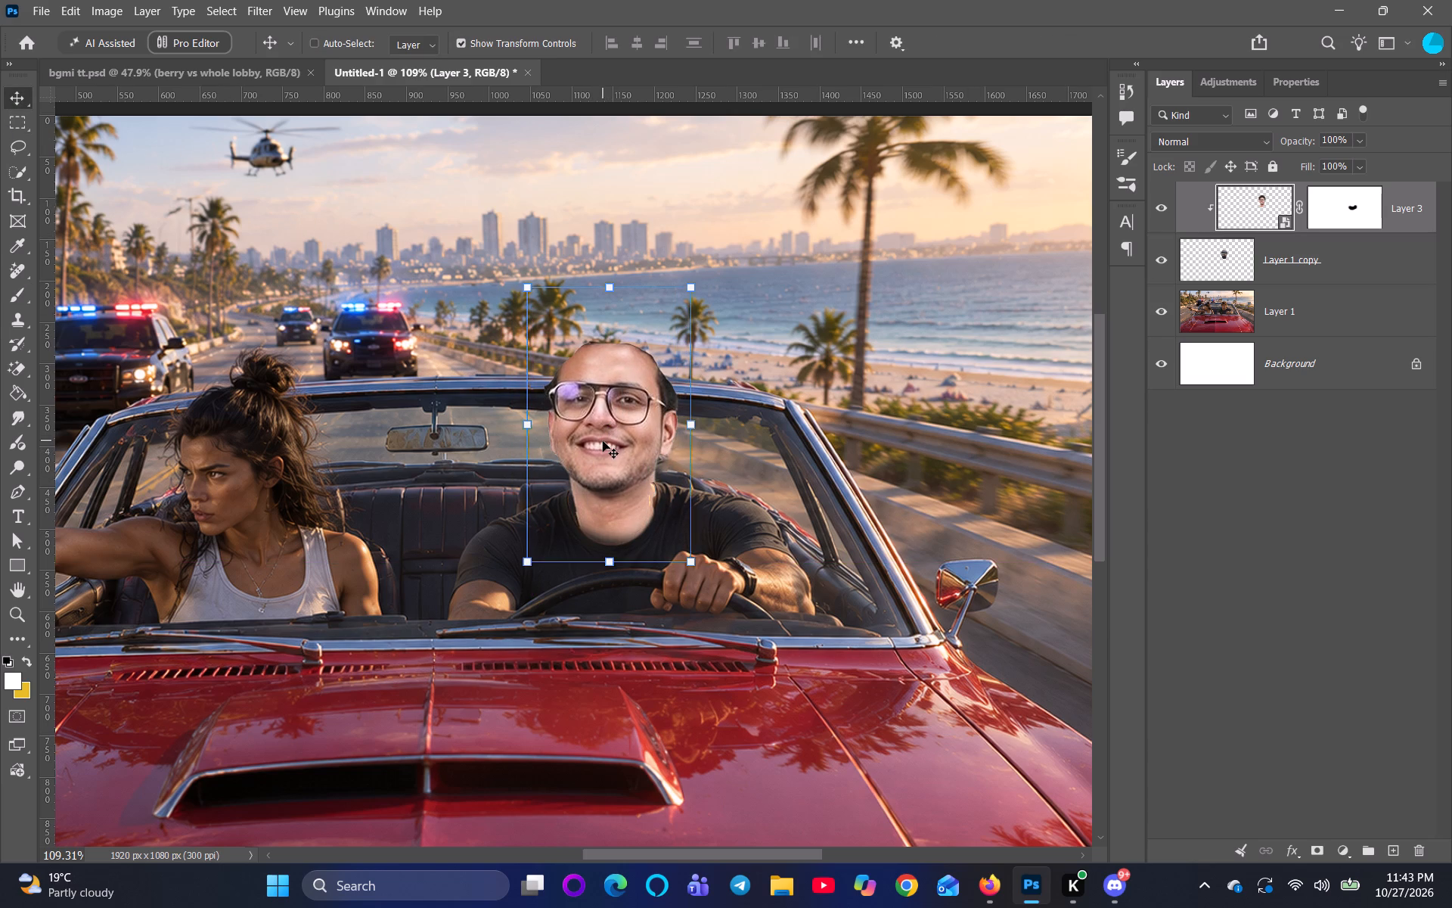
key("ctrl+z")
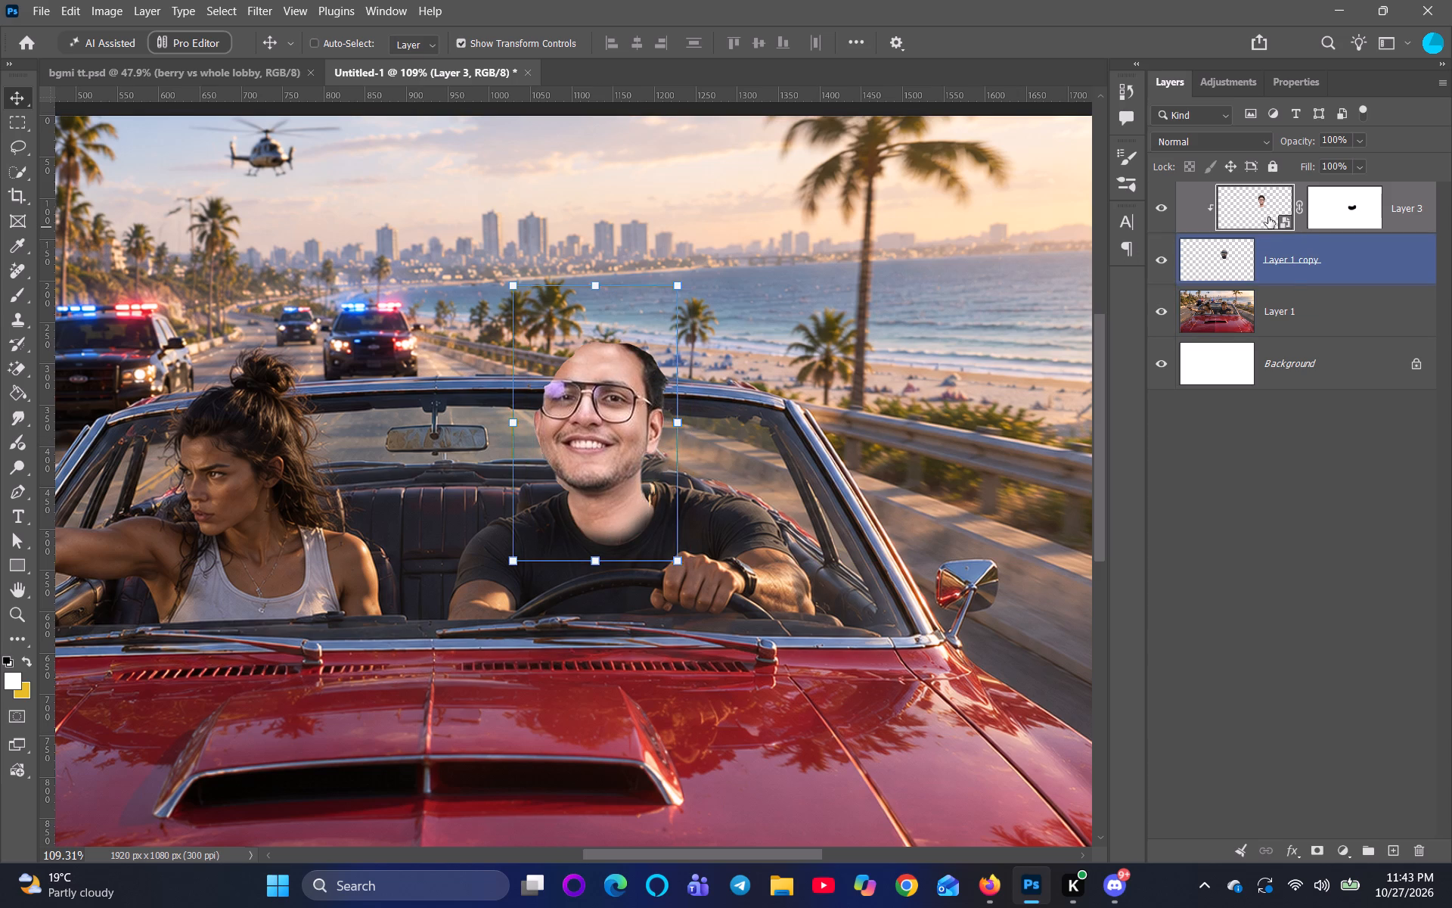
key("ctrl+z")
Move Layer 3 below Layer 1 copy in the layer stack.
left_click_drag(1219, 191, 1233, 241)
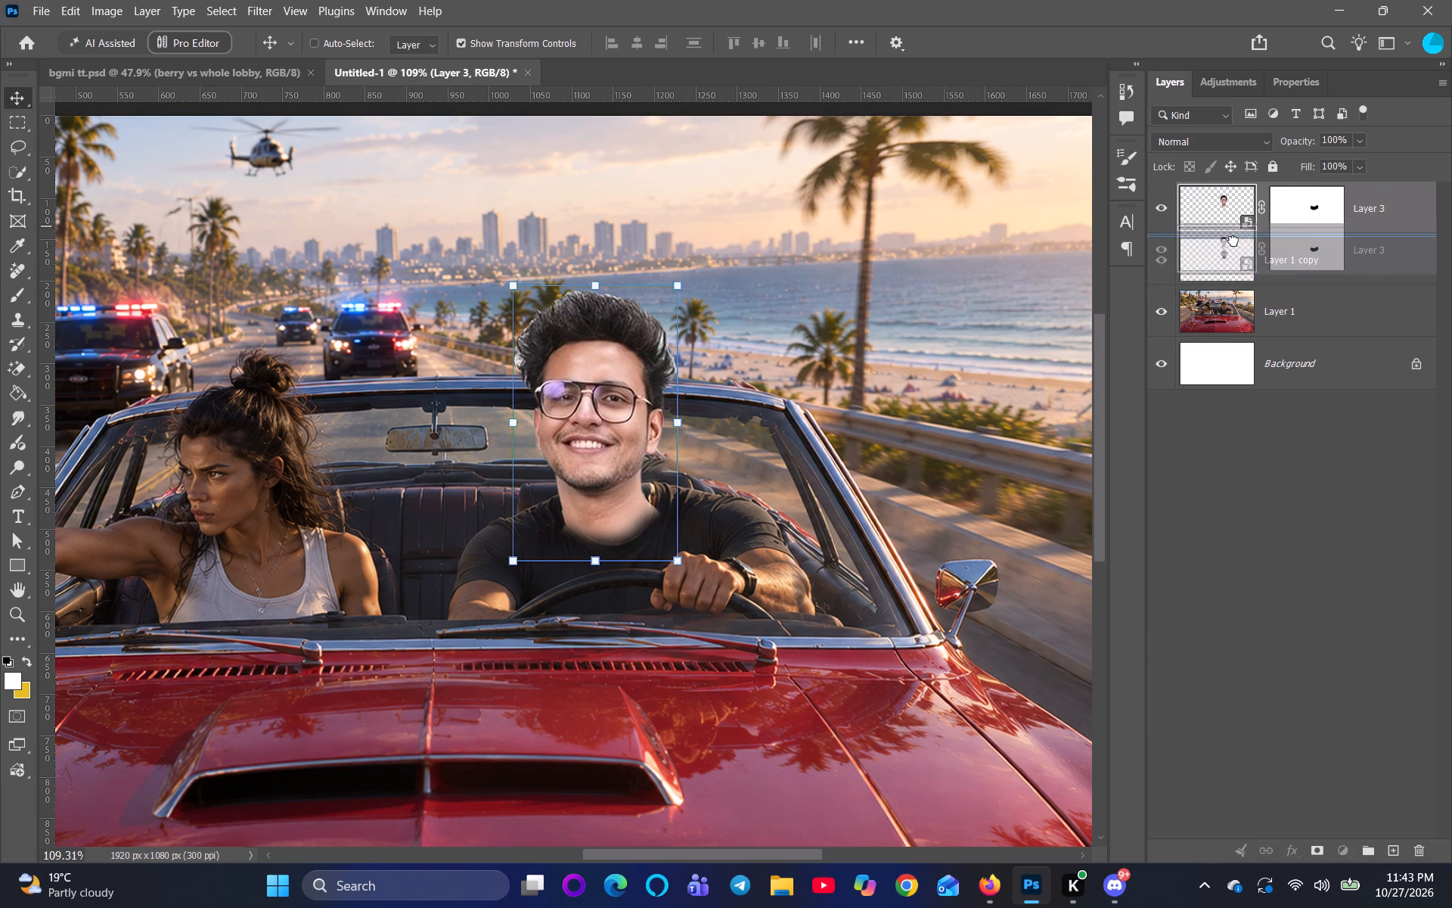
left_click_drag(1233, 241, 1243, 268)
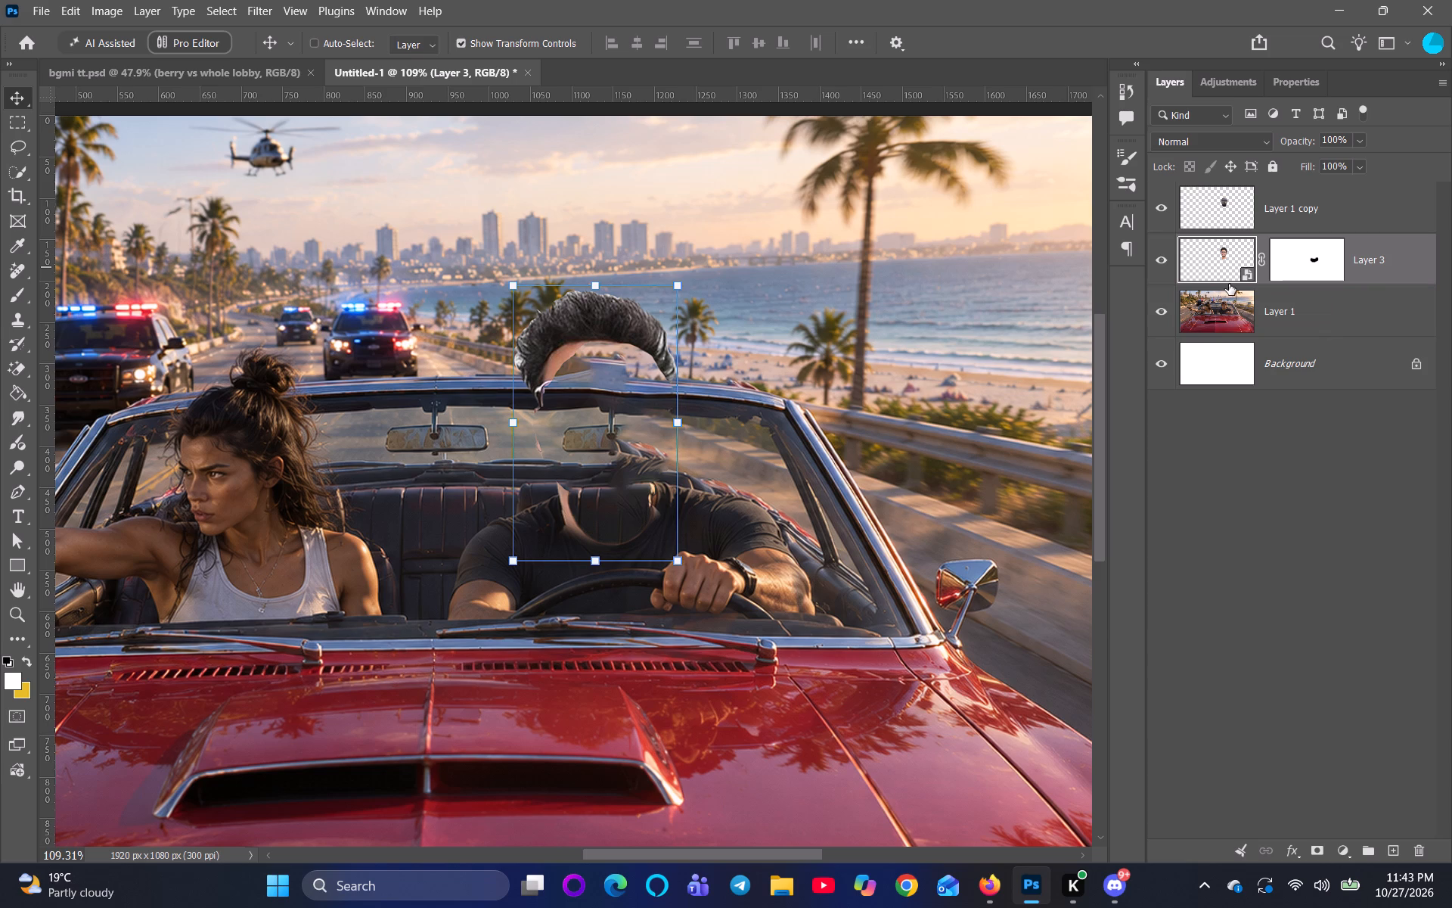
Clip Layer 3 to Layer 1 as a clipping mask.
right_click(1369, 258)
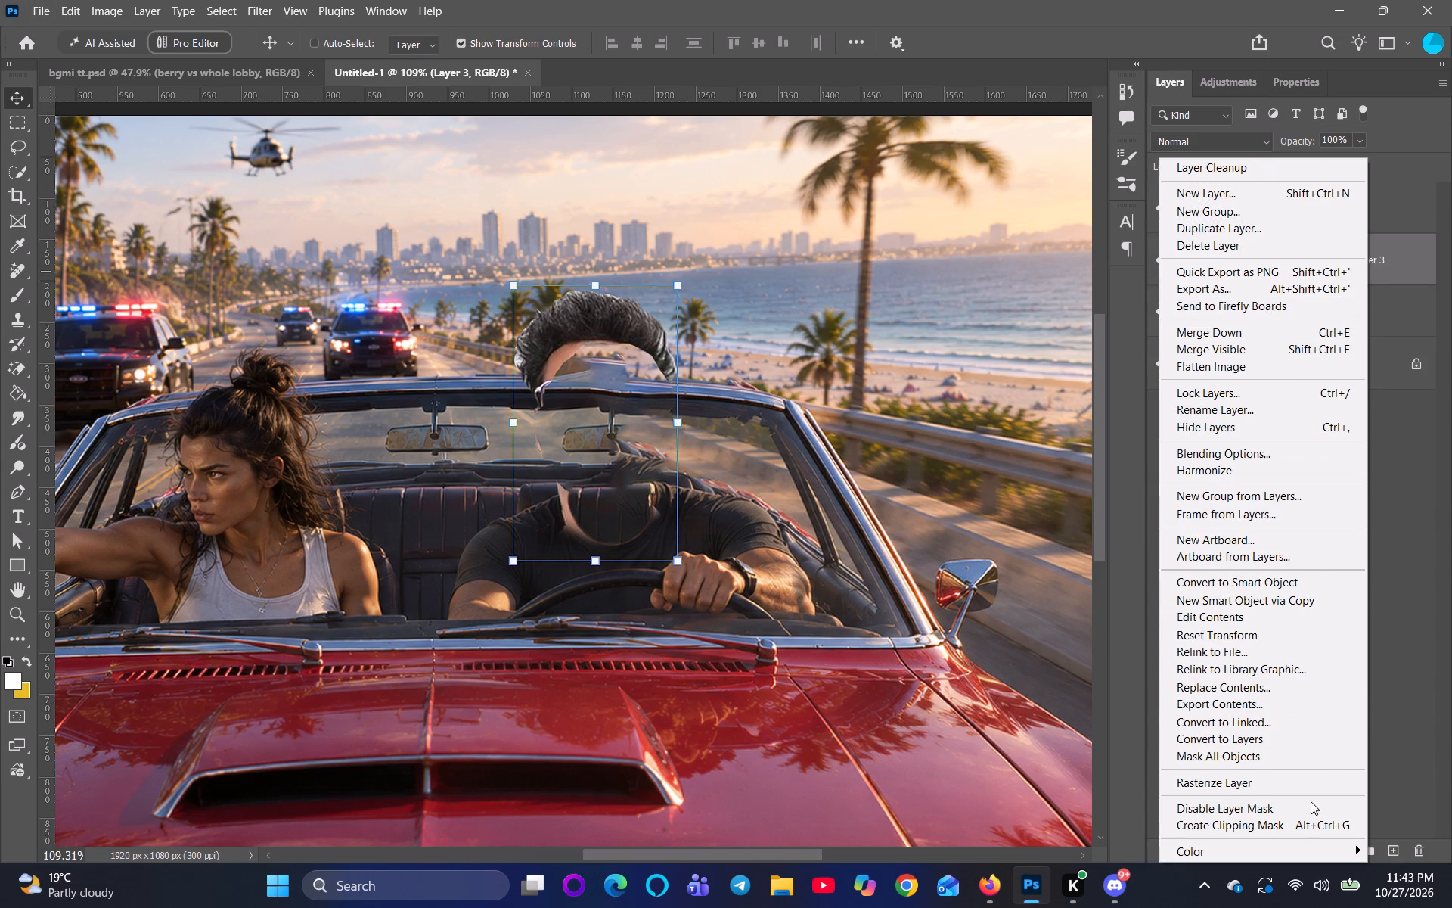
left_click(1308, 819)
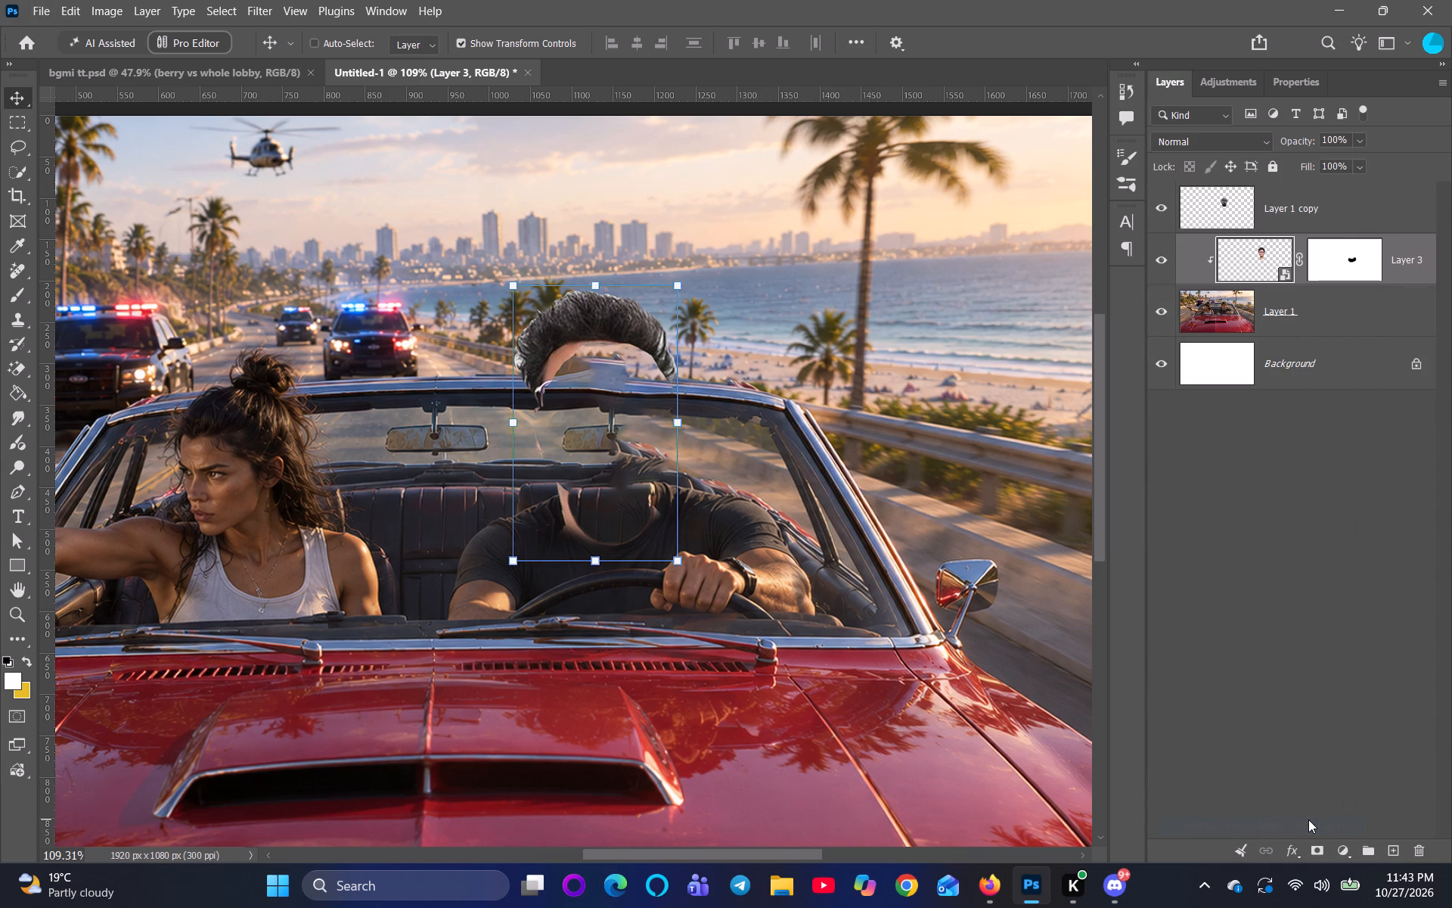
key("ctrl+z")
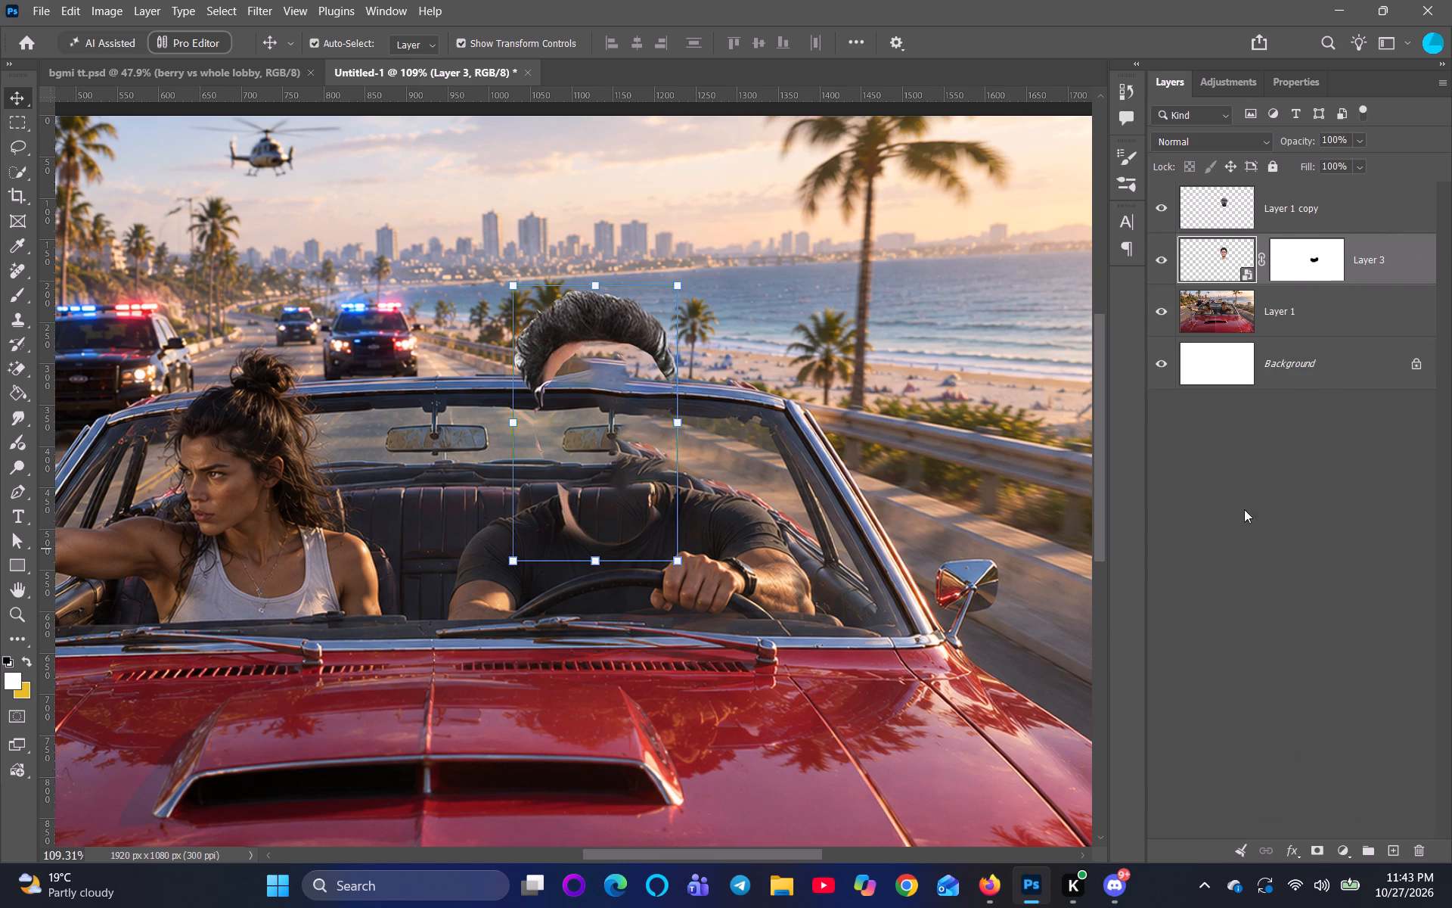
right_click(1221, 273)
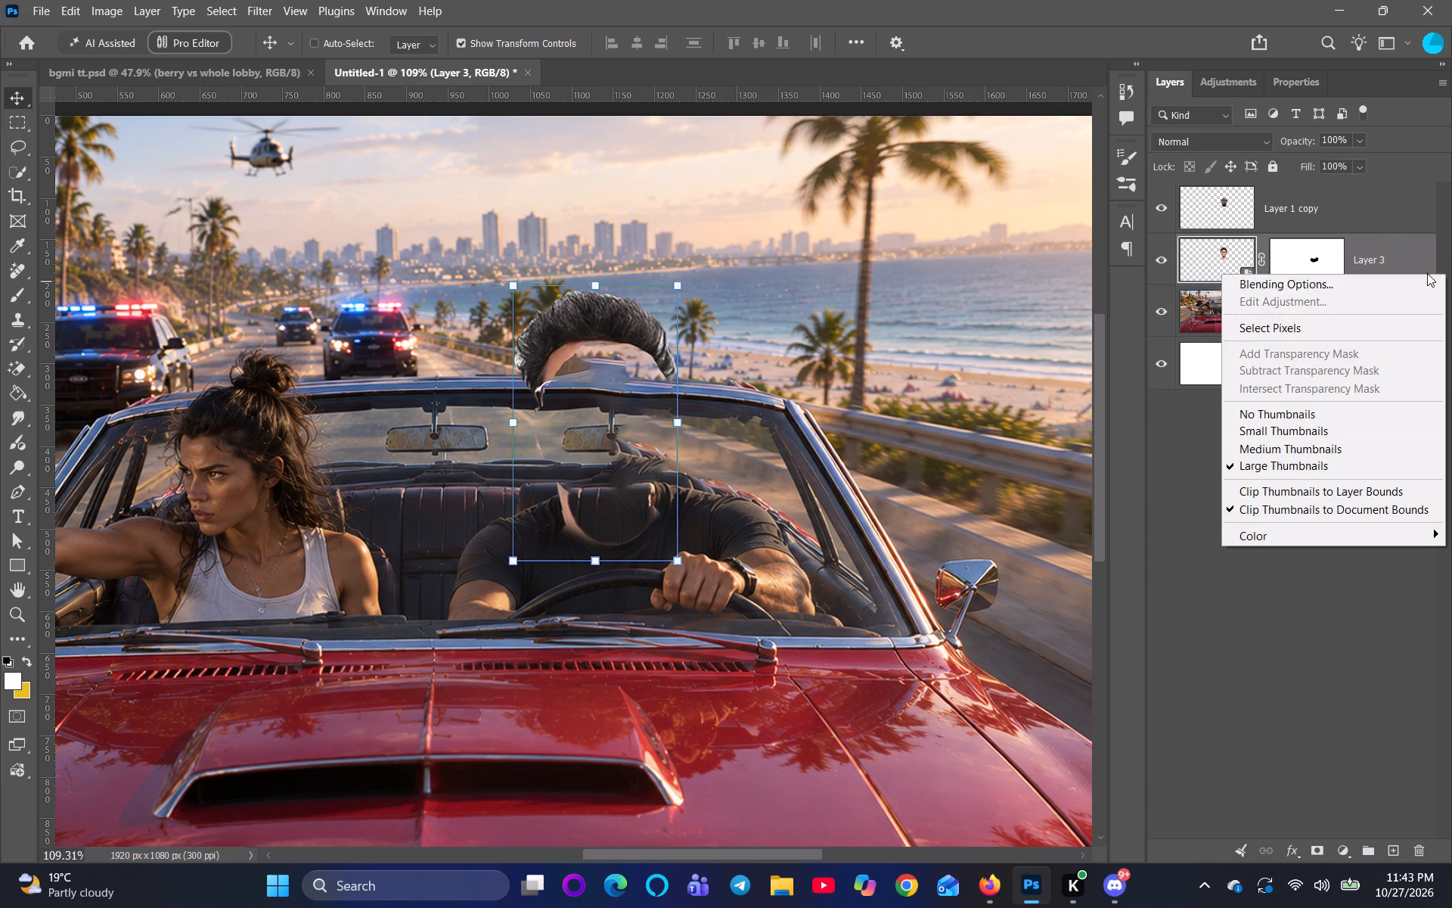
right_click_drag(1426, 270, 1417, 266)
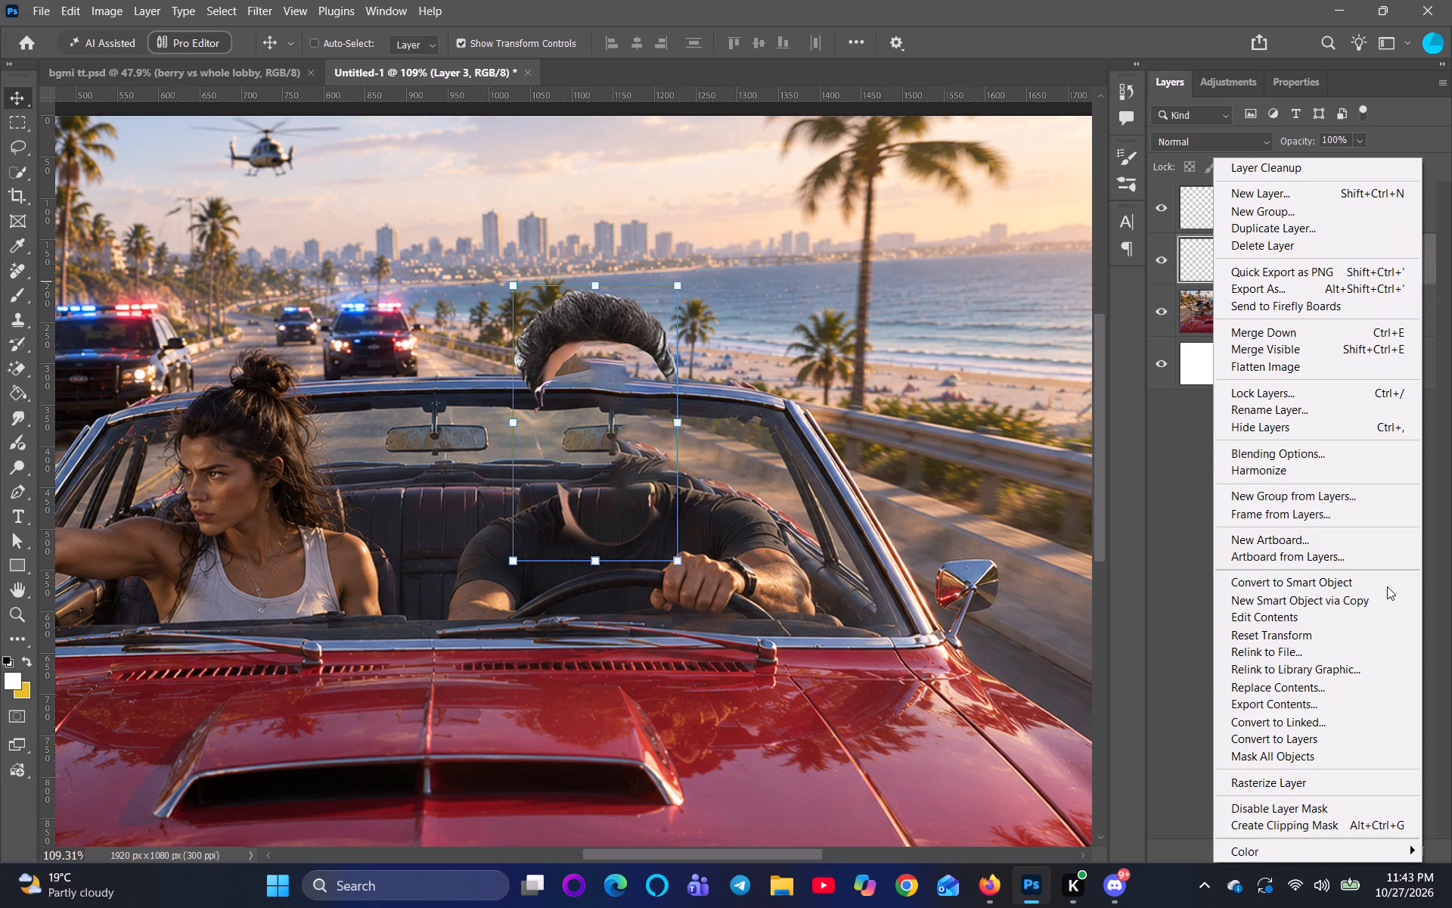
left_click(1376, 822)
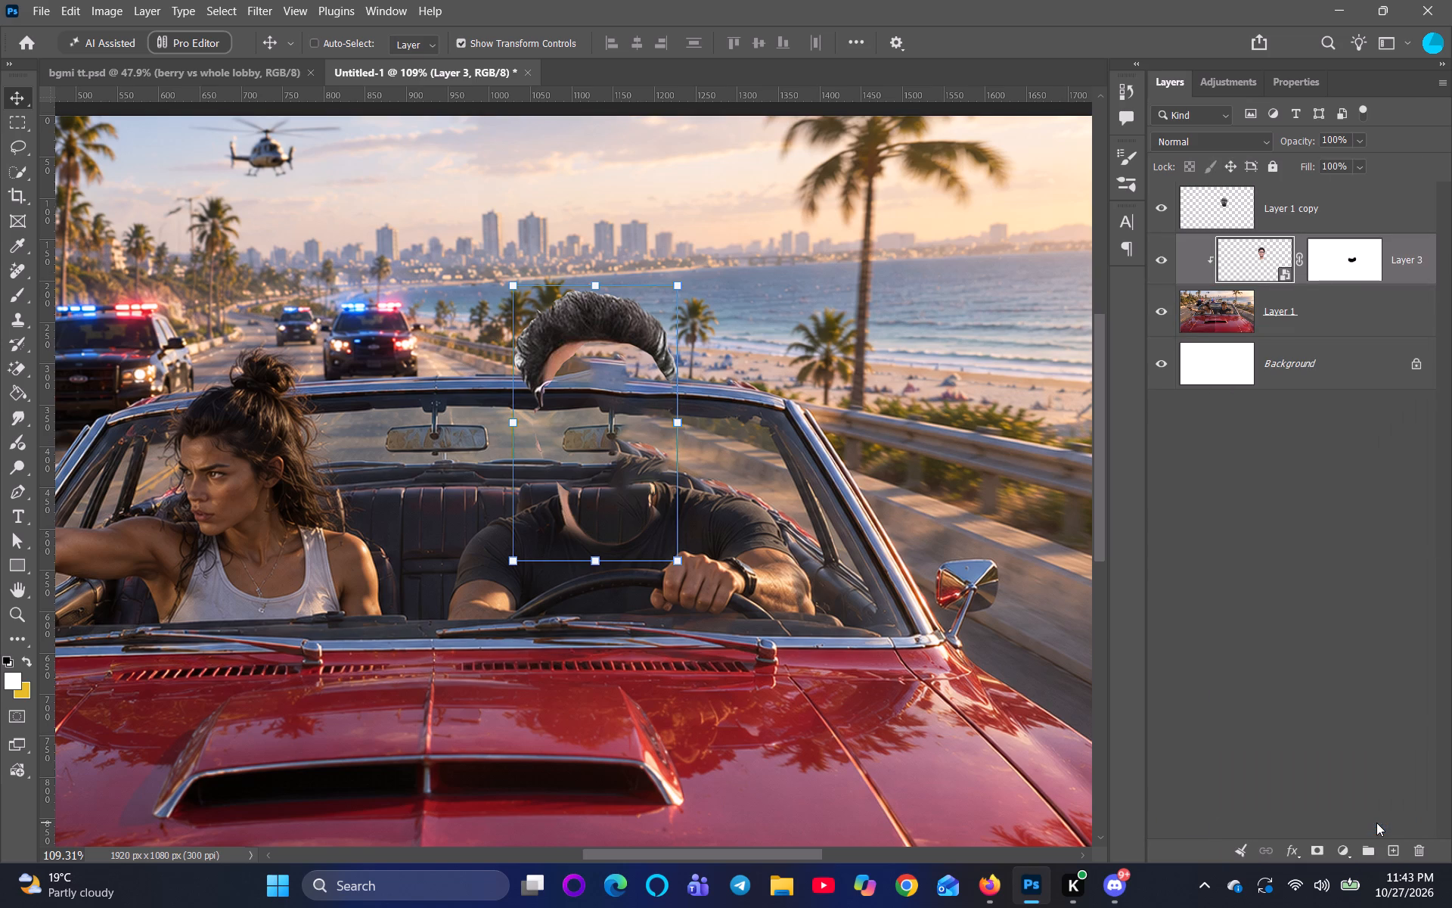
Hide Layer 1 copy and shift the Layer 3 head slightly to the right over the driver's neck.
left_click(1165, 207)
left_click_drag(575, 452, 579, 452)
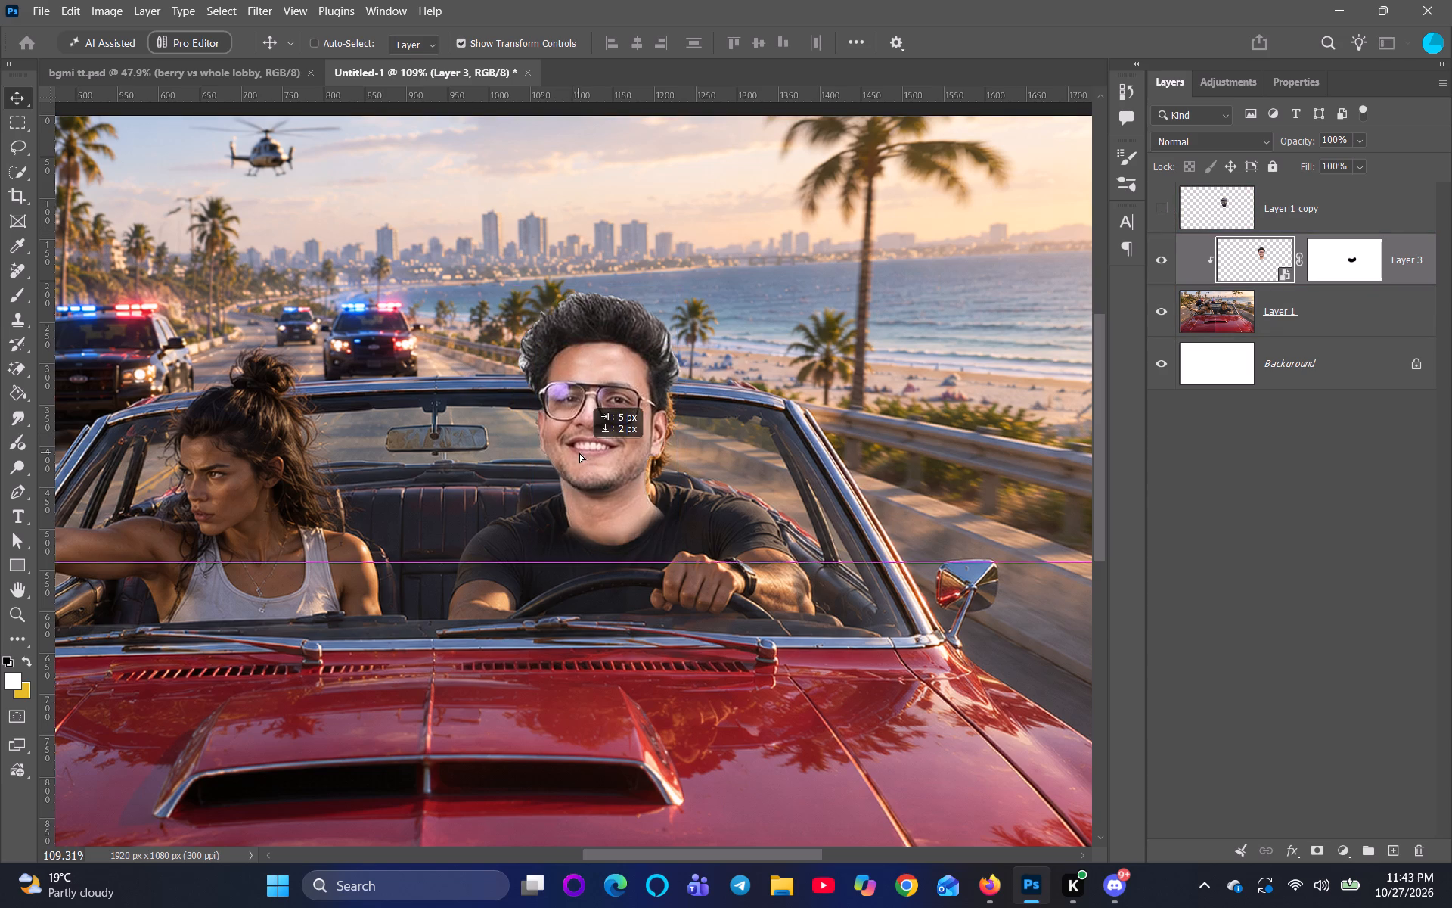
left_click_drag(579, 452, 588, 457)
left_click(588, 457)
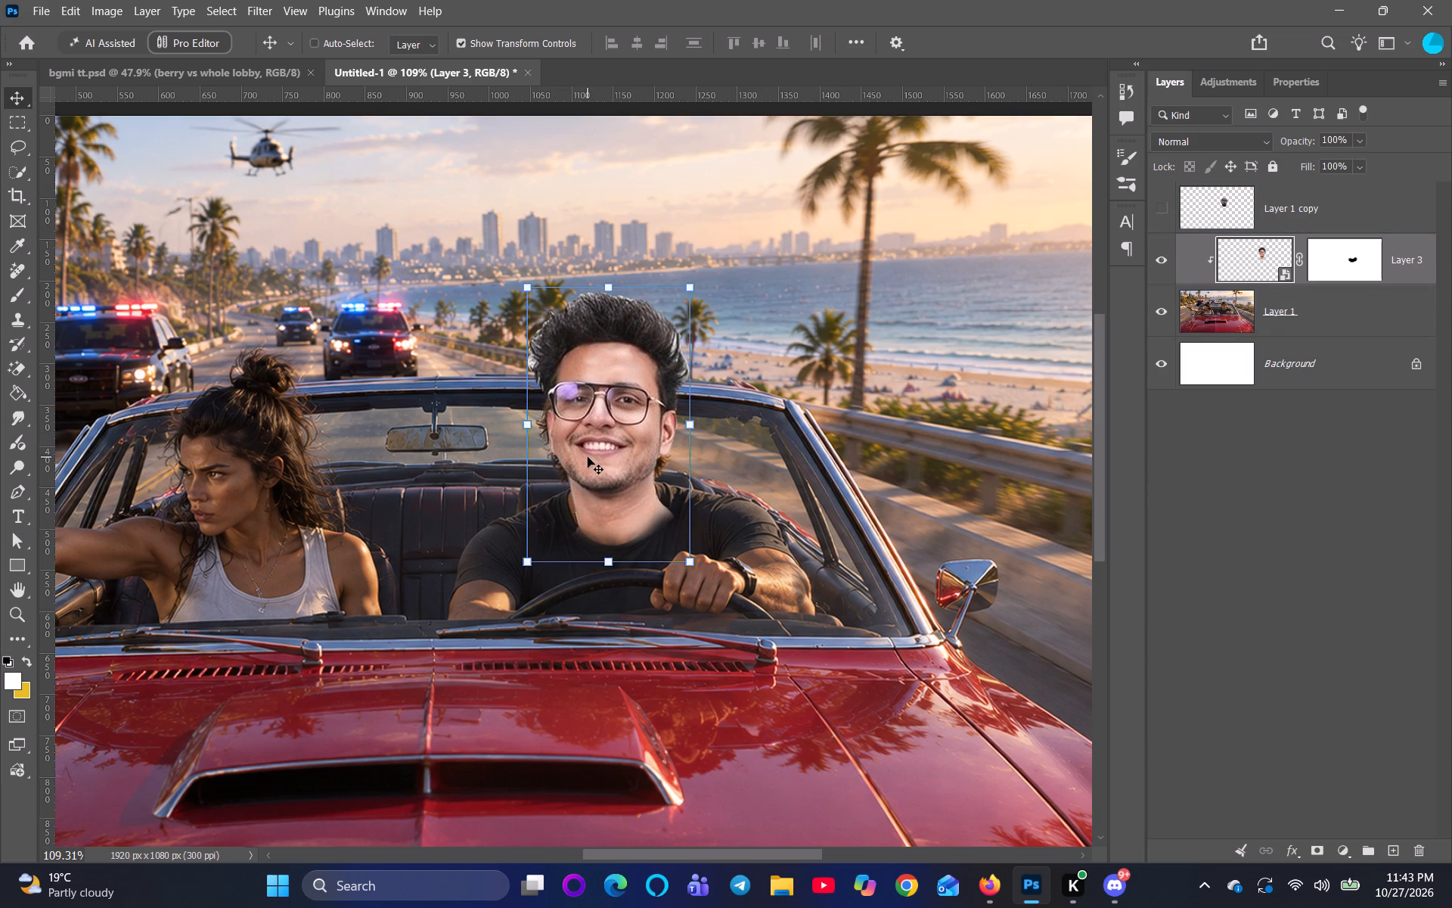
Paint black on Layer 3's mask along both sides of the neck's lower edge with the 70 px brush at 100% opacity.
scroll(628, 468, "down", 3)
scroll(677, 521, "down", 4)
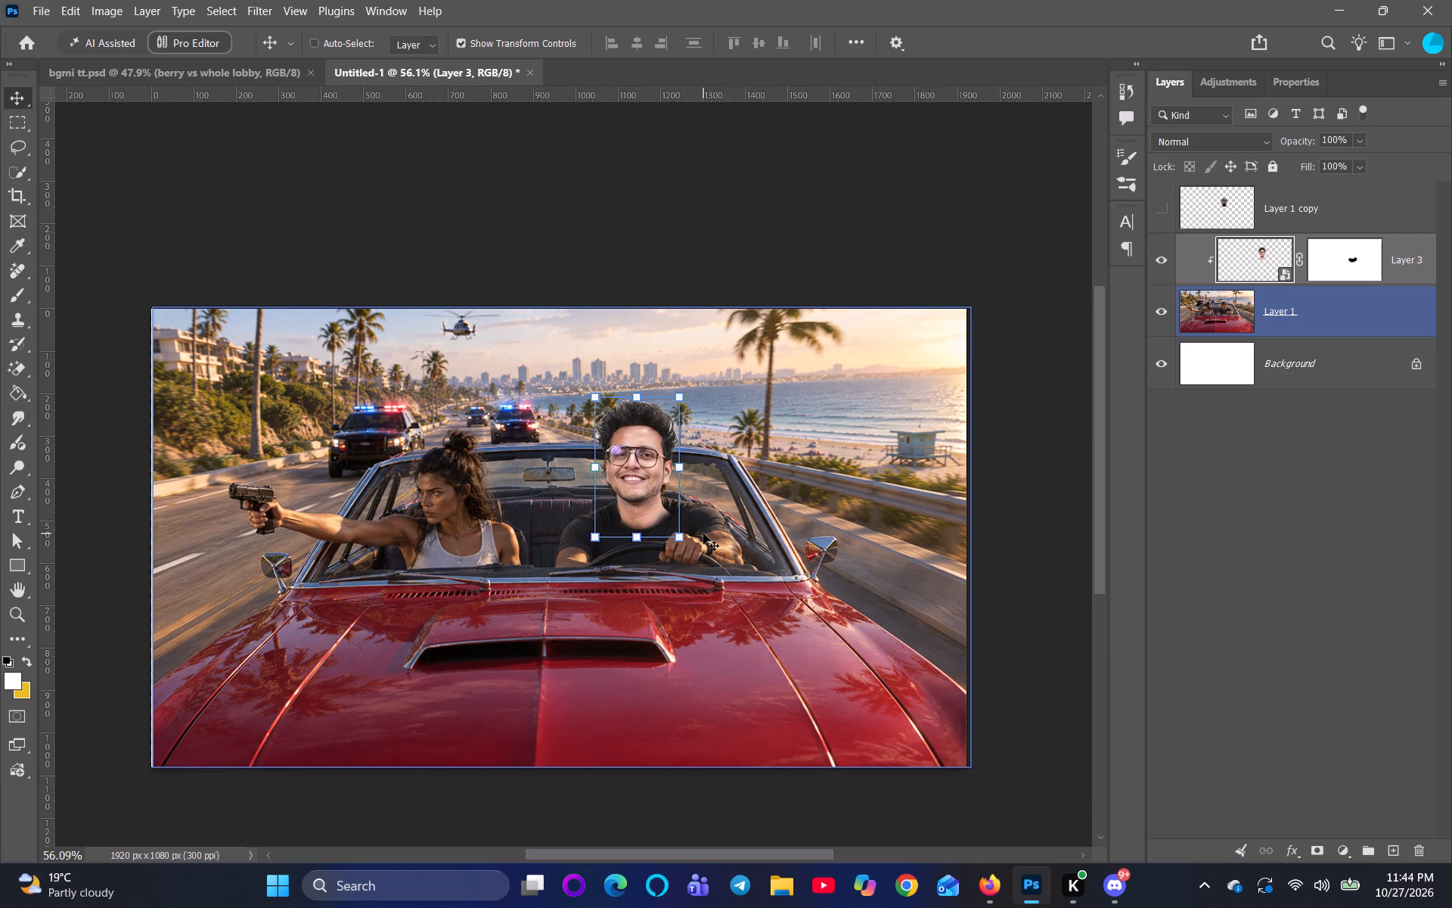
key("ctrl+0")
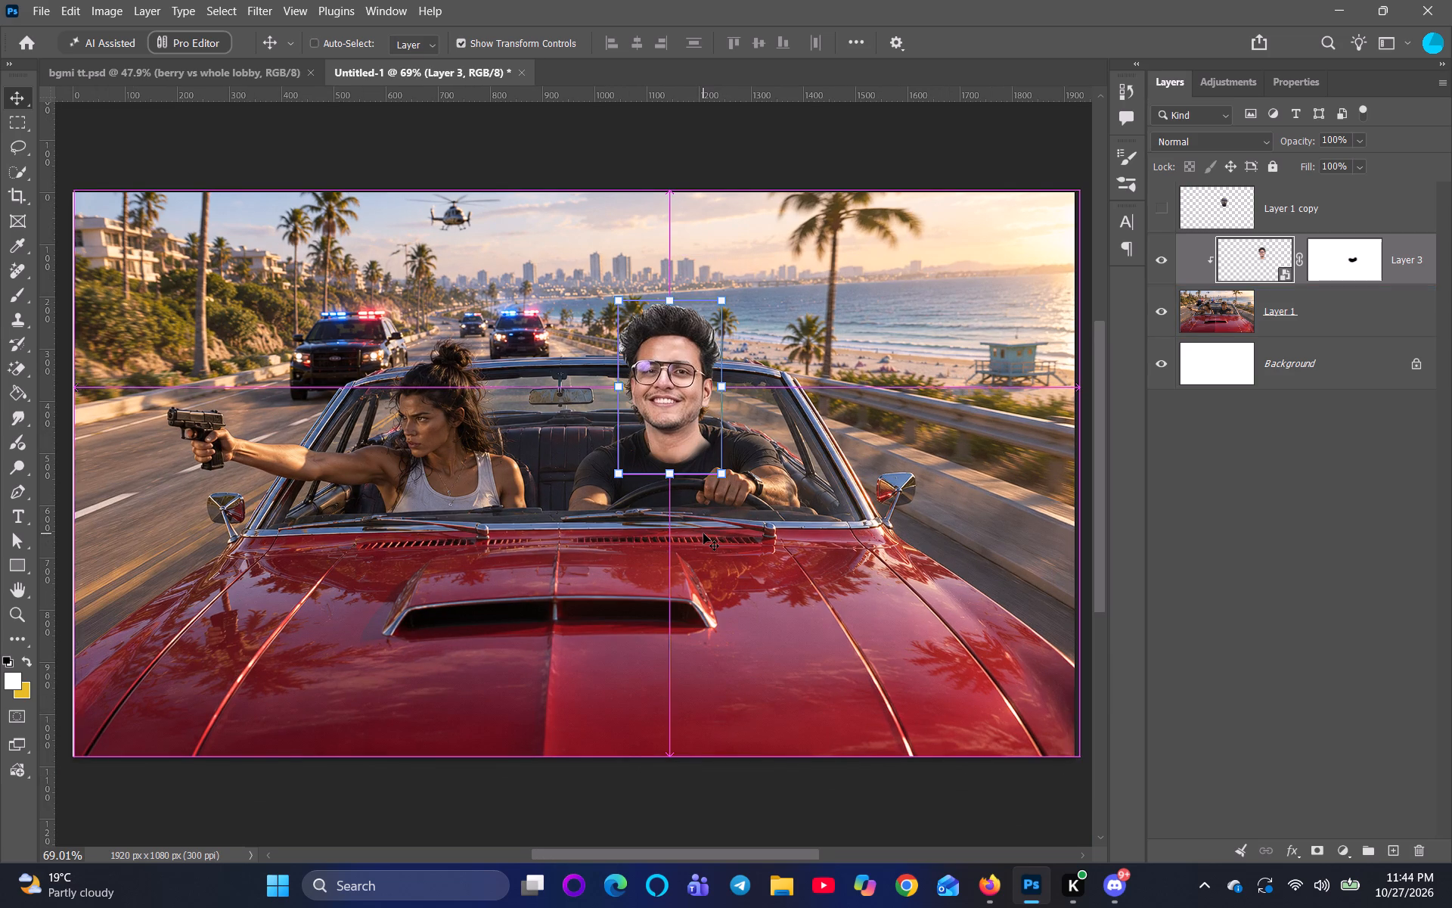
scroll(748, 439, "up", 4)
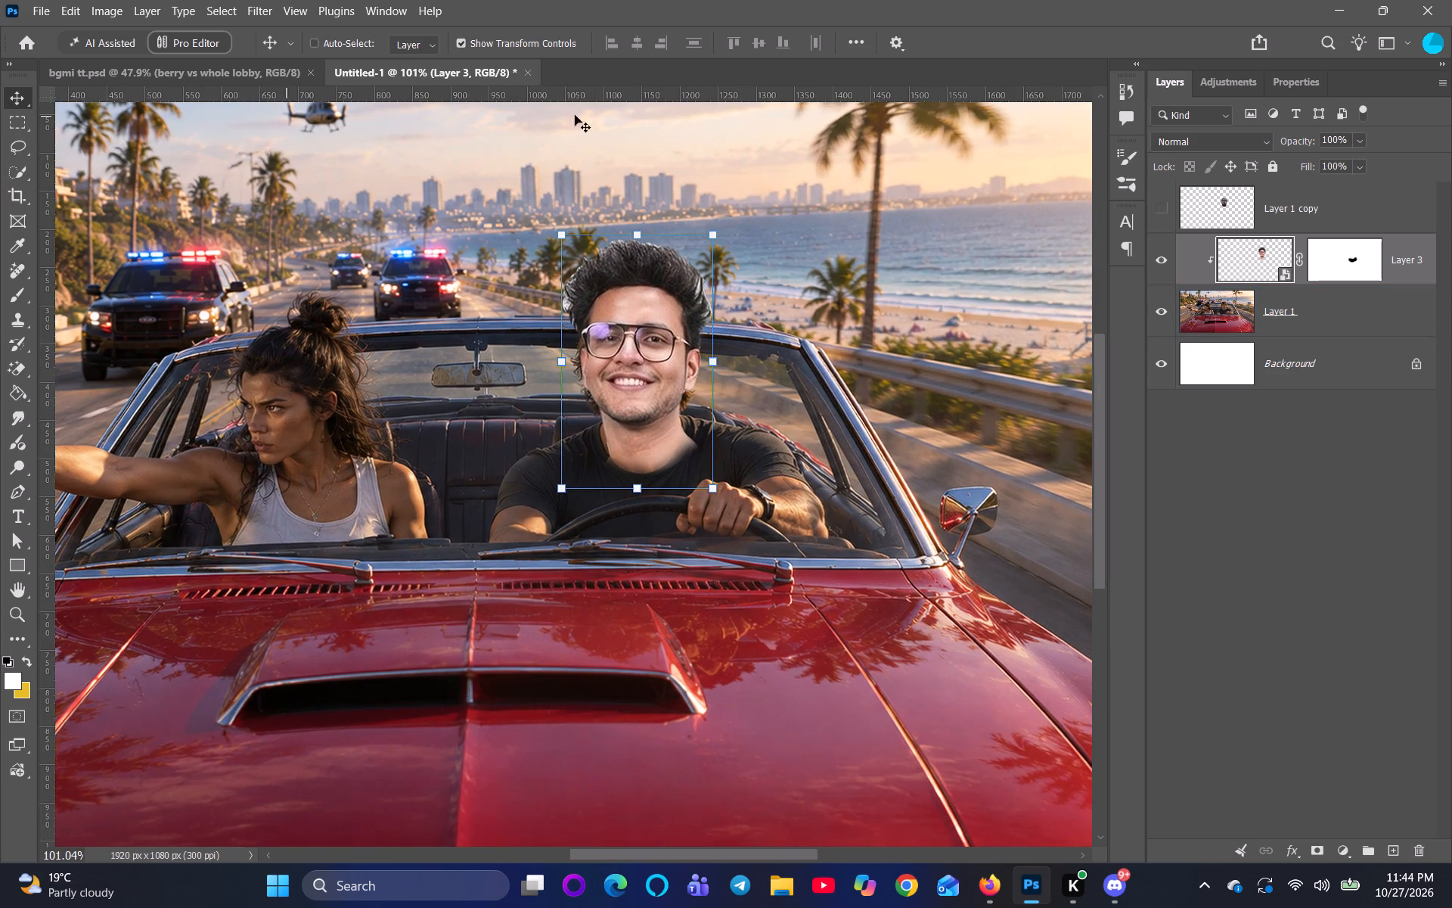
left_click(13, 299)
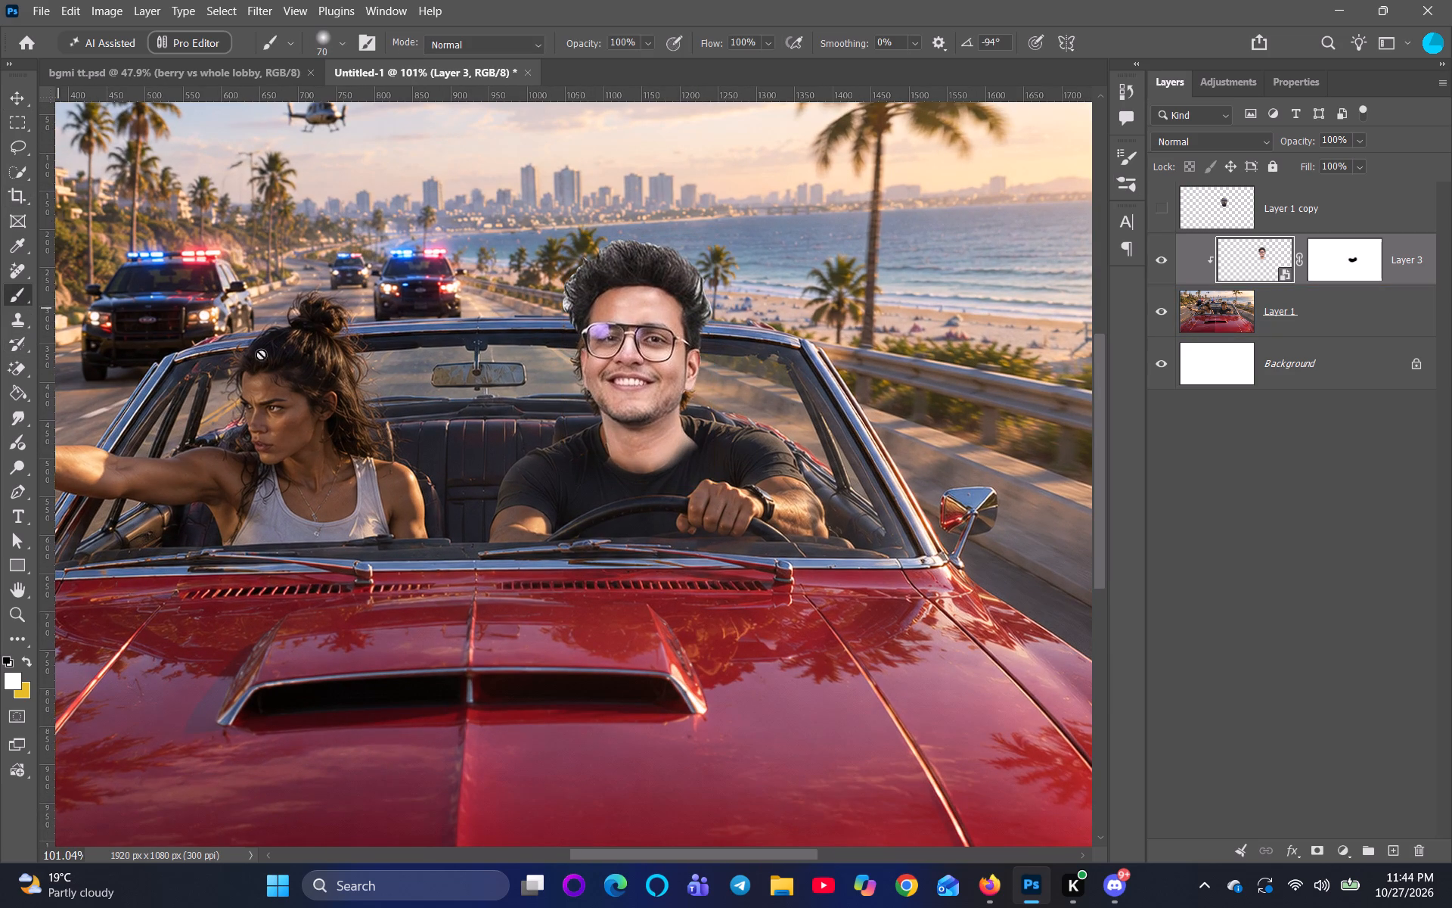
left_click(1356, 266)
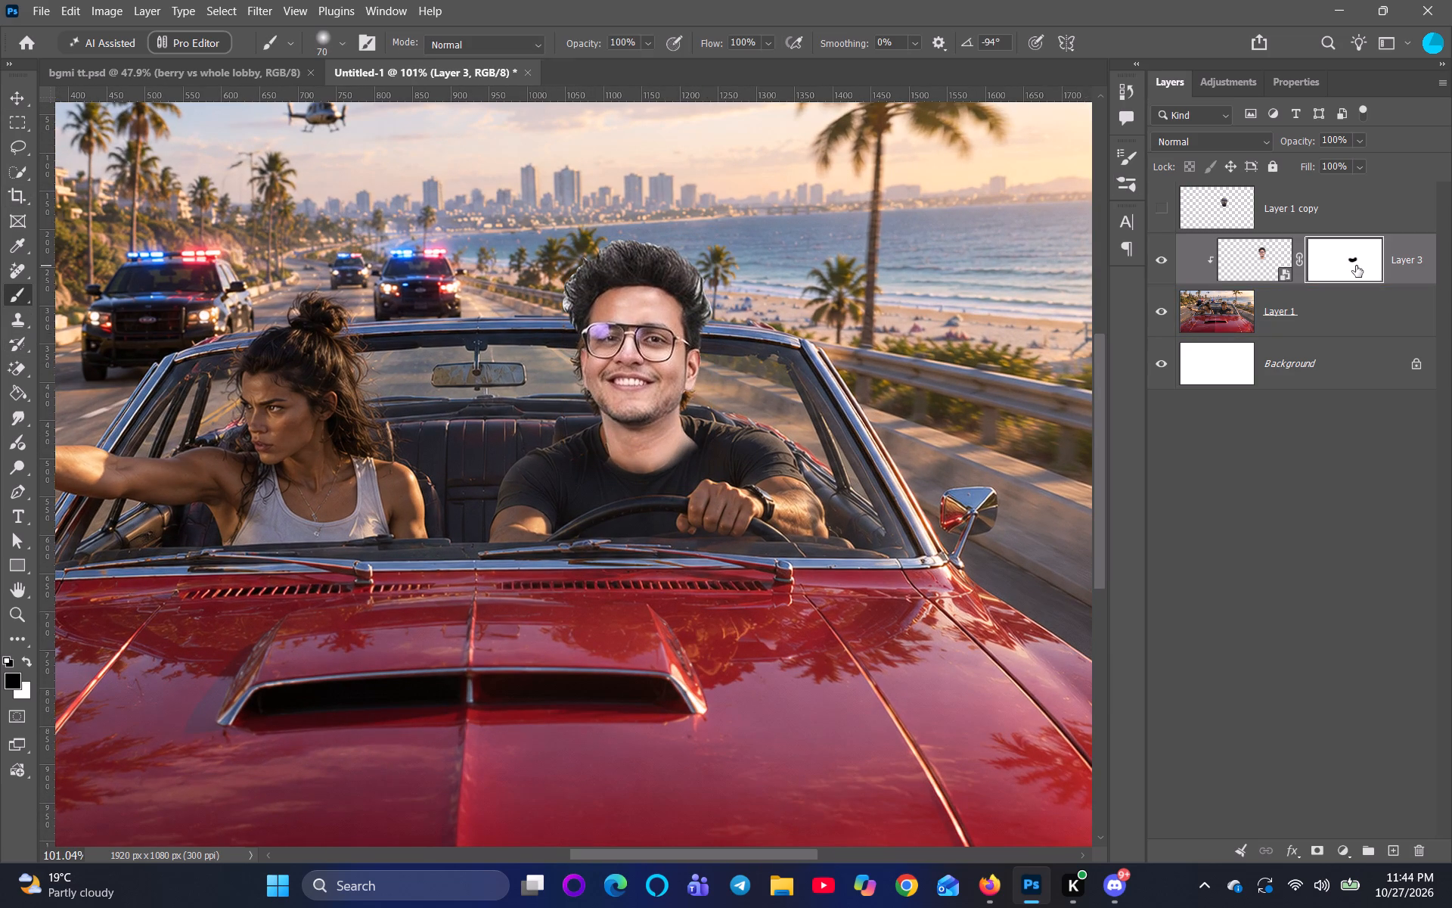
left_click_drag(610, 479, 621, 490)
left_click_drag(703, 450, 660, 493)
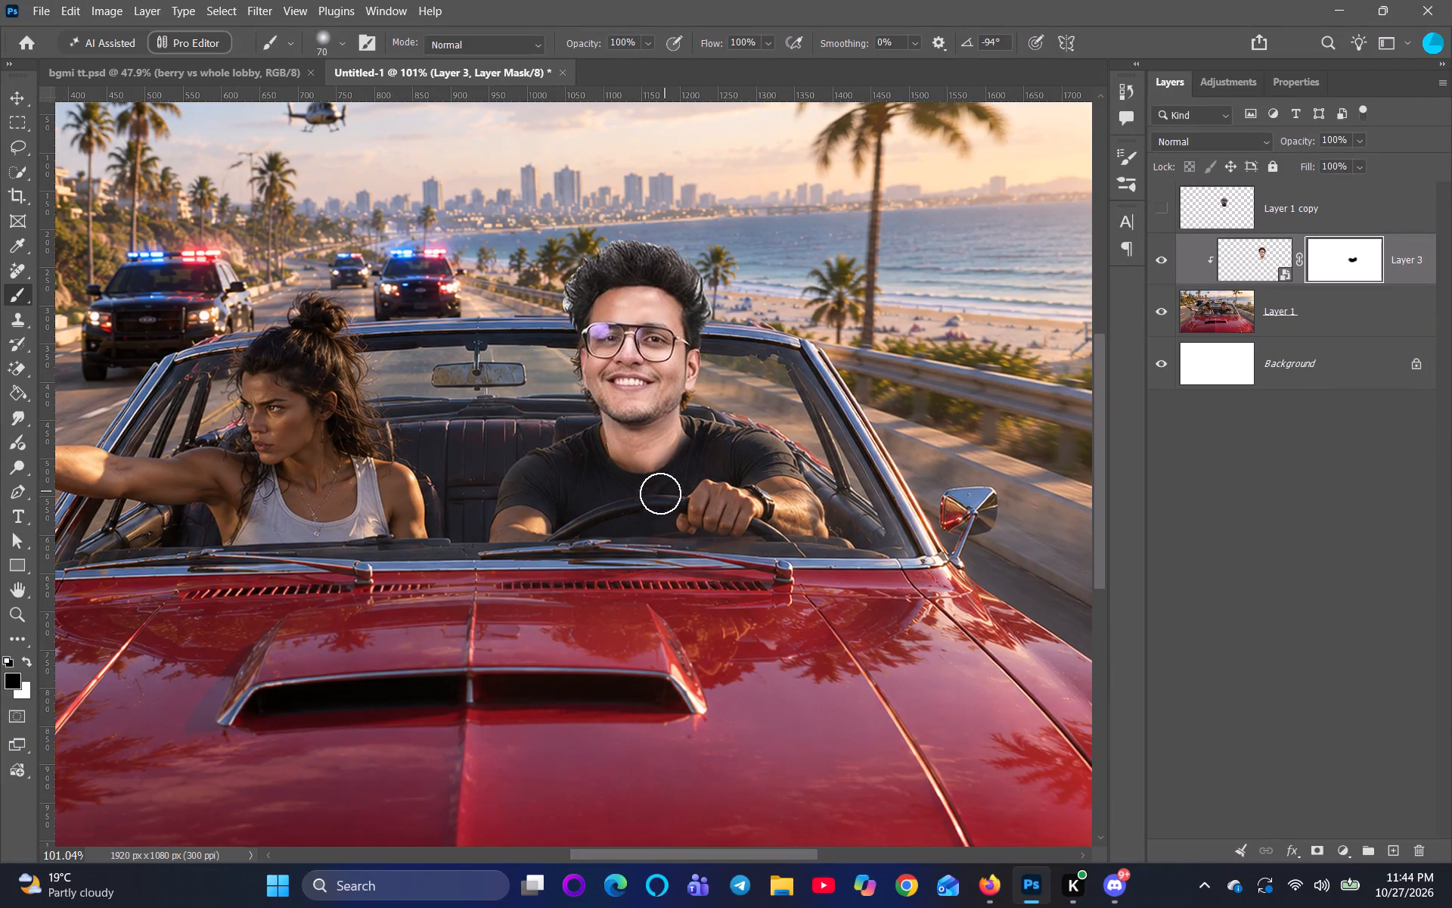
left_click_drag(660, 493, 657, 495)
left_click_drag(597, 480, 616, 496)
Lower the brush opacity to 58% and undo the latest mask strokes and head move.
left_click_drag(587, 39, 546, 49)
key("ctrl+z")
key("ctrl+z")
key("ctrl+z")
key("ctrl+z")
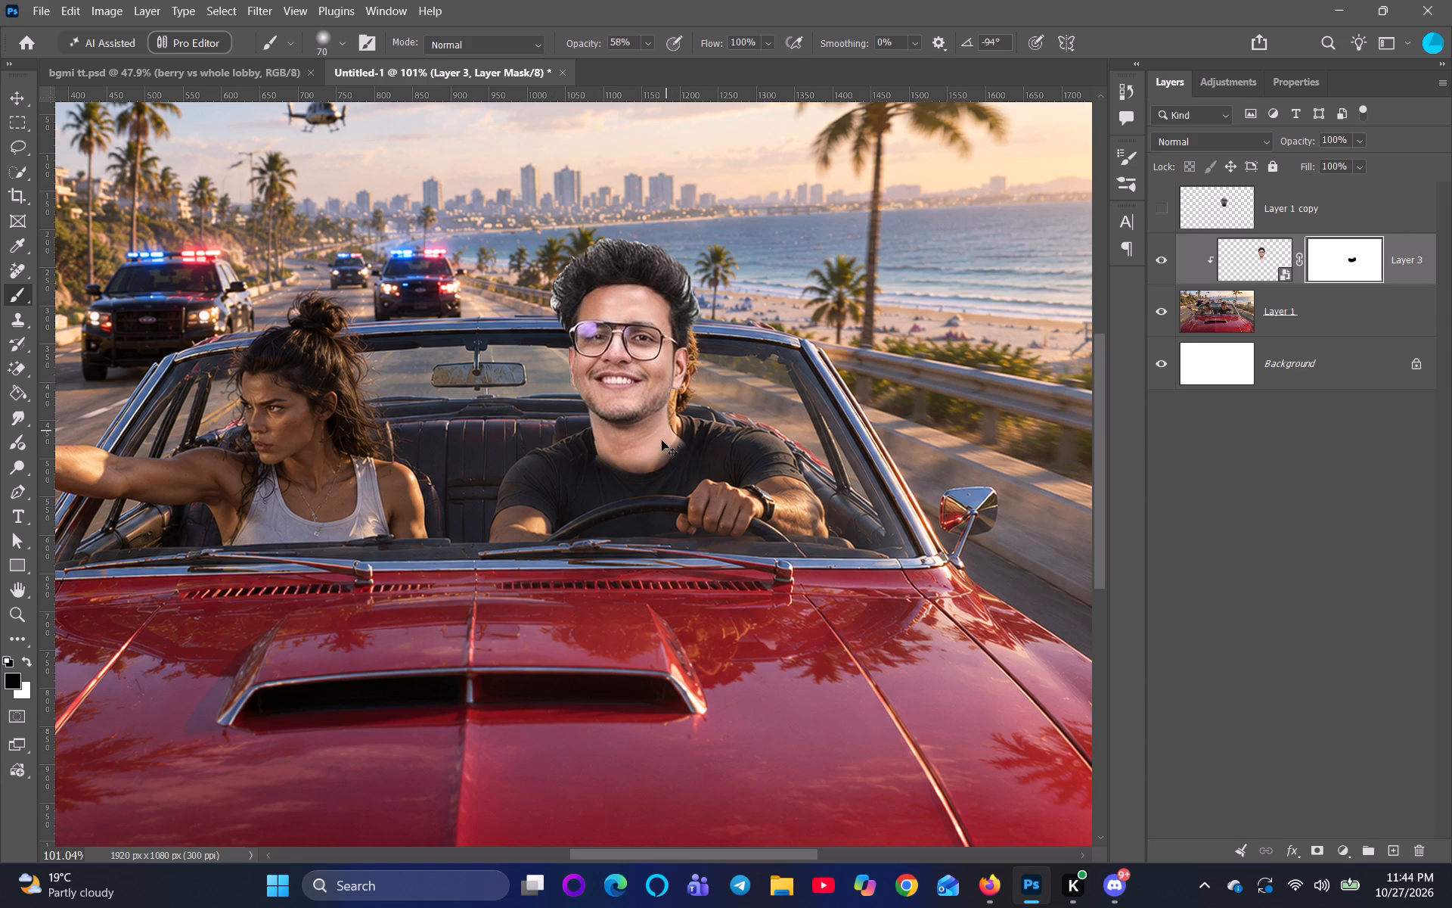
Paint black on Layer 3's mask along the neck's lower edge with the 70 px brush at 58% opacity.
left_click_drag(591, 477, 610, 492)
left_click(680, 471)
left_click_drag(687, 463, 627, 494)
Move the Layer 3 head about 11 px right and 2 px down over the driver's collar.
left_click(19, 101)
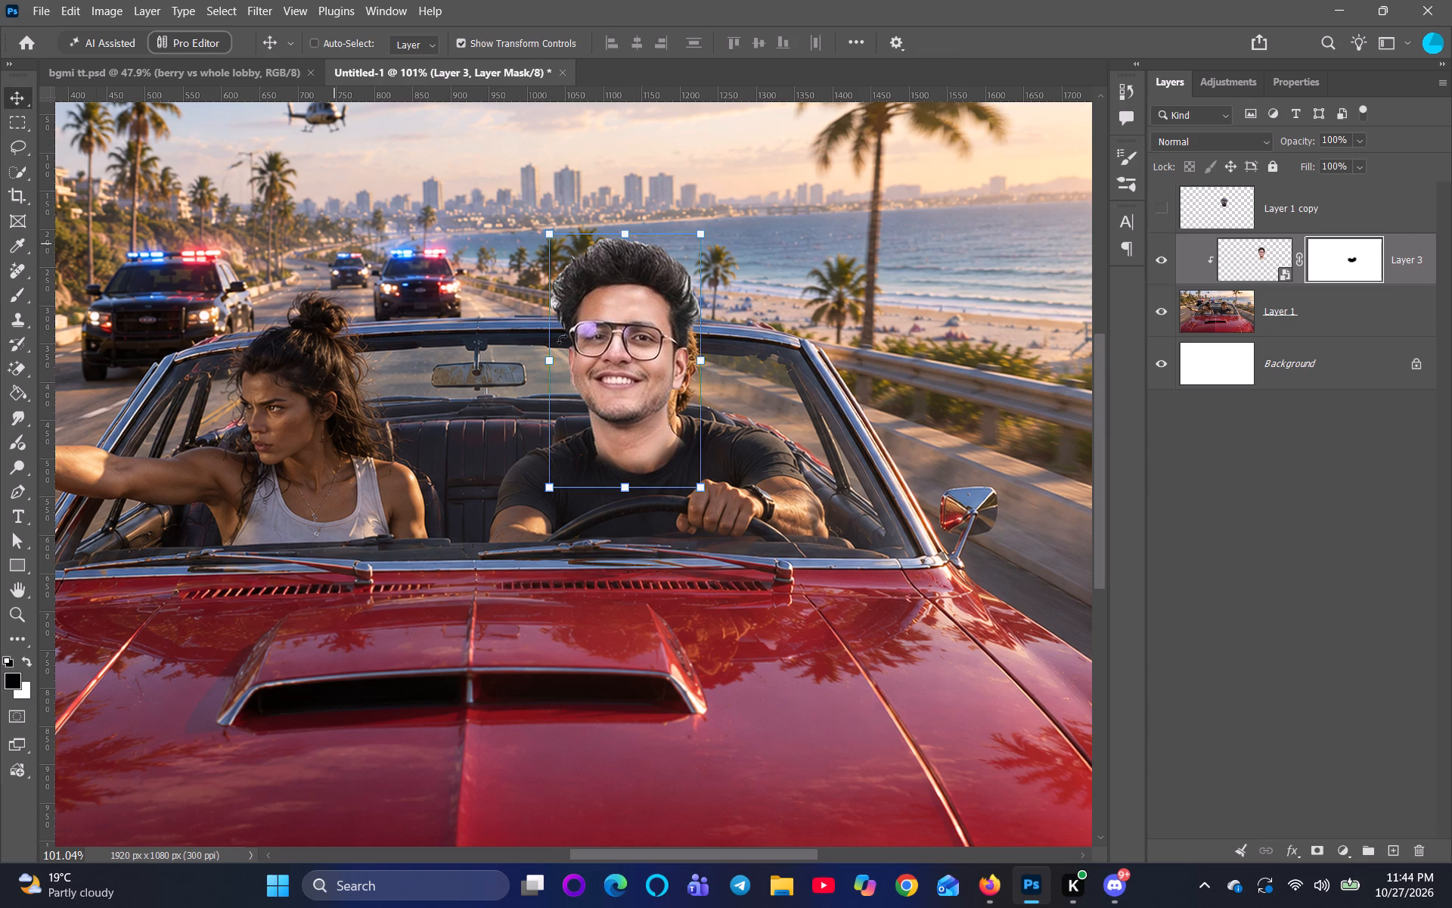
left_click_drag(644, 402, 653, 405)
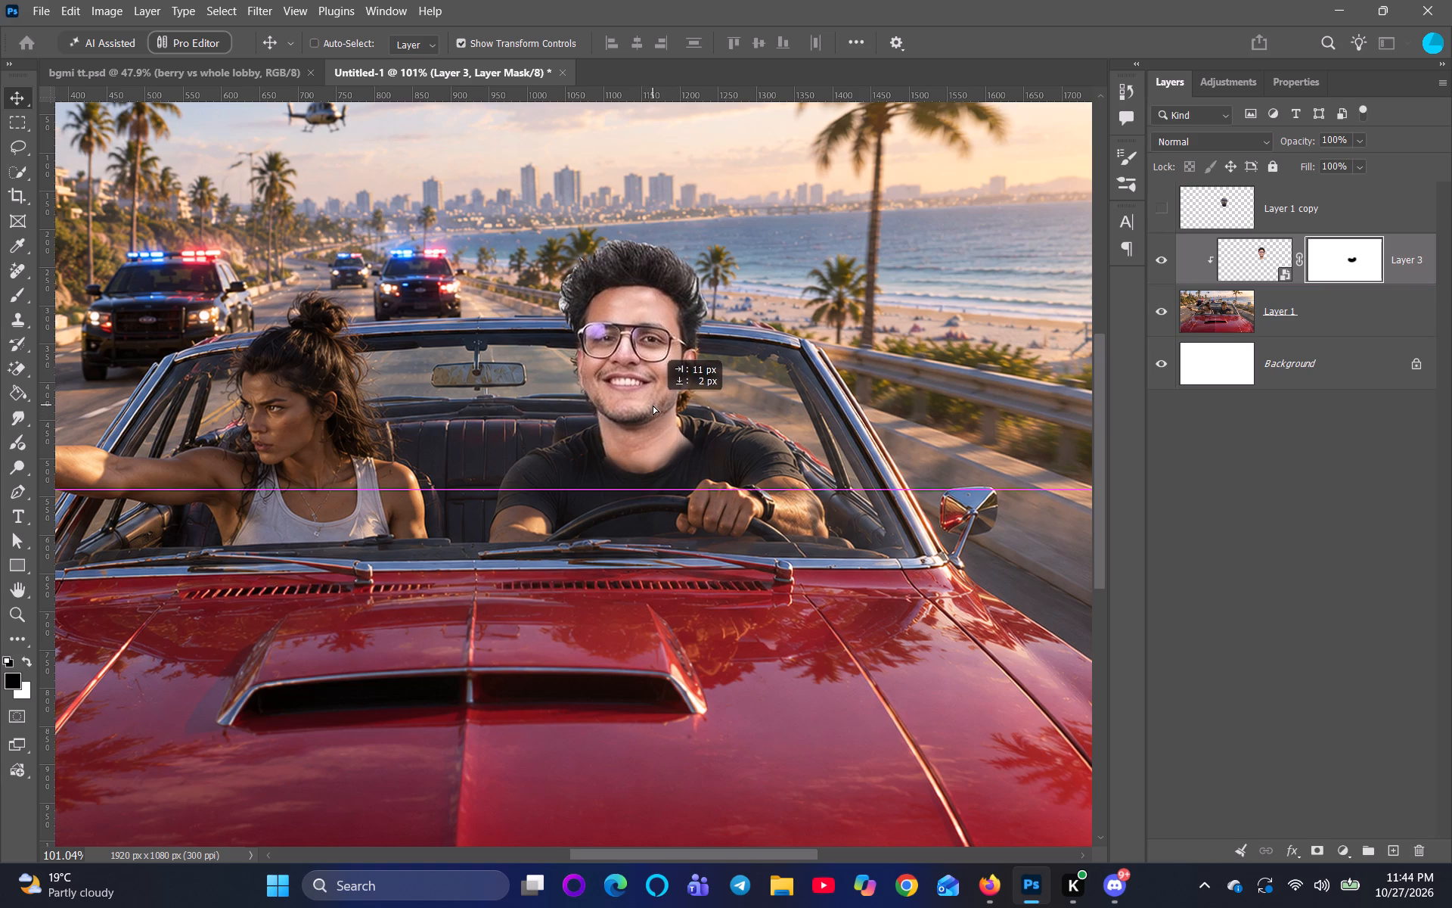
left_click_drag(653, 405, 654, 405)
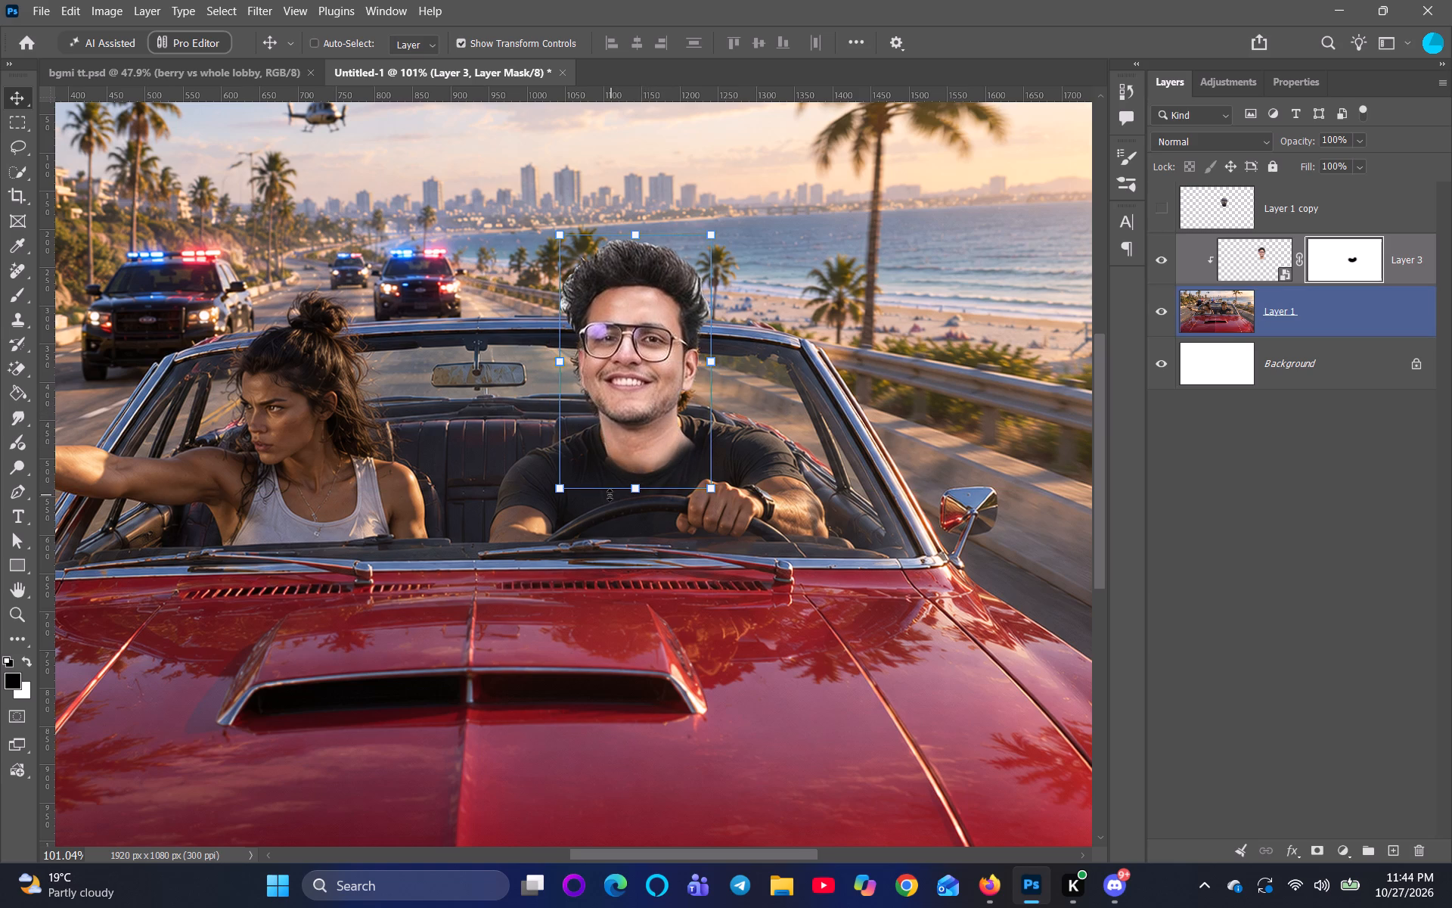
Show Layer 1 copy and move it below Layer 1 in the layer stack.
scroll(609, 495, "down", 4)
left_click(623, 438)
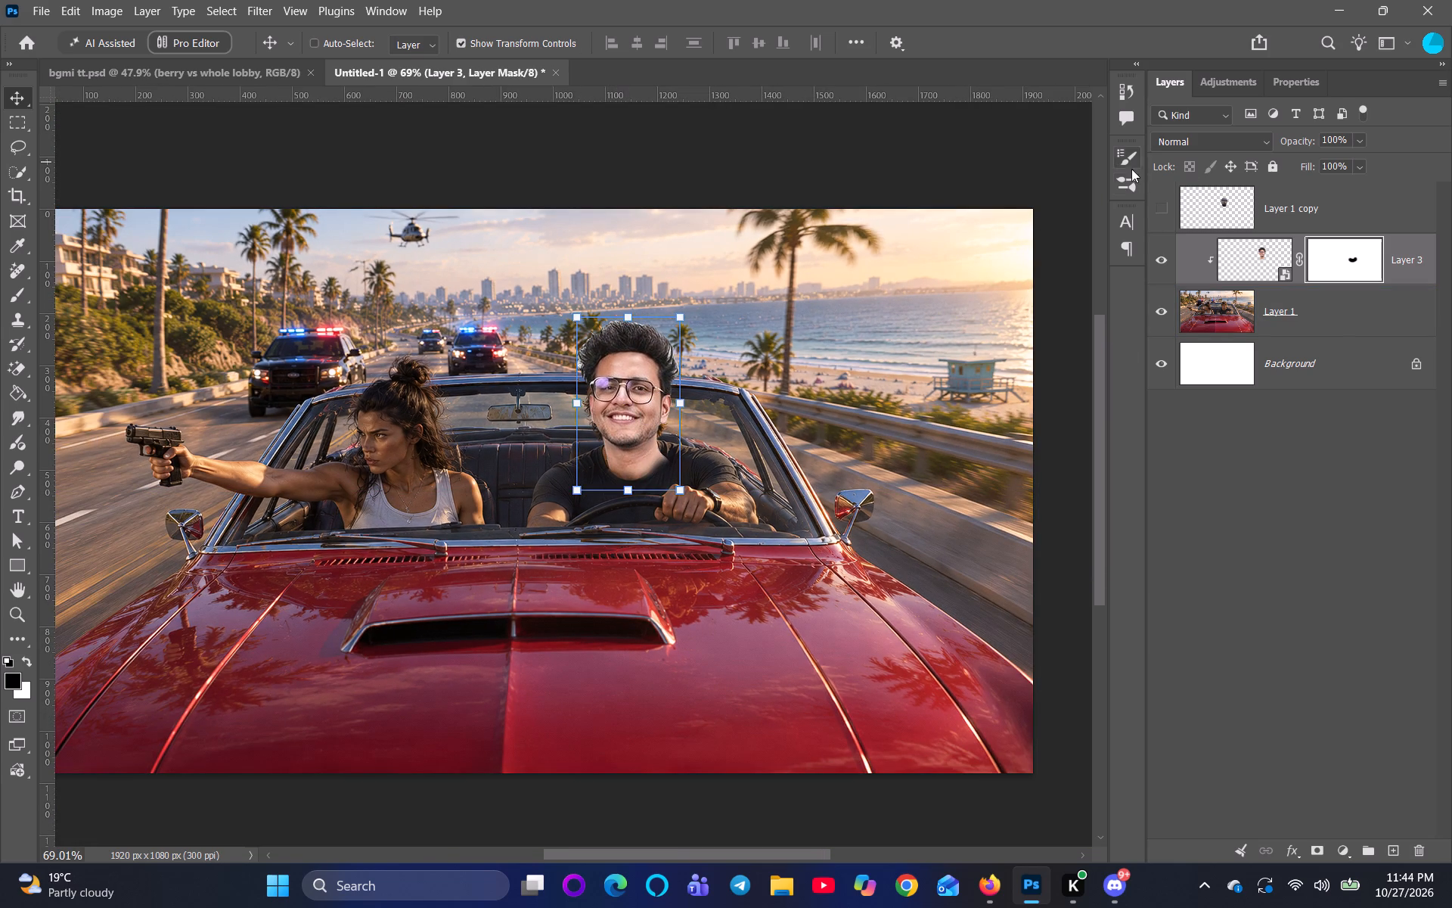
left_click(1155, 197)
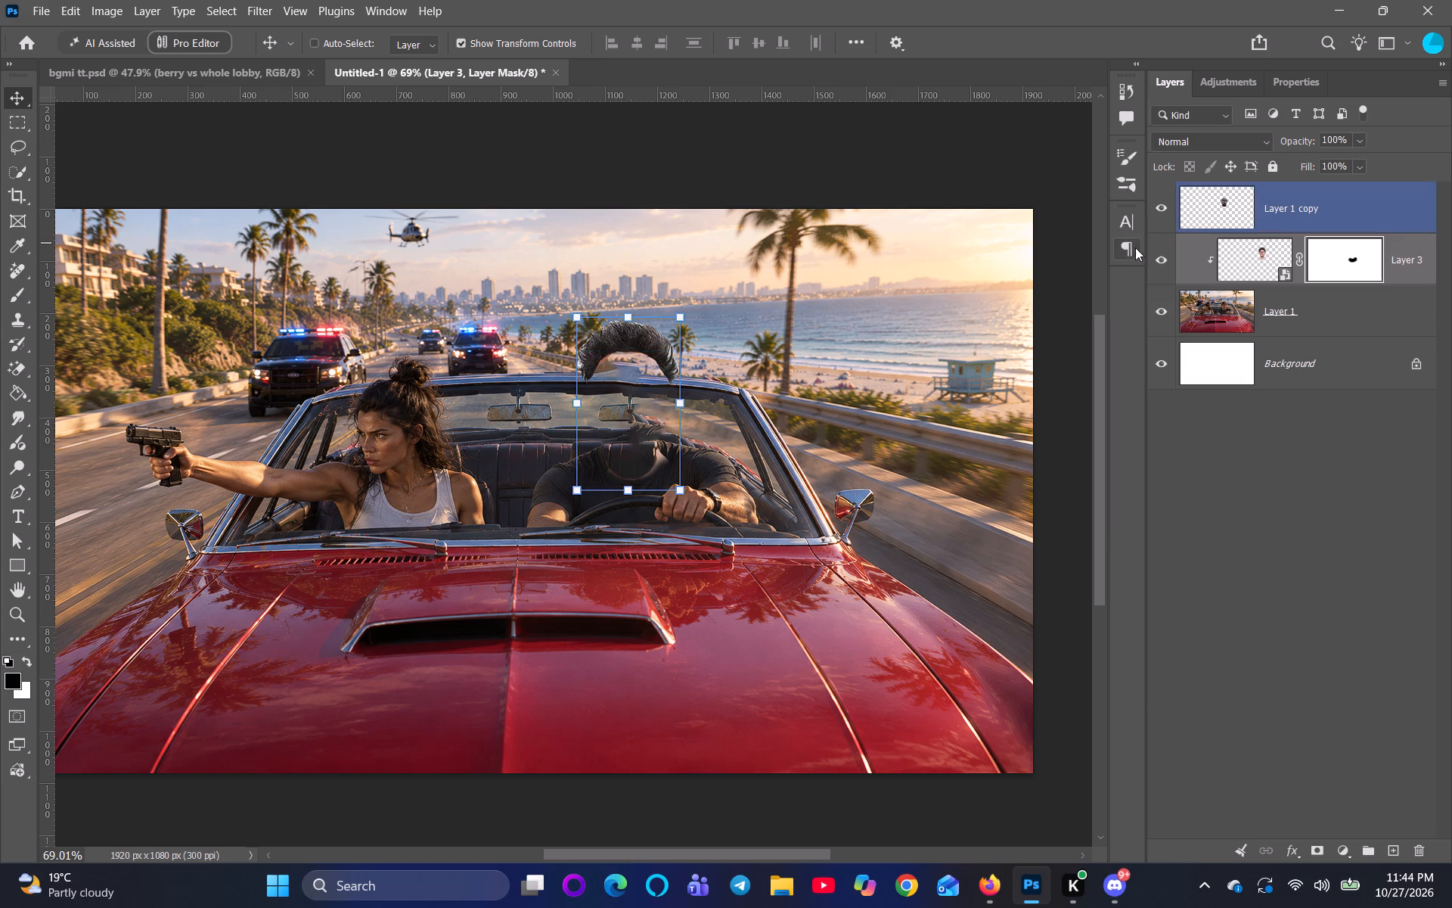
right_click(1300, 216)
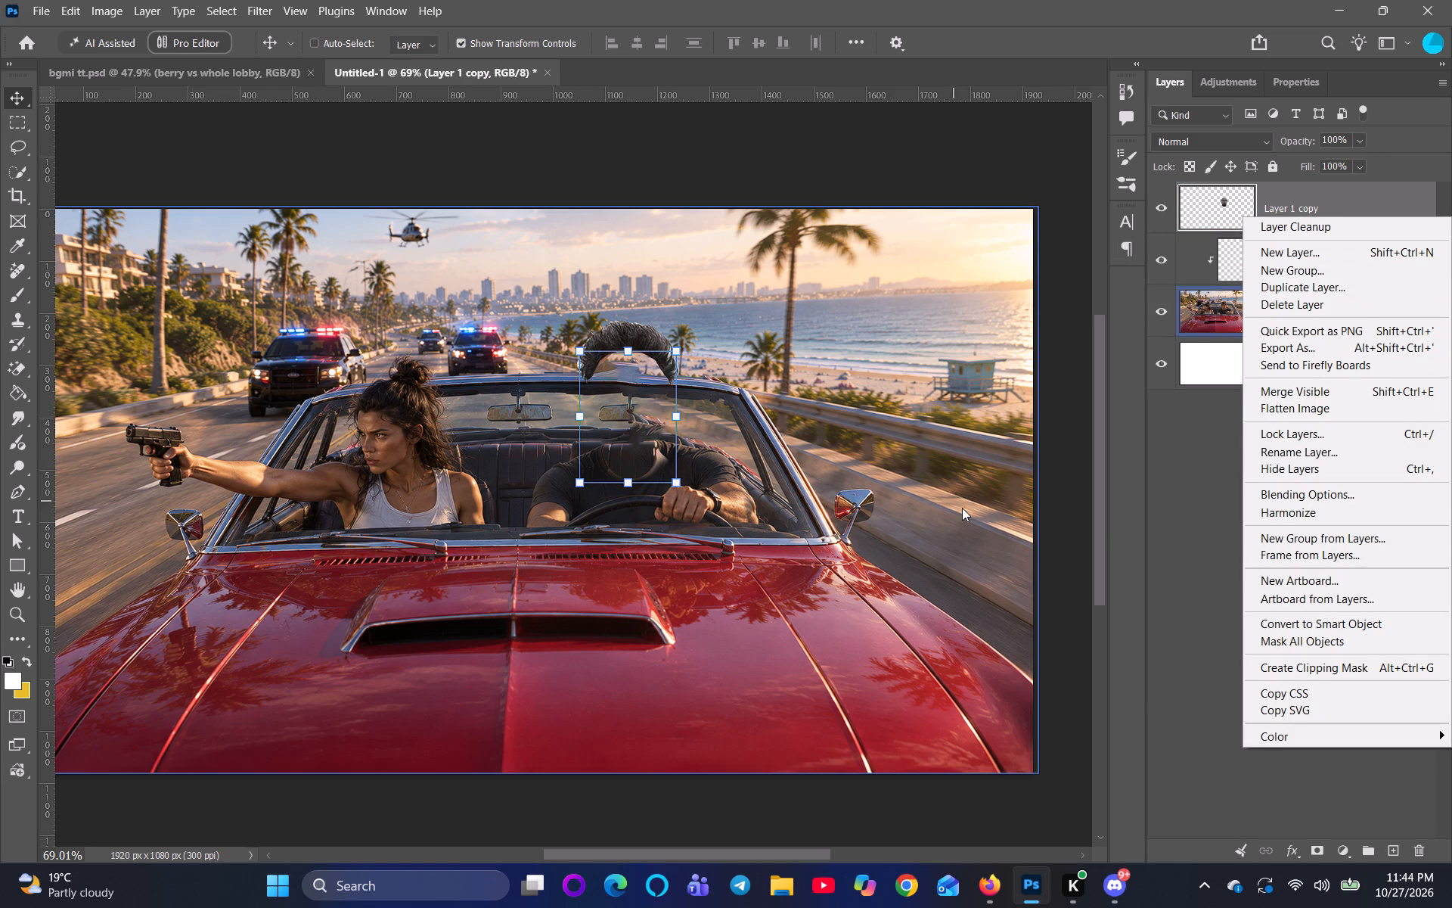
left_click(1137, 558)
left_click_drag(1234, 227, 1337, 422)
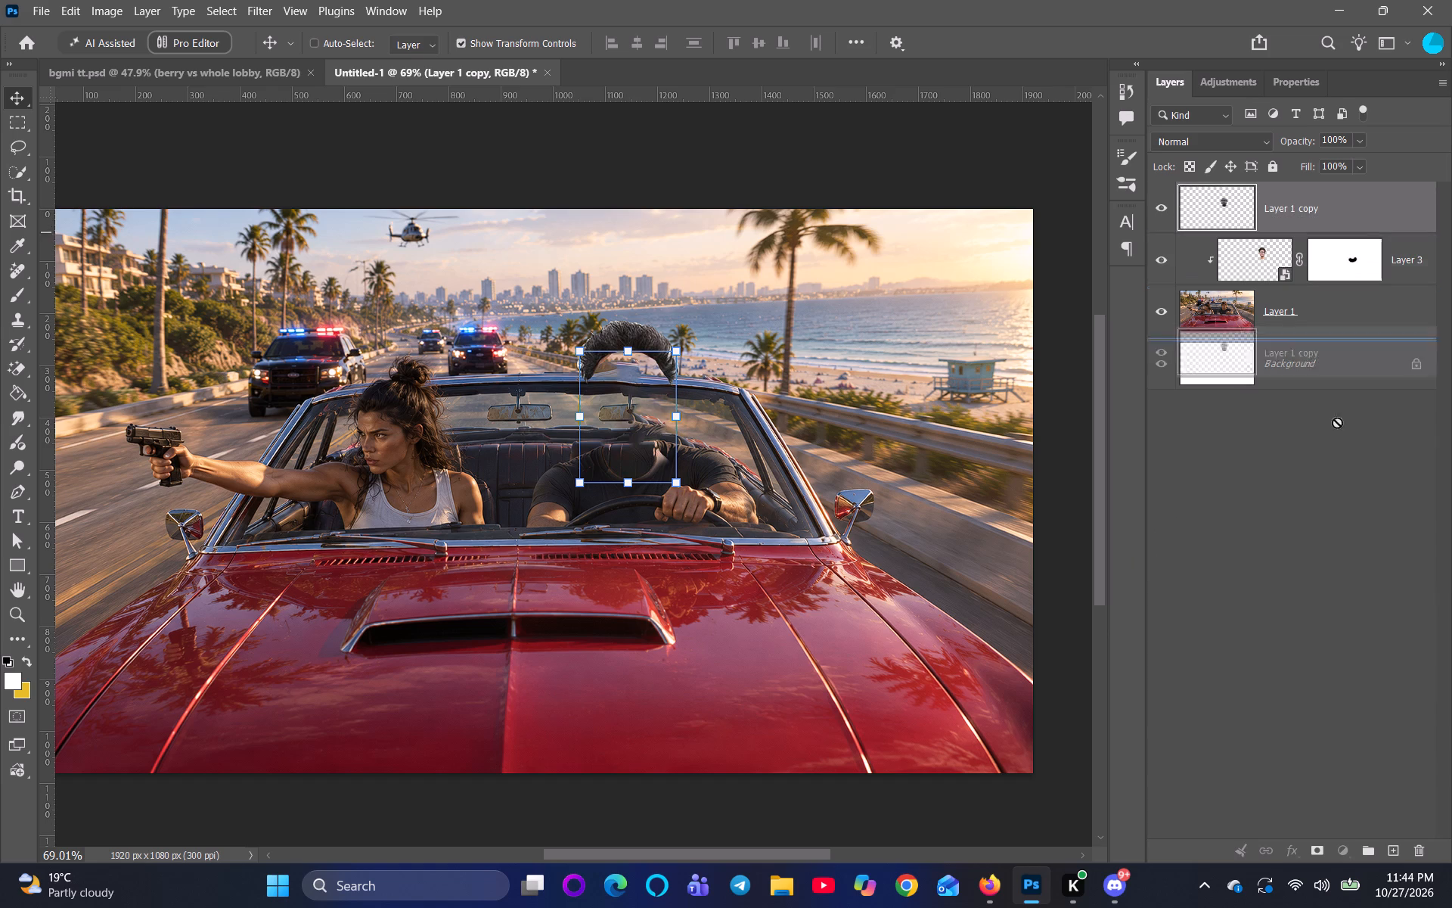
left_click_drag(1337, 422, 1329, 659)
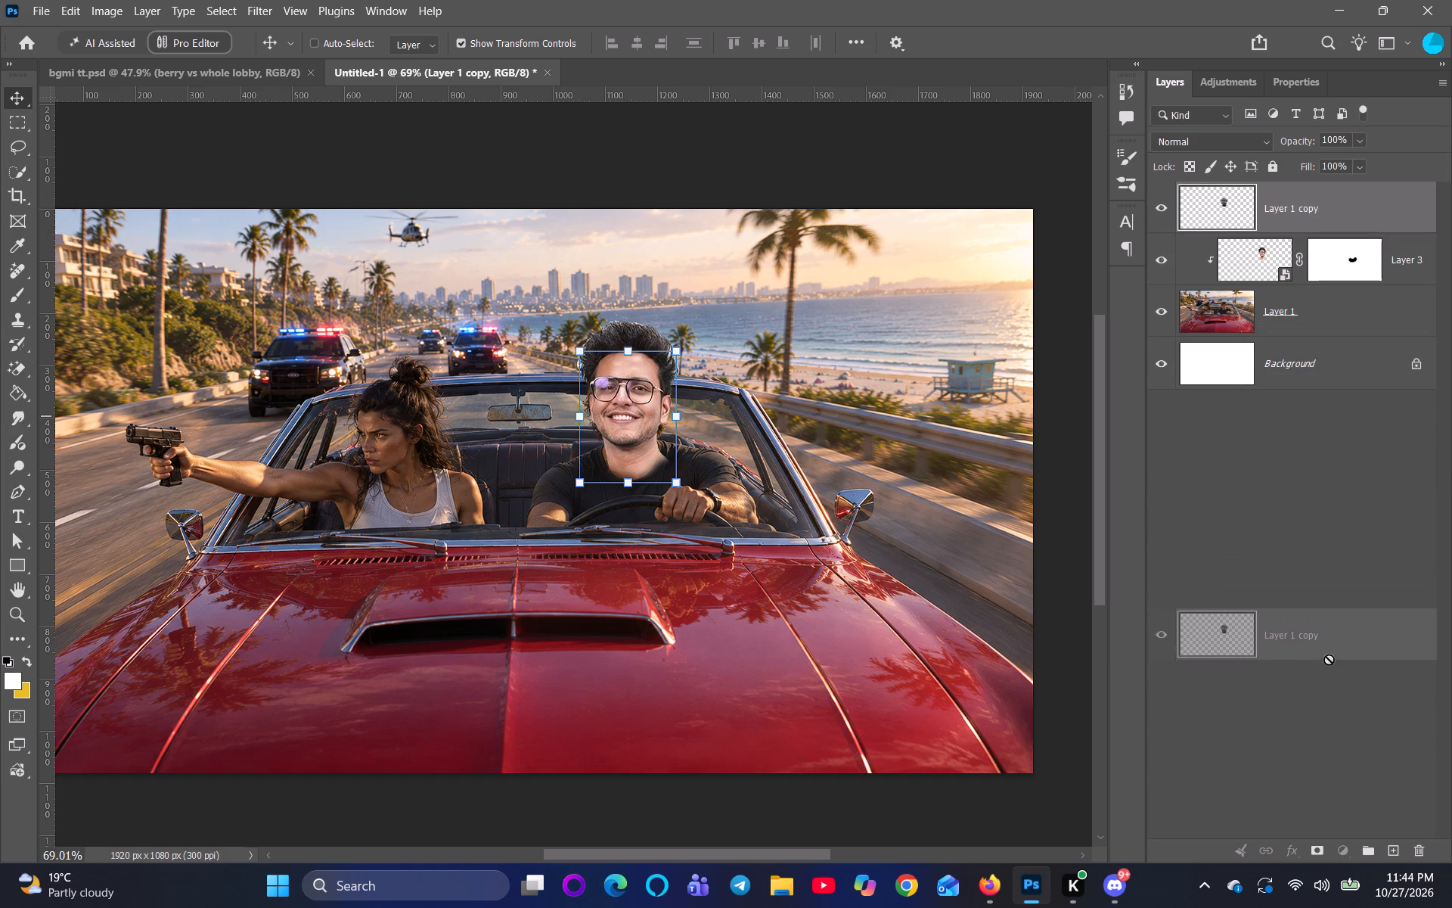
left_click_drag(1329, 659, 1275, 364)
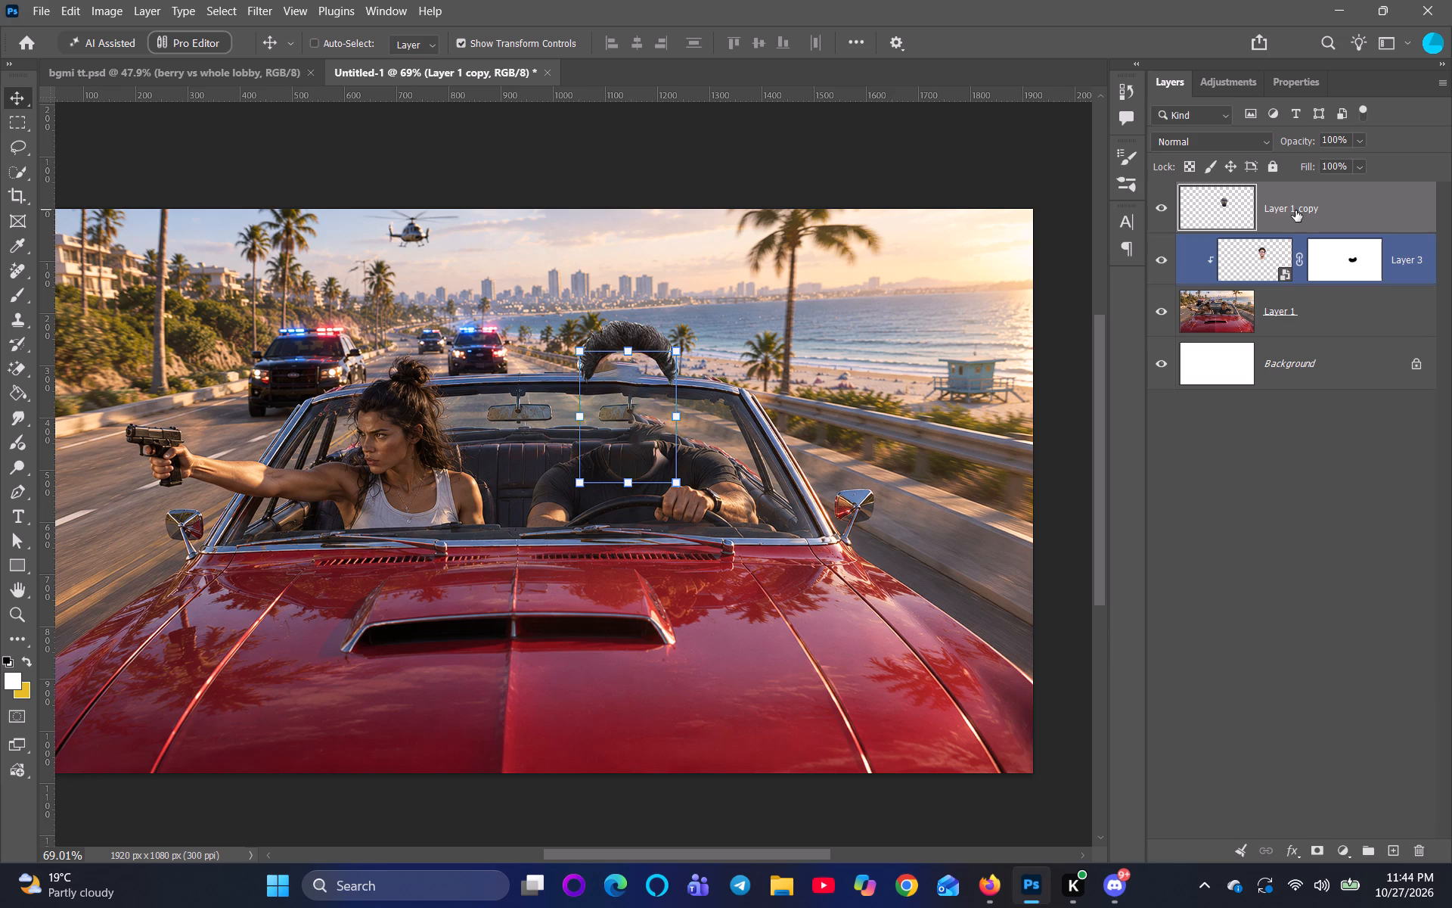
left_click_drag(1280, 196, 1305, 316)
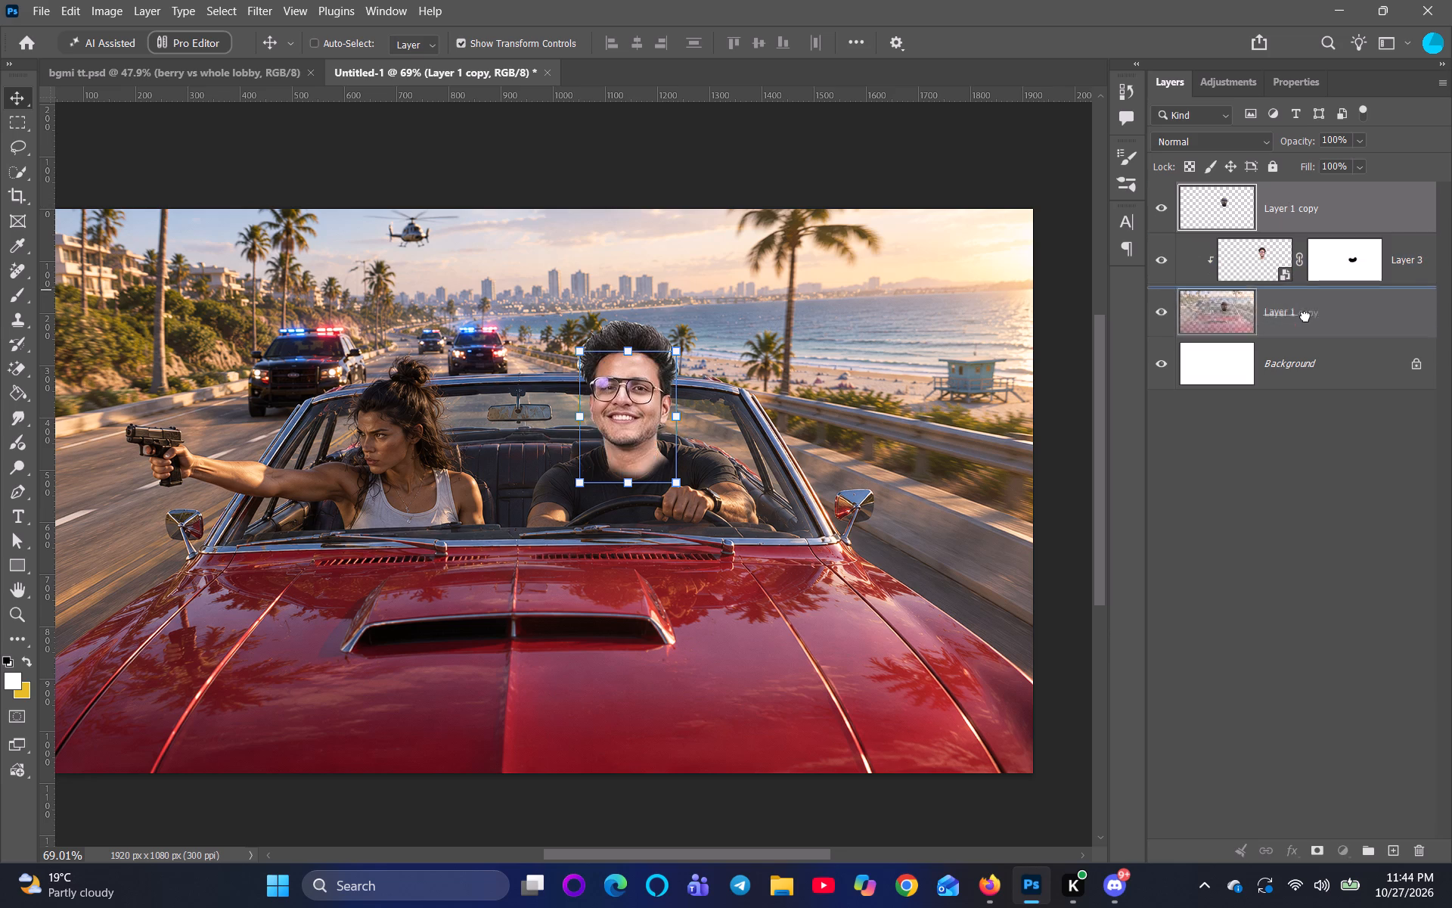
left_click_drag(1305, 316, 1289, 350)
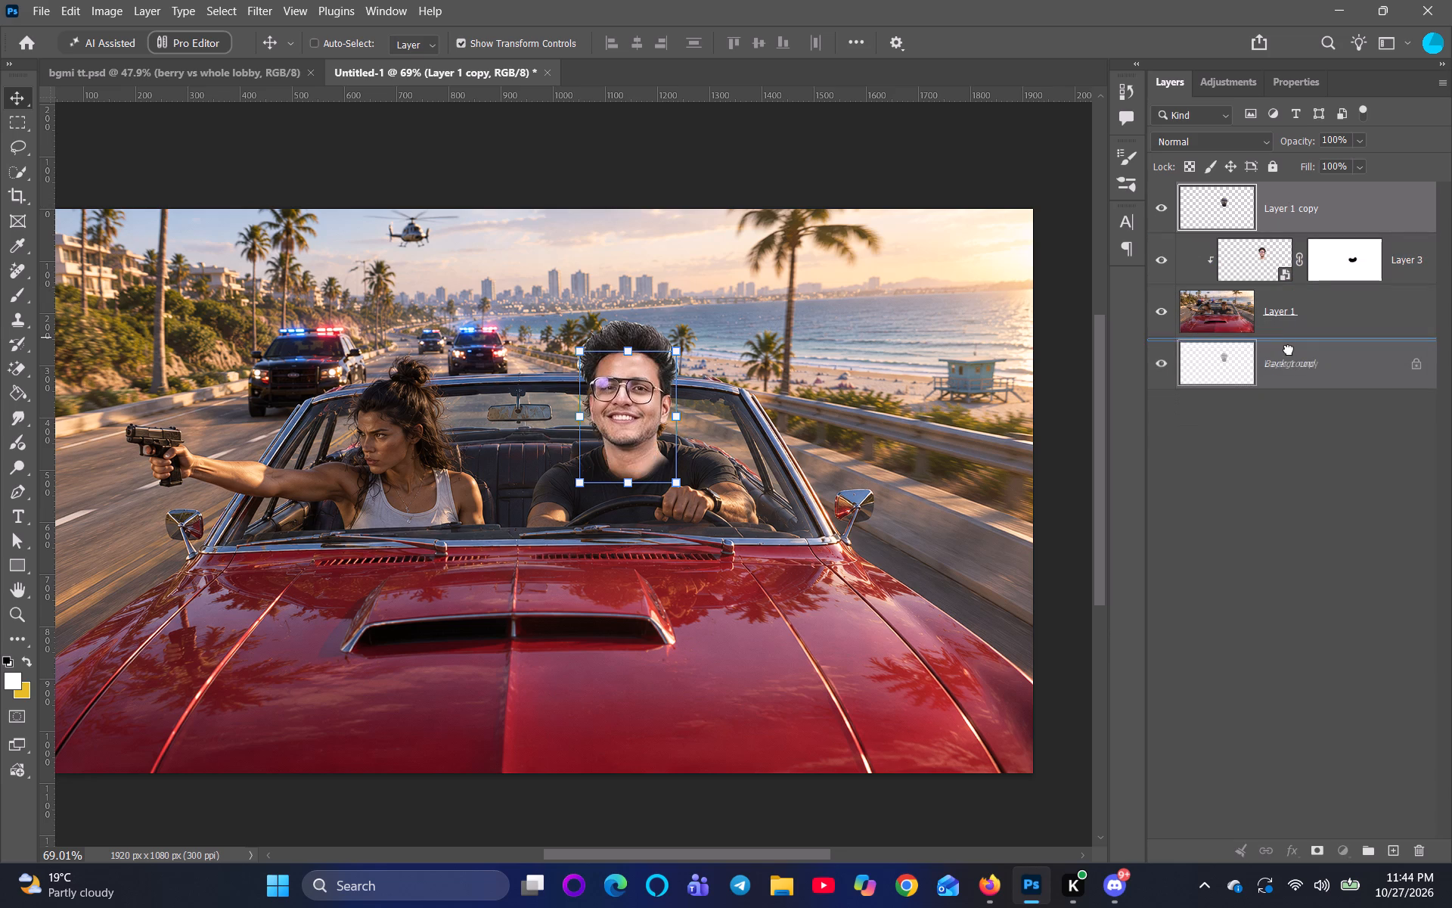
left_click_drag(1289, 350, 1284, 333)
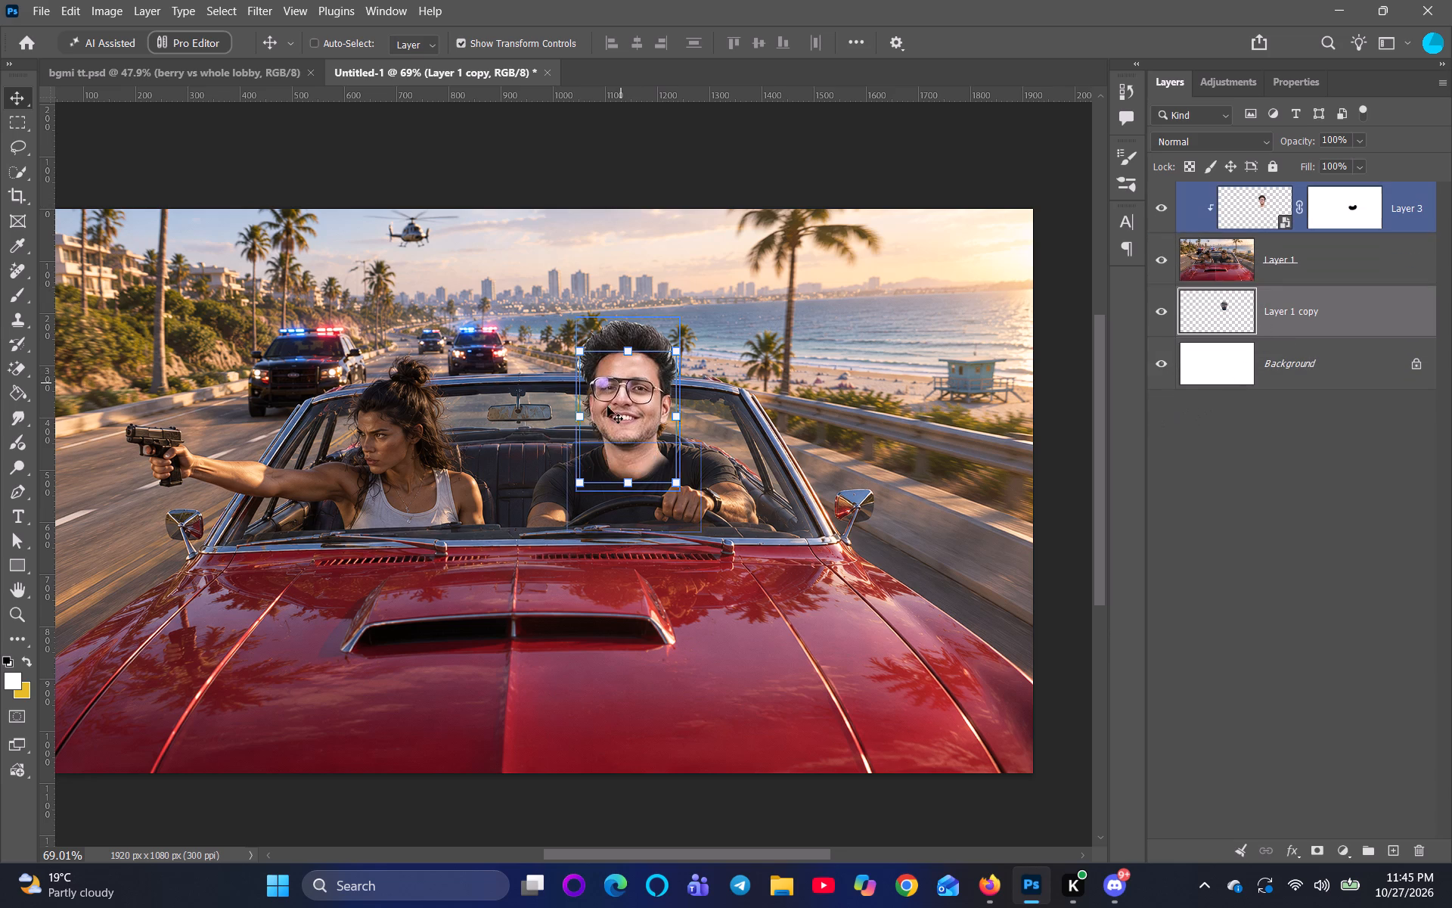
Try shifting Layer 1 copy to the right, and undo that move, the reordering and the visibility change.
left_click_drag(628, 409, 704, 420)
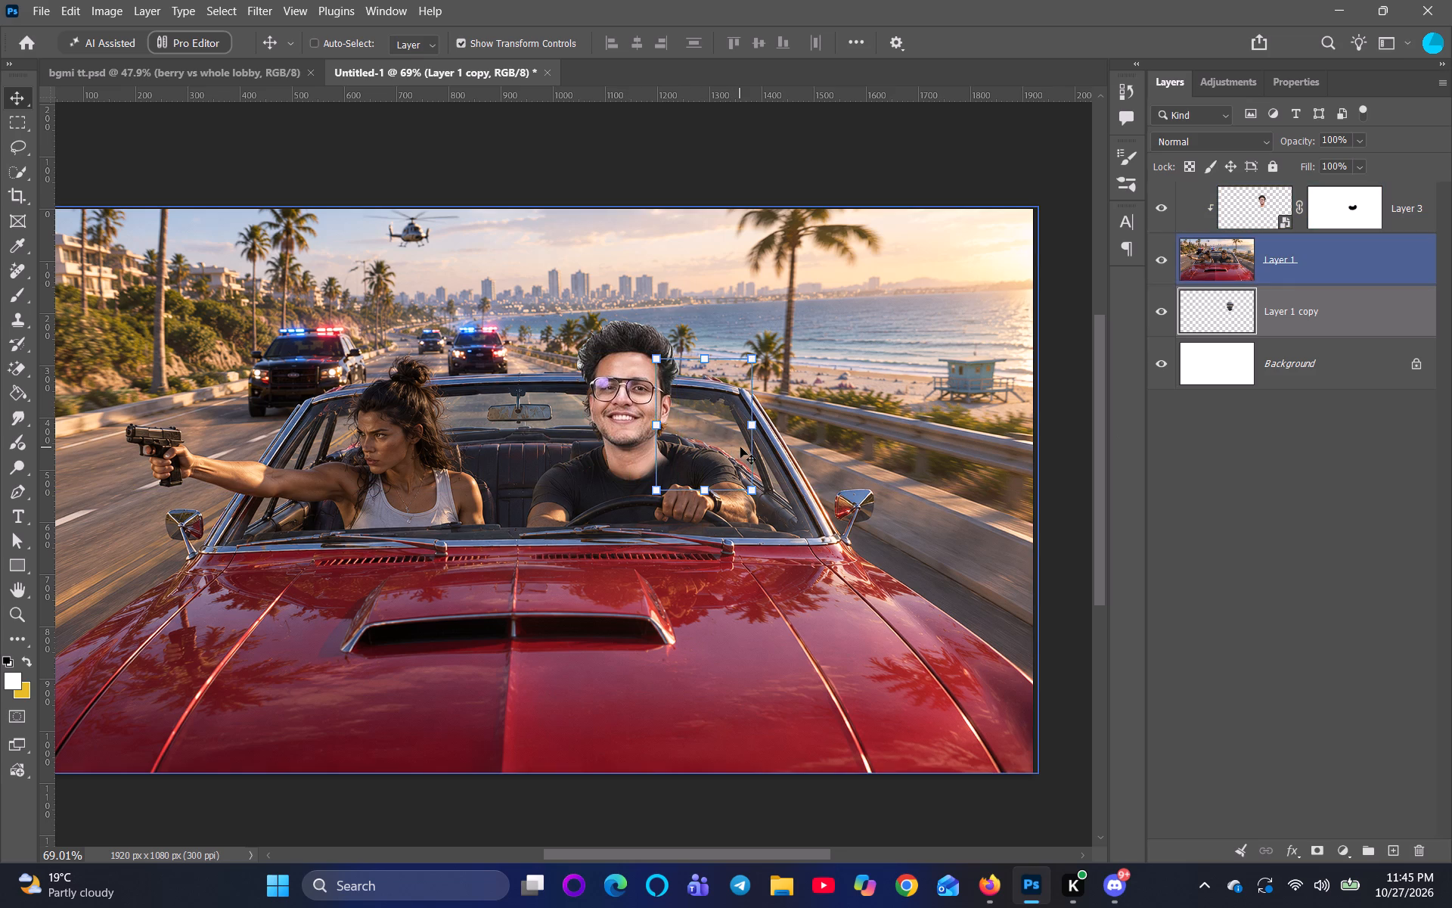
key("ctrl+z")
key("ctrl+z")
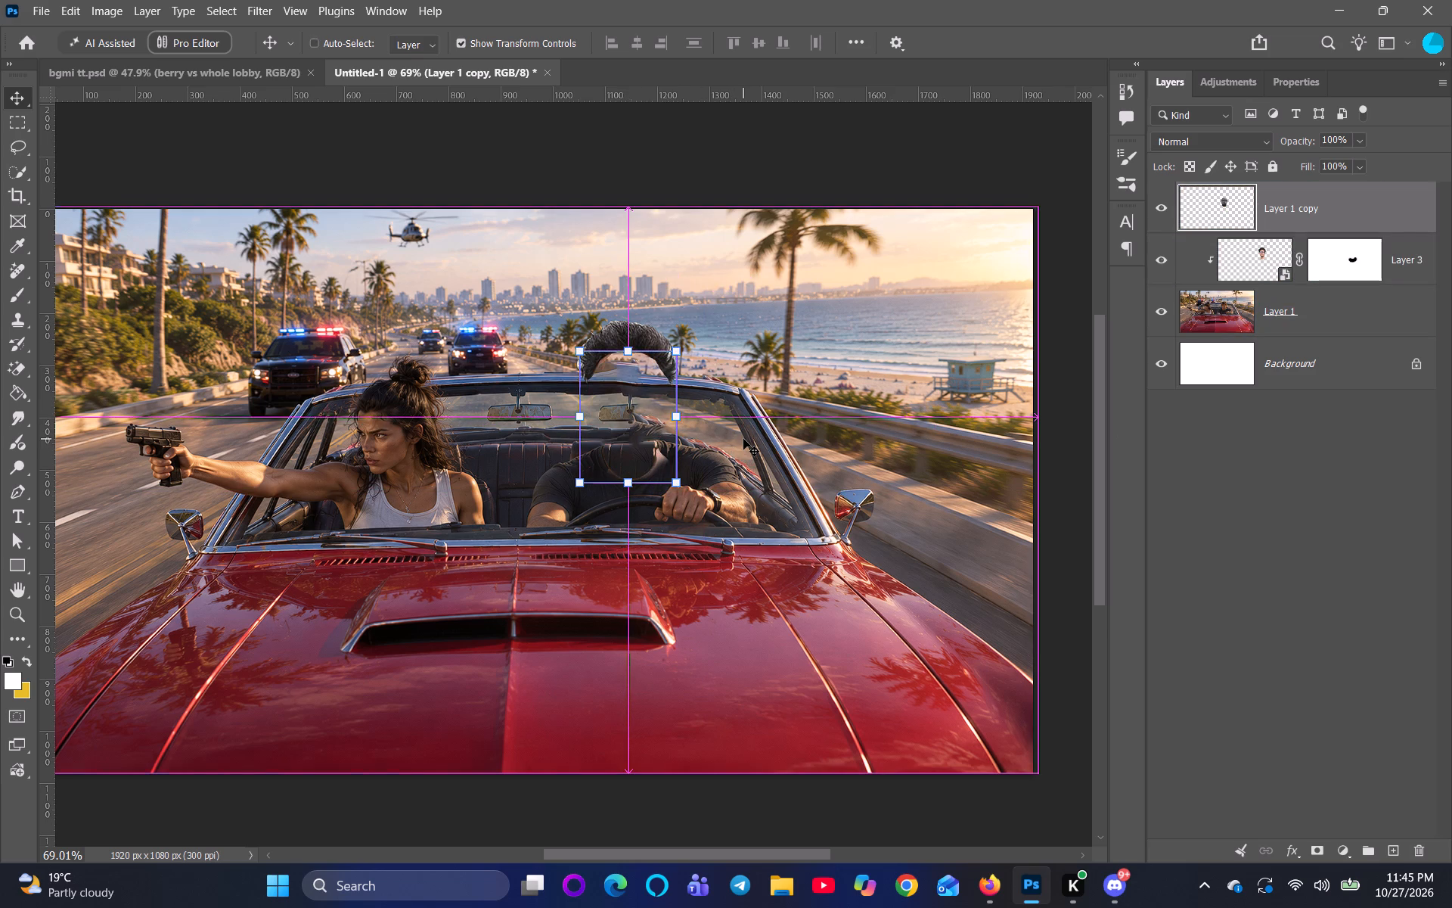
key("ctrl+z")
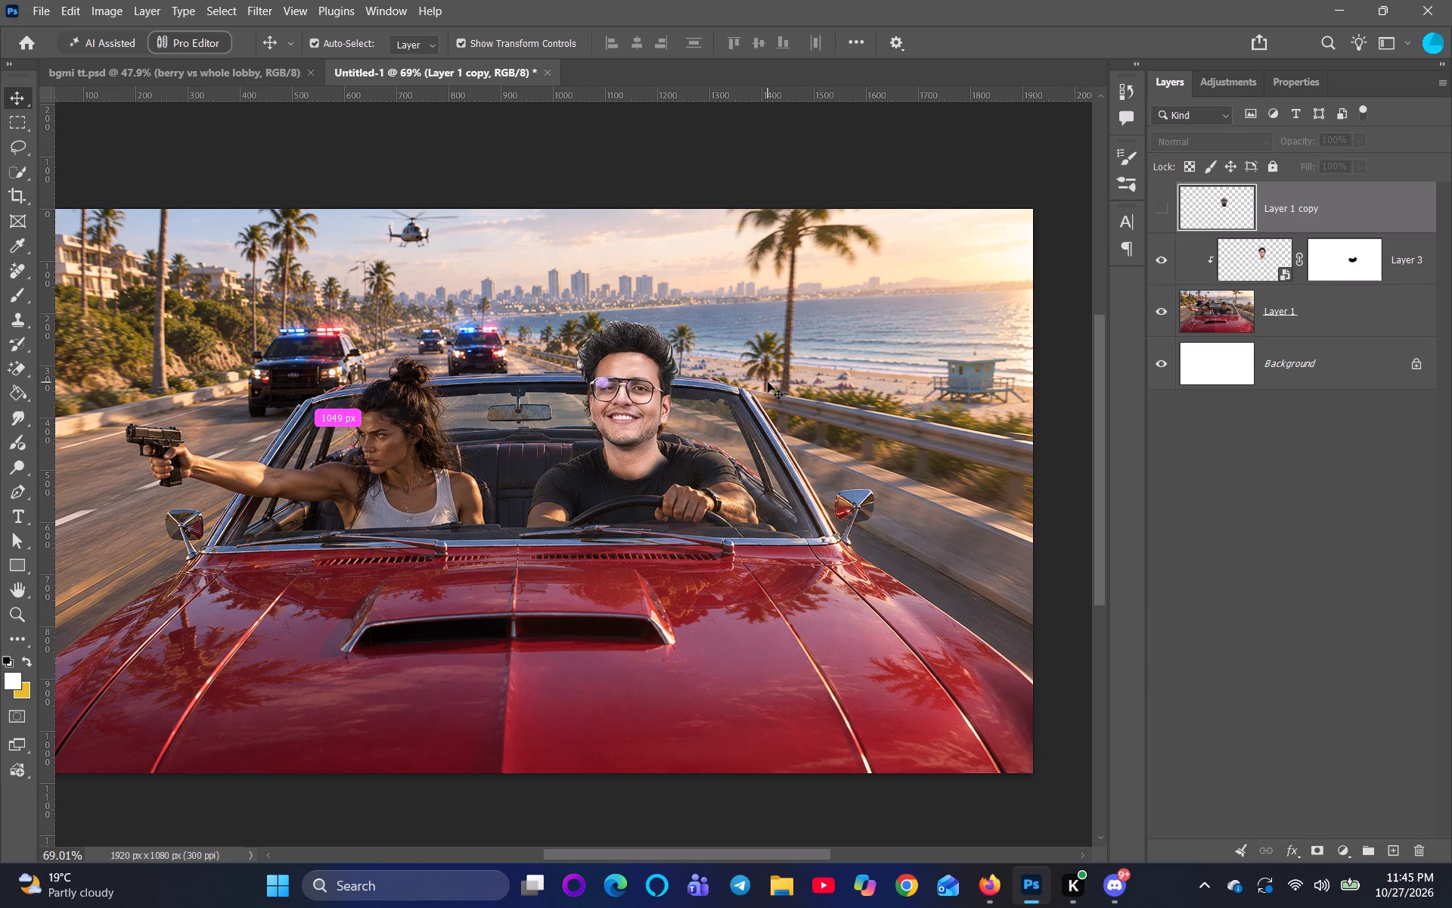
Move Layer 3 above Layer 1 copy in the layer stack and show Layer 1 copy.
left_click_drag(1249, 257, 1245, 188)
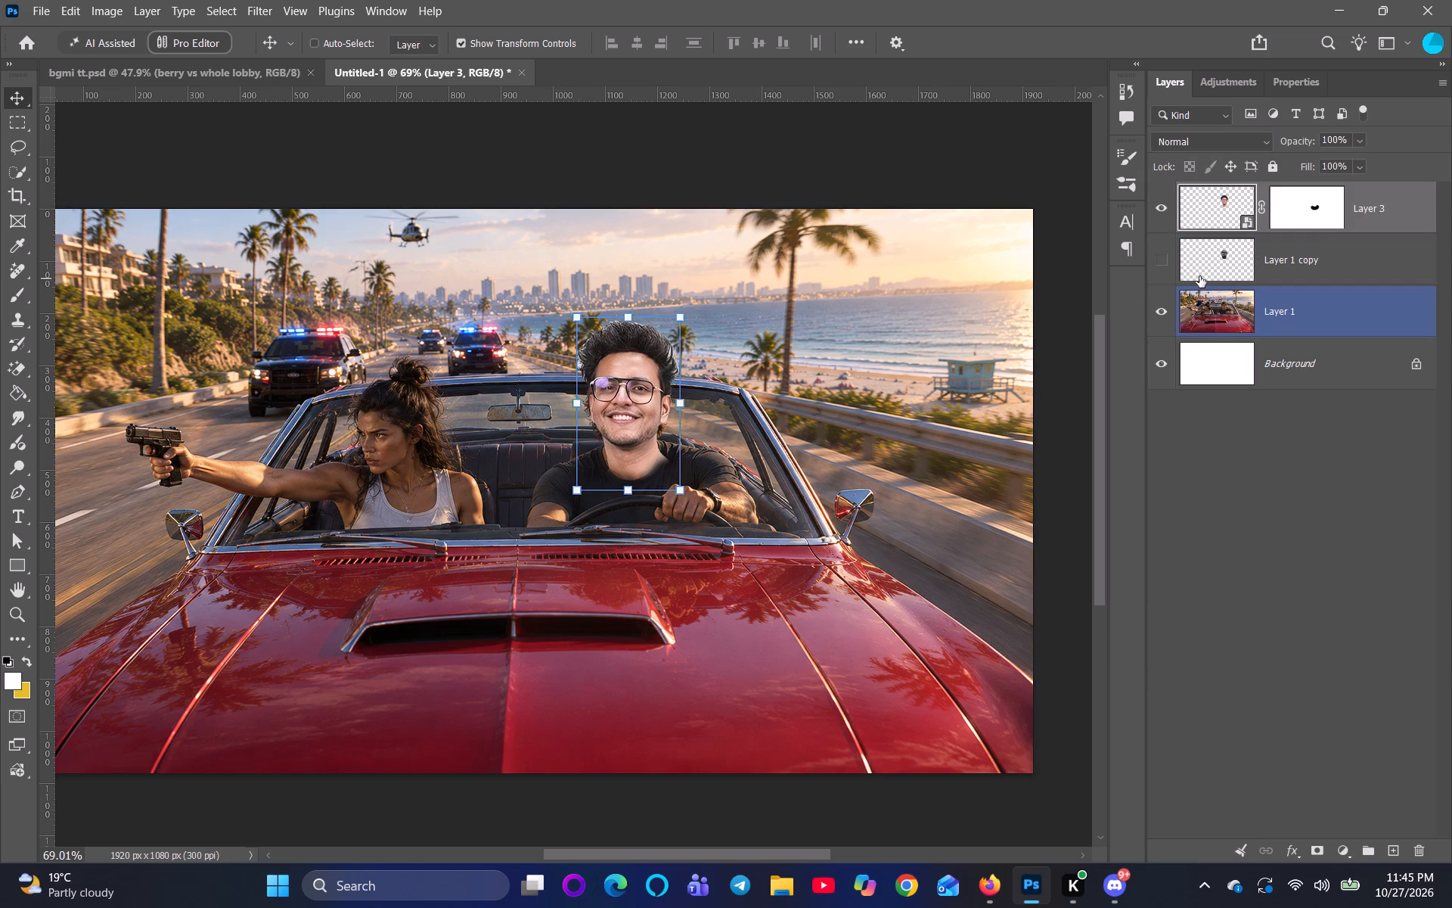
left_click(1166, 241)
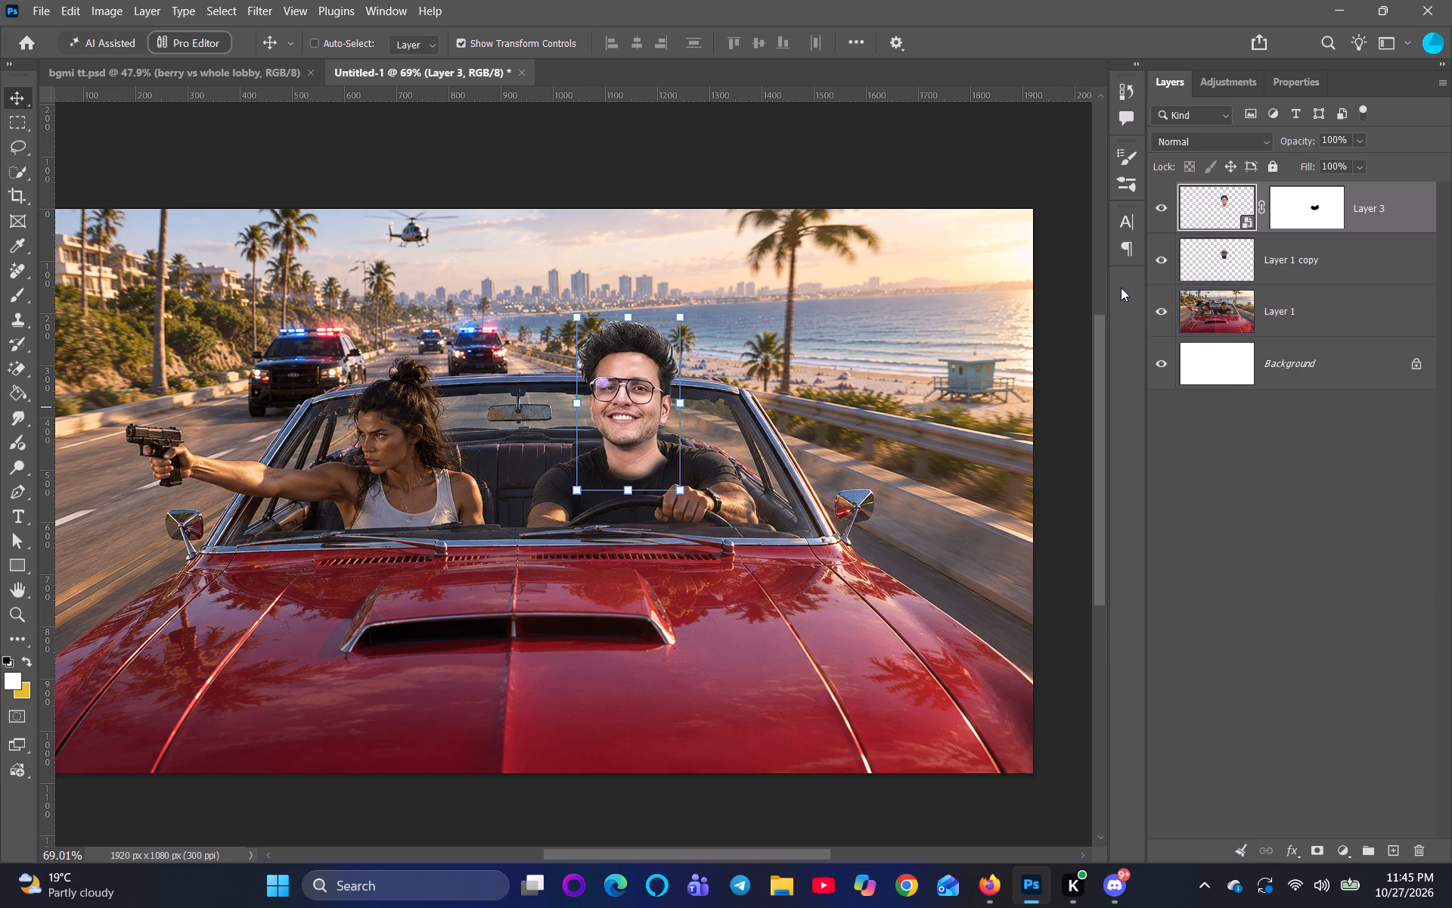
Browse the "triggered insaan" image results in Firefox, preview the Facebook selfie of two people, and return to Photoshop.
left_click(979, 886)
scroll(704, 501, "down", 2)
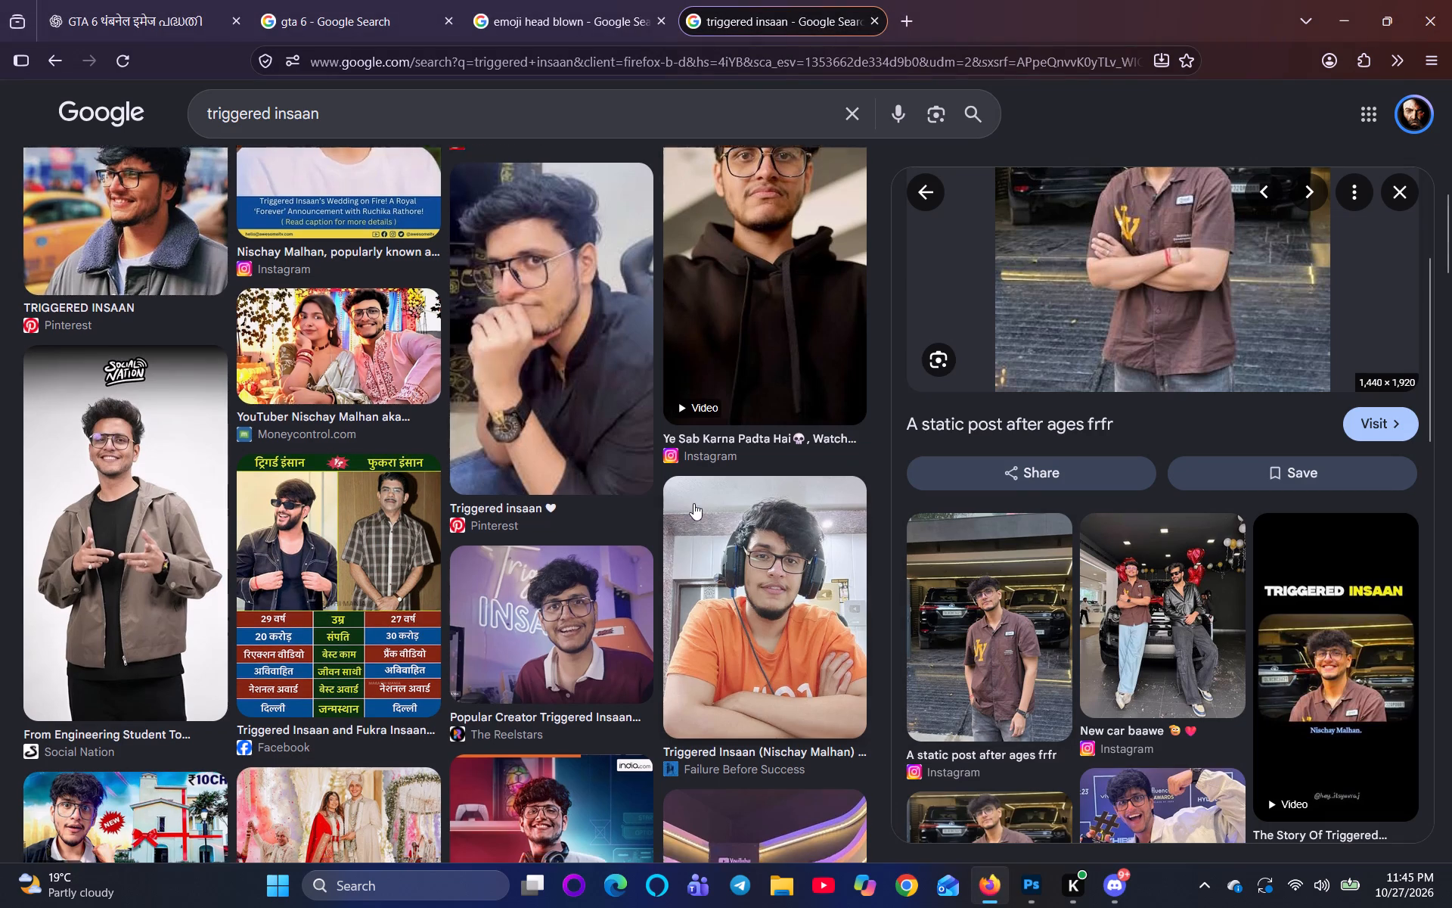
scroll(693, 503, "down", 1)
scroll(1025, 527, "down", 3)
scroll(634, 603, "down", 3)
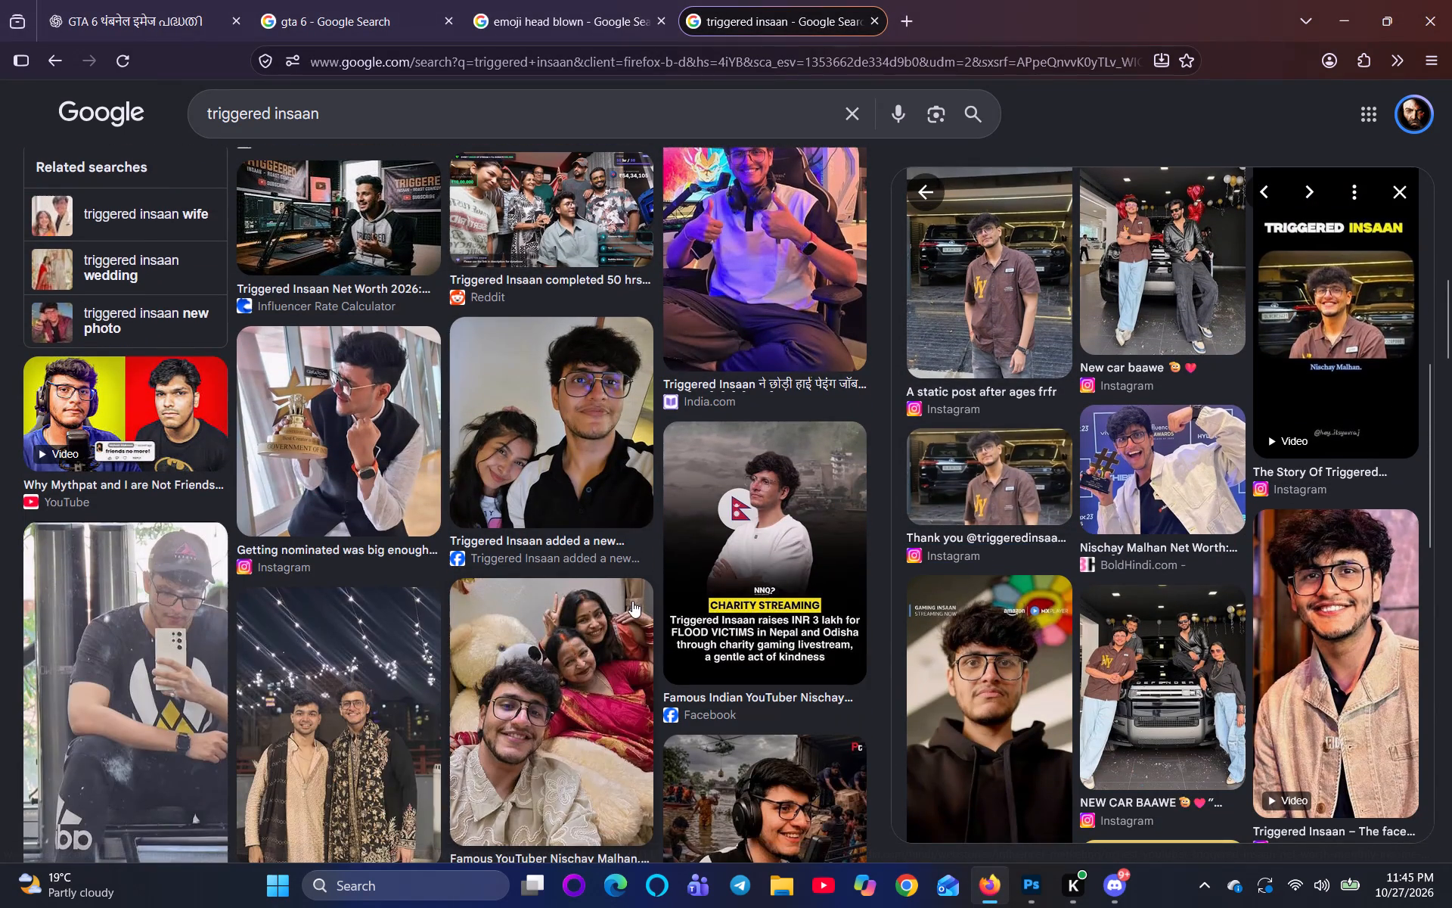
left_click(514, 478)
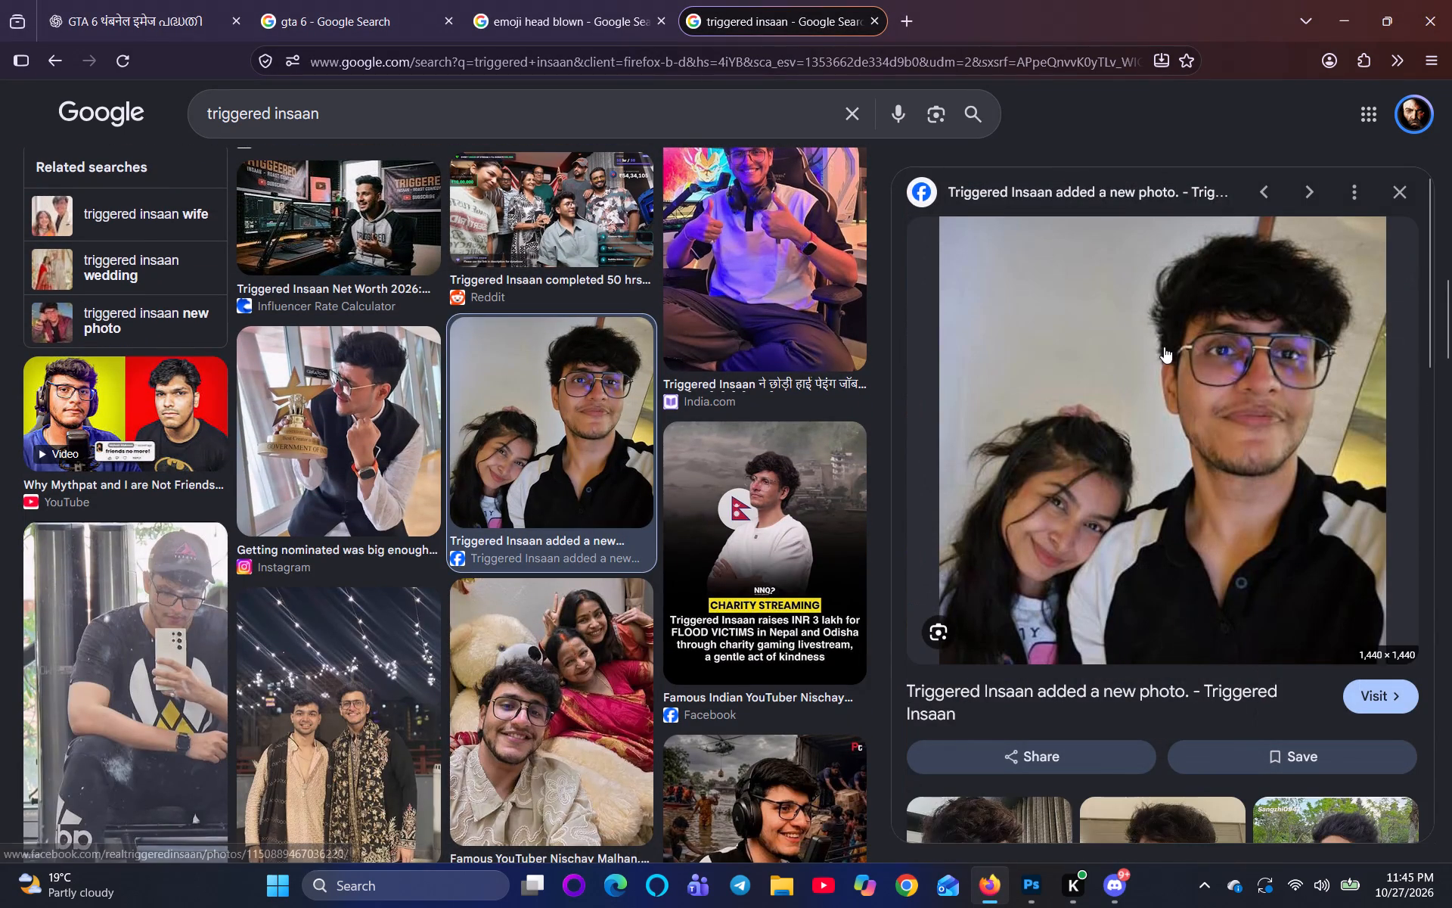
left_click(1347, 10)
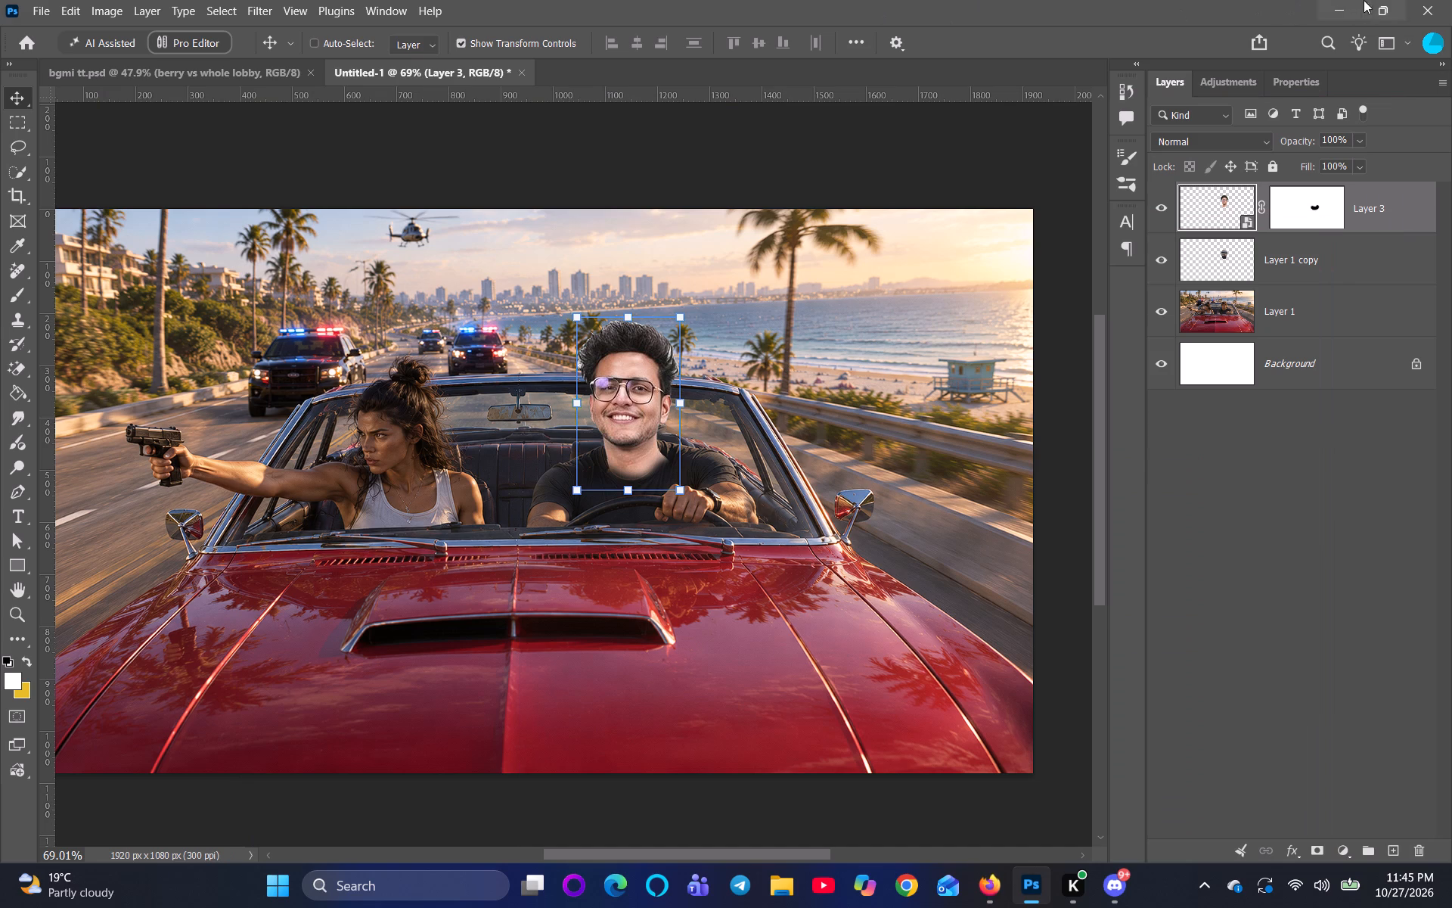